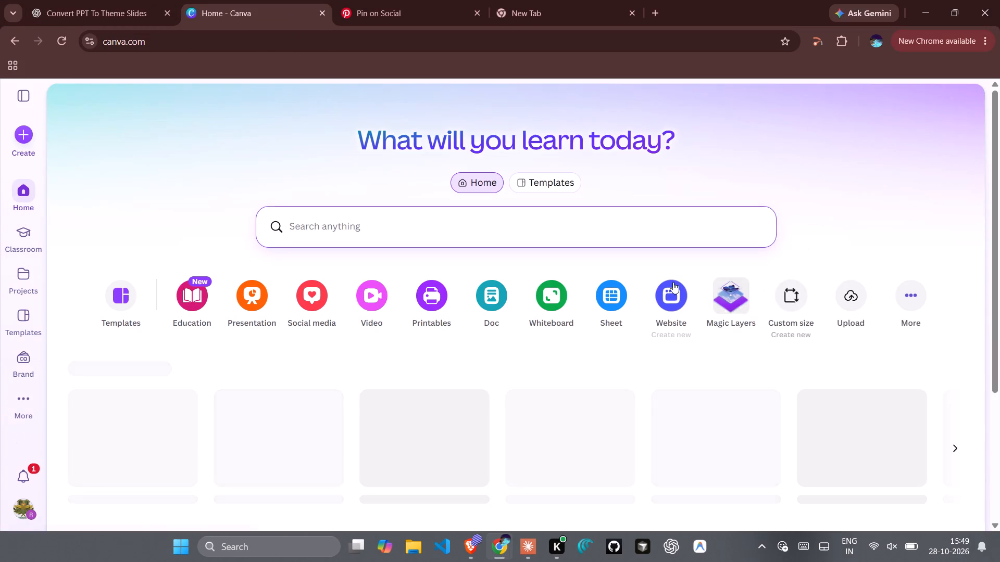
left_click(850, 297)
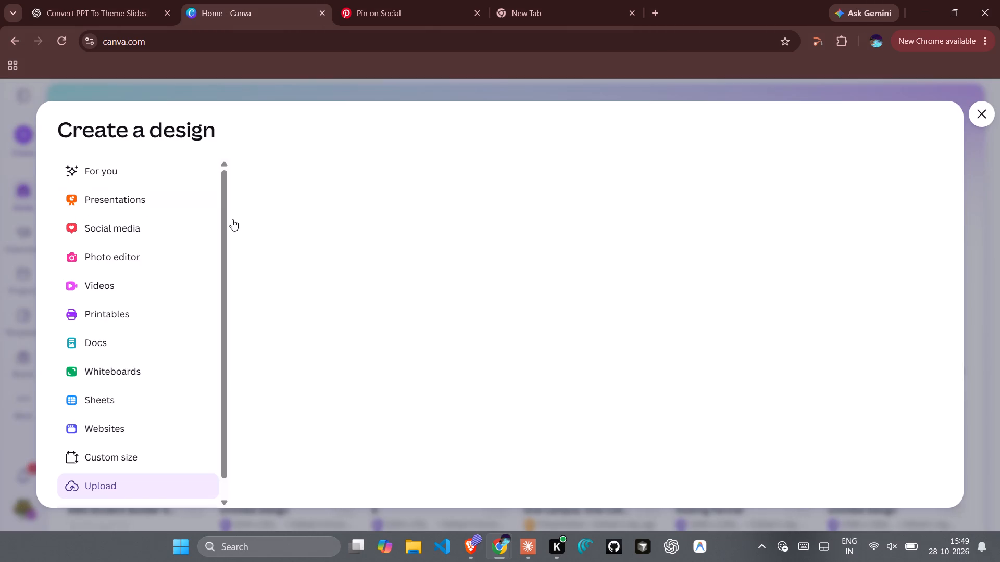
left_click(533, 389)
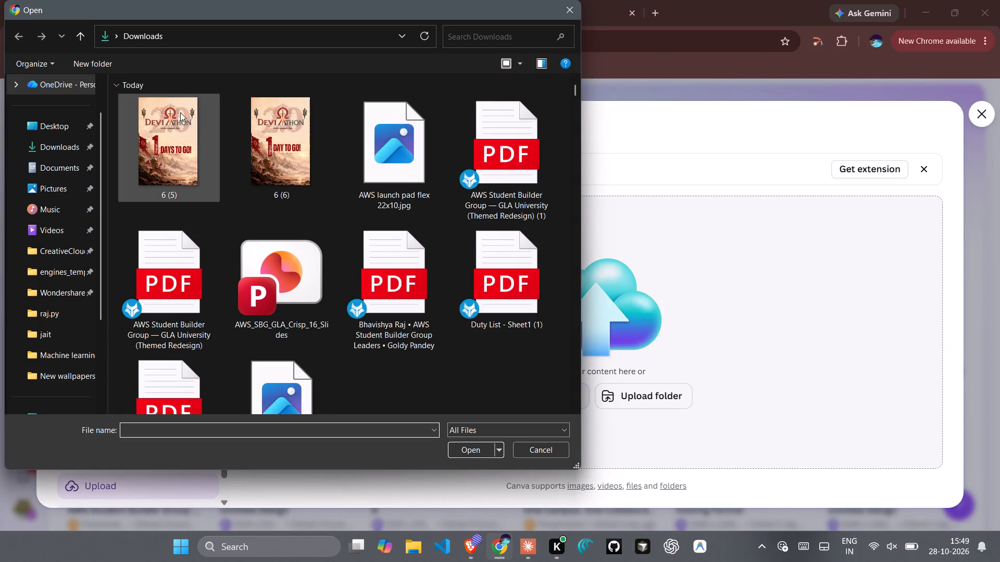
left_click(72, 145)
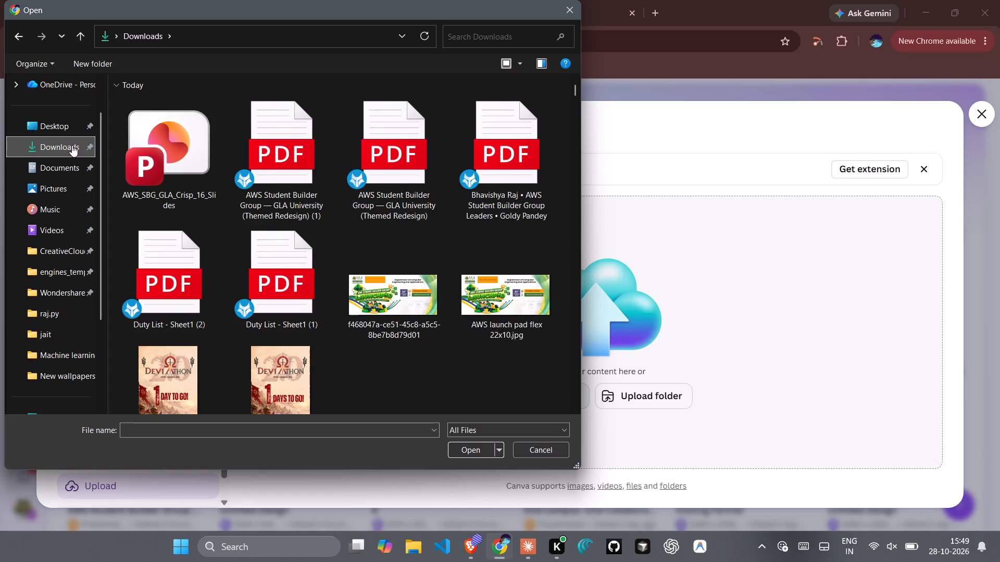
left_click(190, 177)
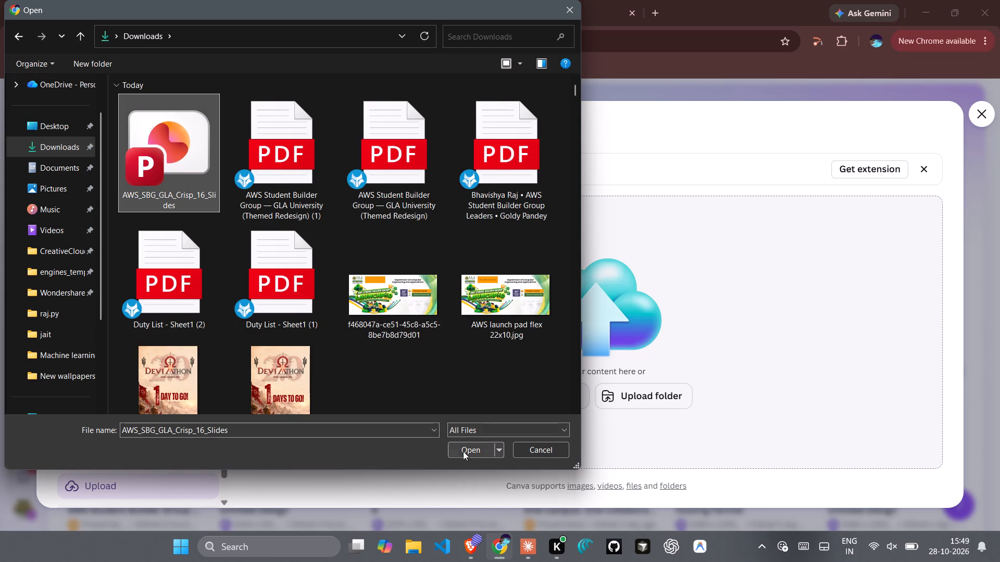
left_click(461, 452)
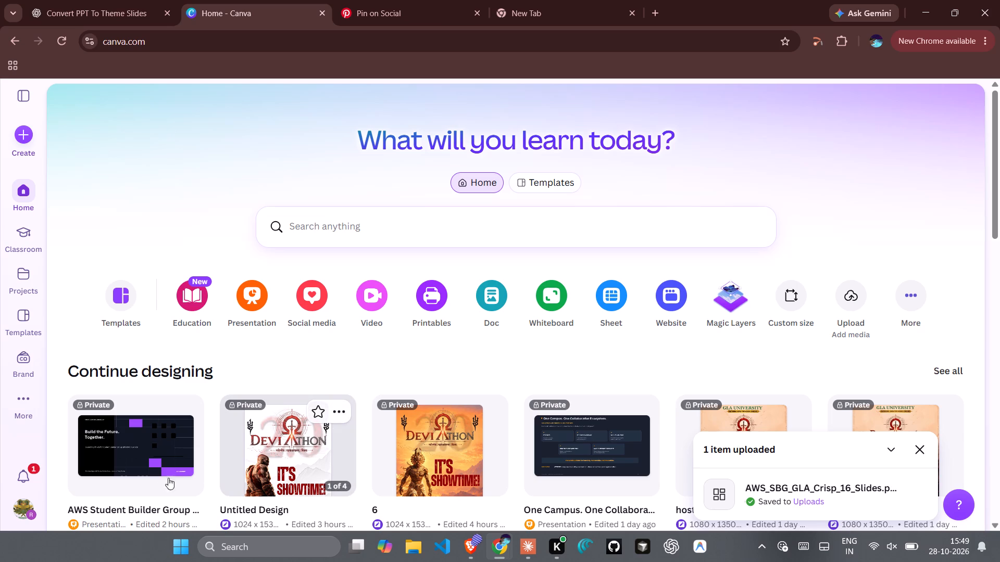
Open the existing AWS Student Builder Group — GLA University (Themed Redesign) design in a separate tab.
right_click(154, 455)
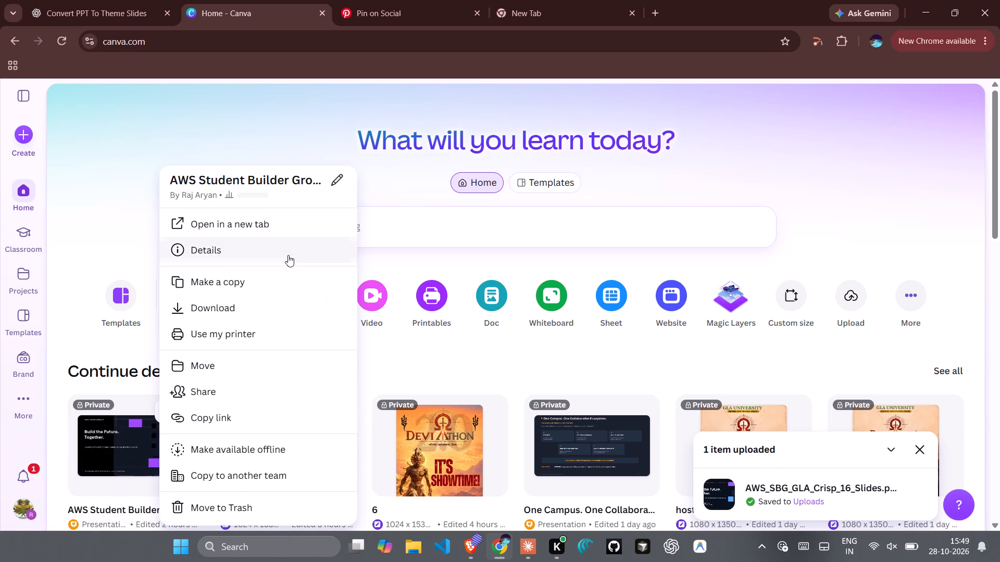
left_click(286, 230)
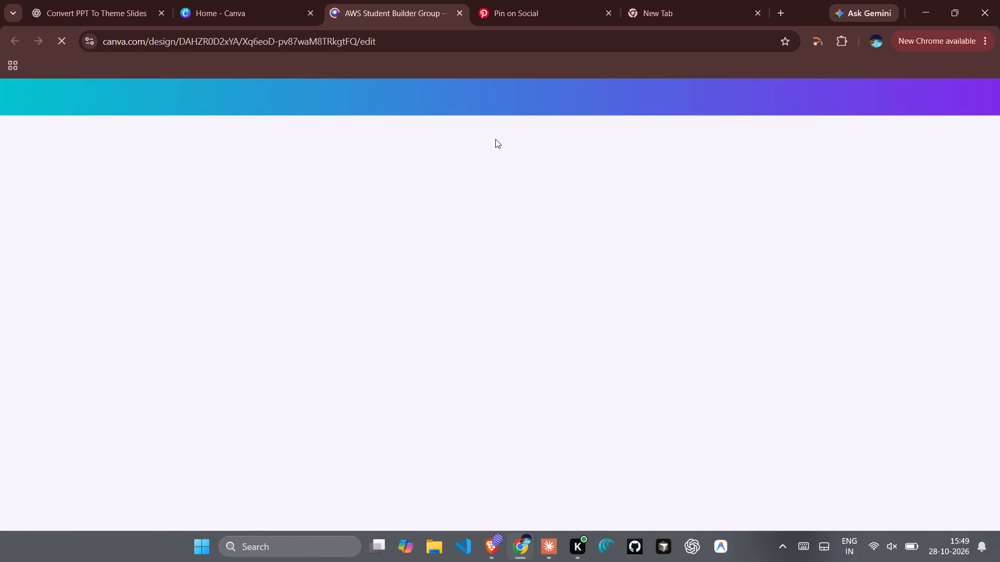
Refresh the Canva home page and open the uploaded AWS_SBG_GLA_Crisp_16_Slides design from the recent designs.
left_click(307, 0)
left_click(768, 490)
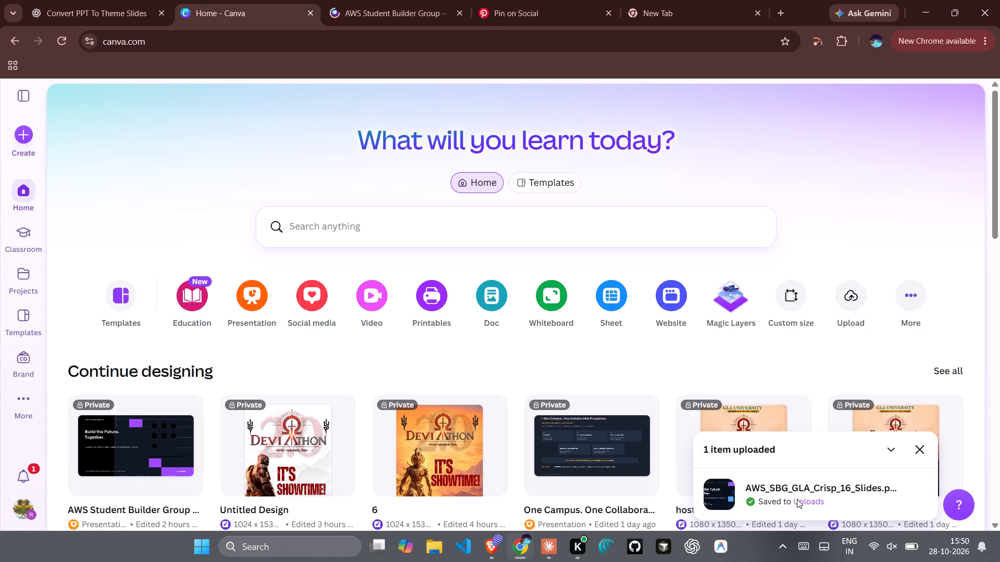
scroll(594, 425, "down", 1)
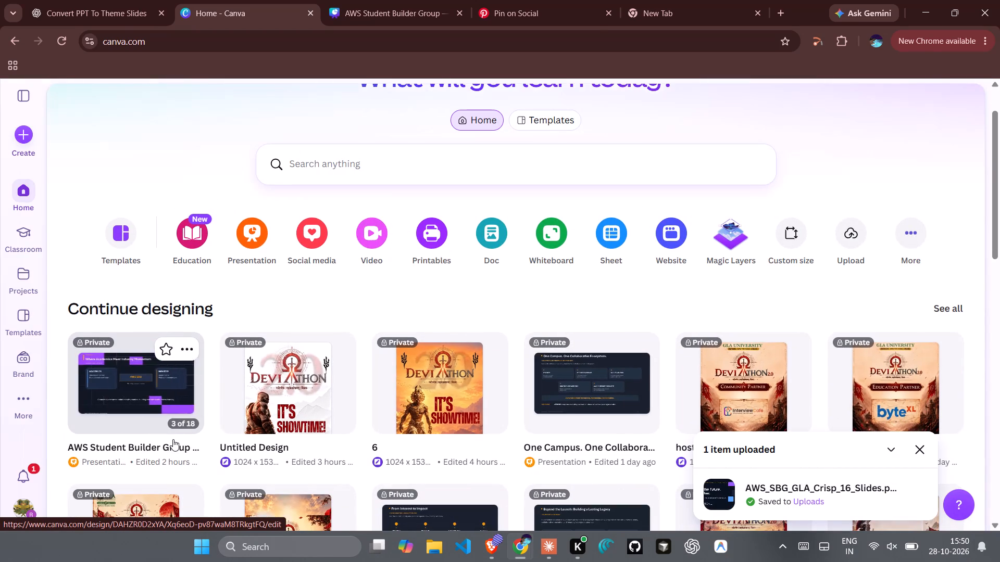
left_click(52, 50)
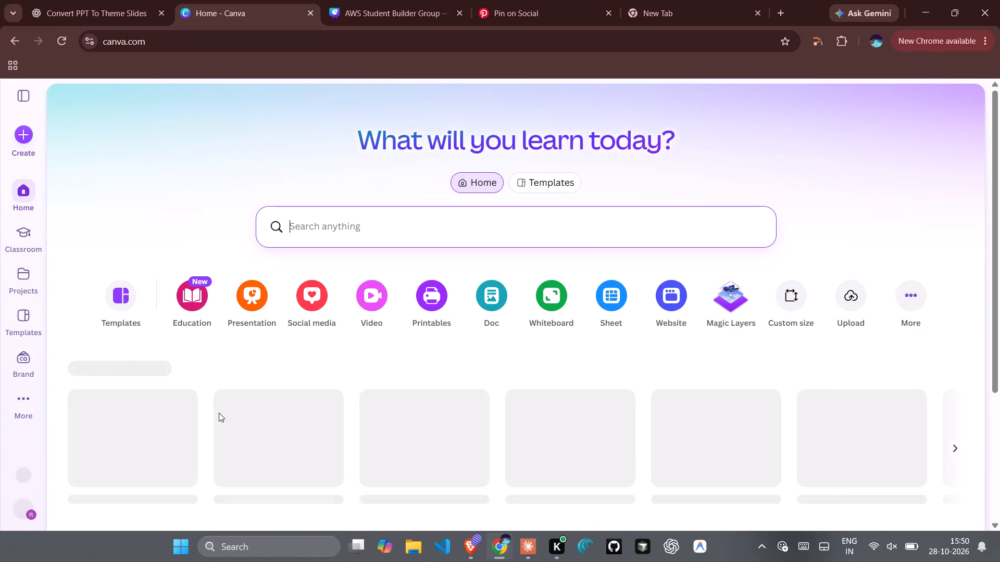
scroll(219, 413, "down", 2)
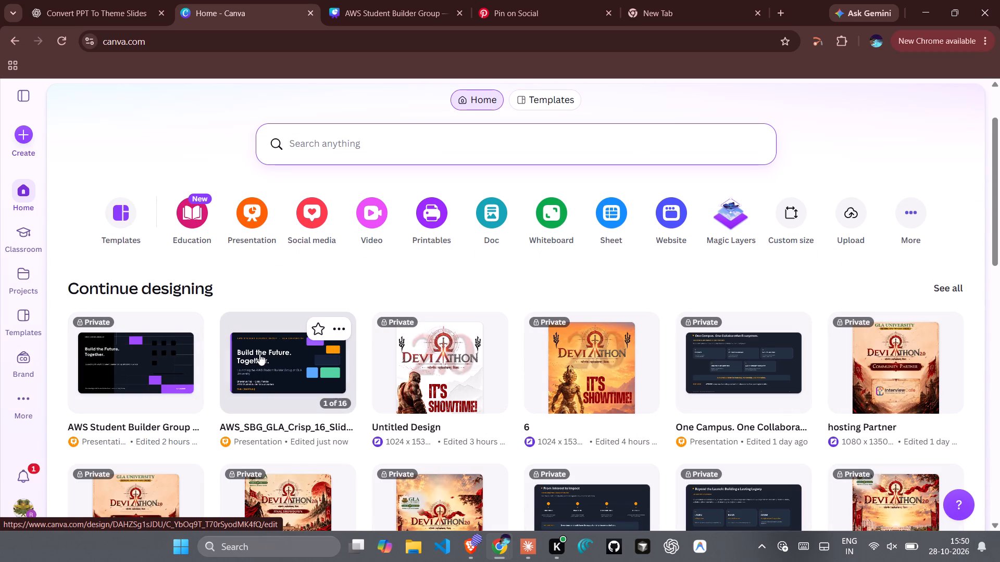
left_click(260, 354)
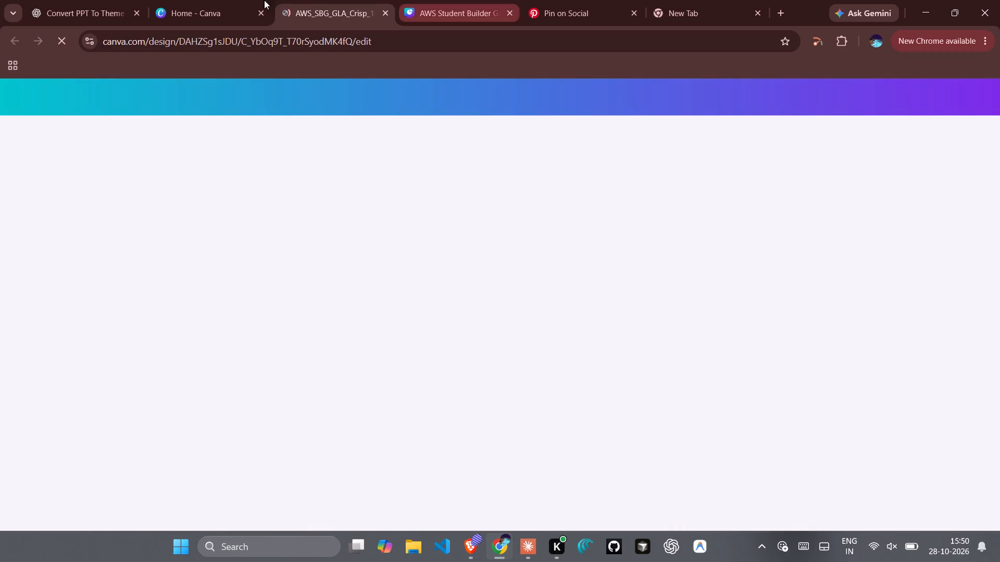
Copy the dark grid background with purple blocks from page 1 of the themed redesign onto page 1 of AWS_SBG_GLA_Crisp_16_Slides.
left_click(413, 0)
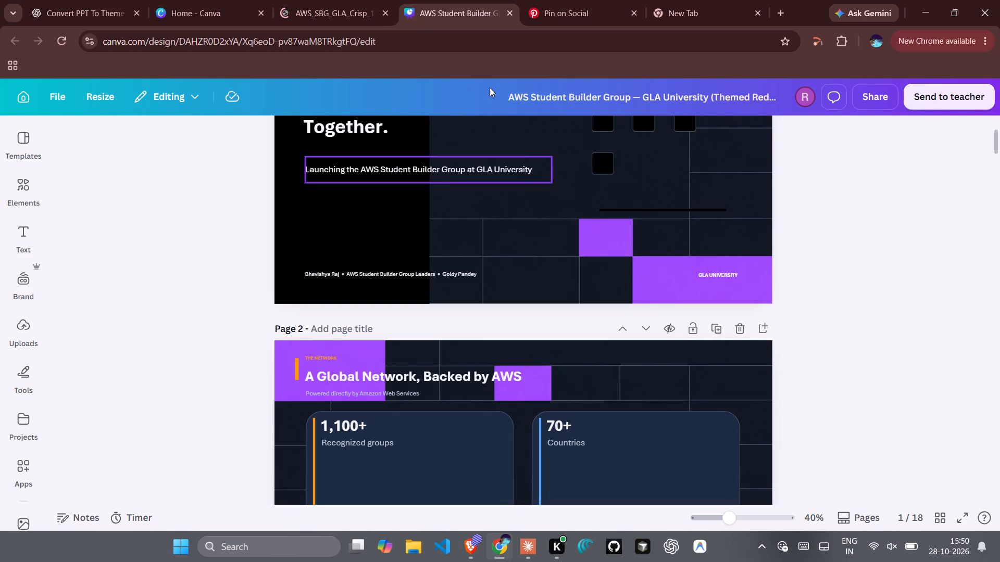
left_click(556, 283)
right_click(556, 283)
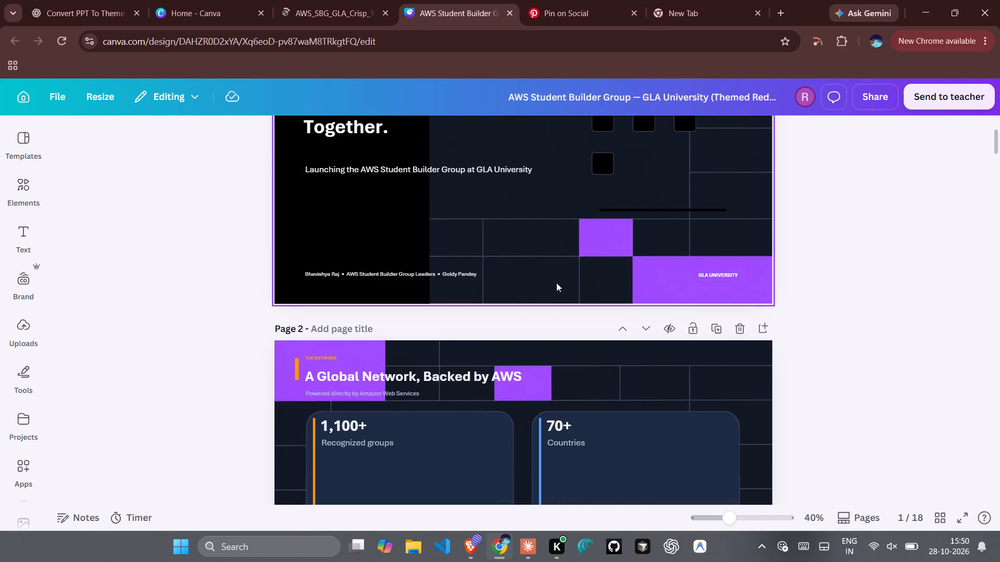
left_click(615, 98)
left_click(310, 0)
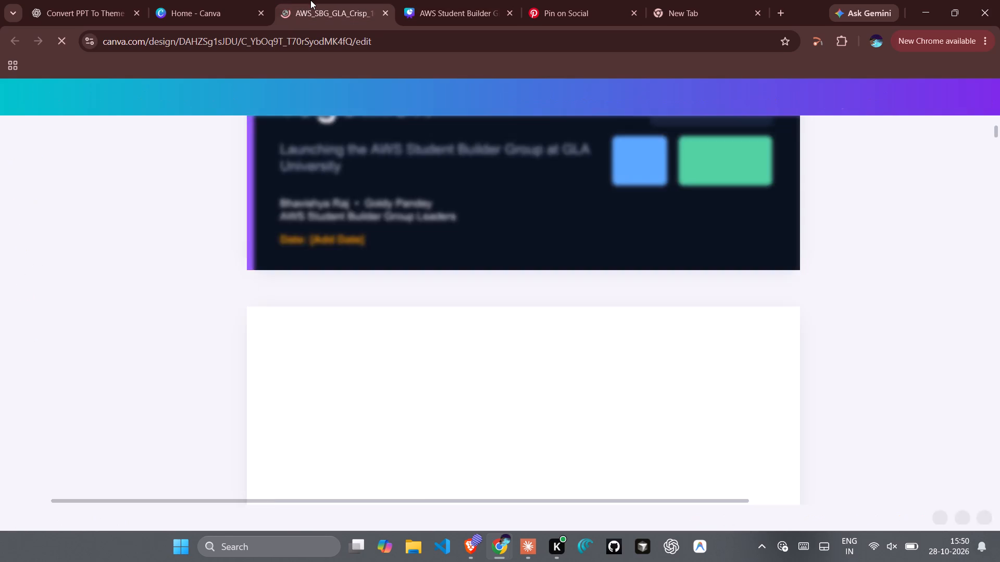
scroll(457, 227, "up", 2)
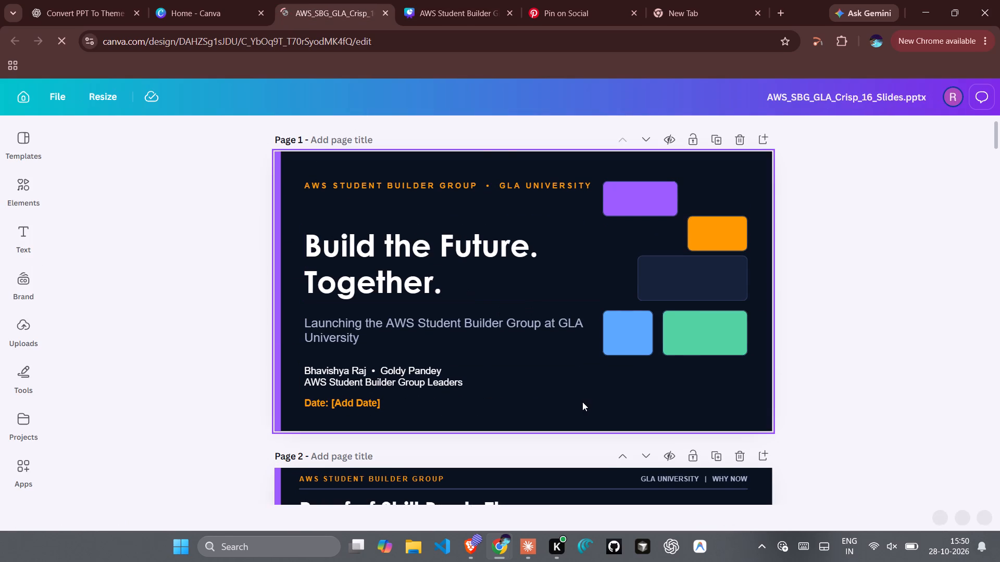
left_click(582, 402)
key("ctrl+v")
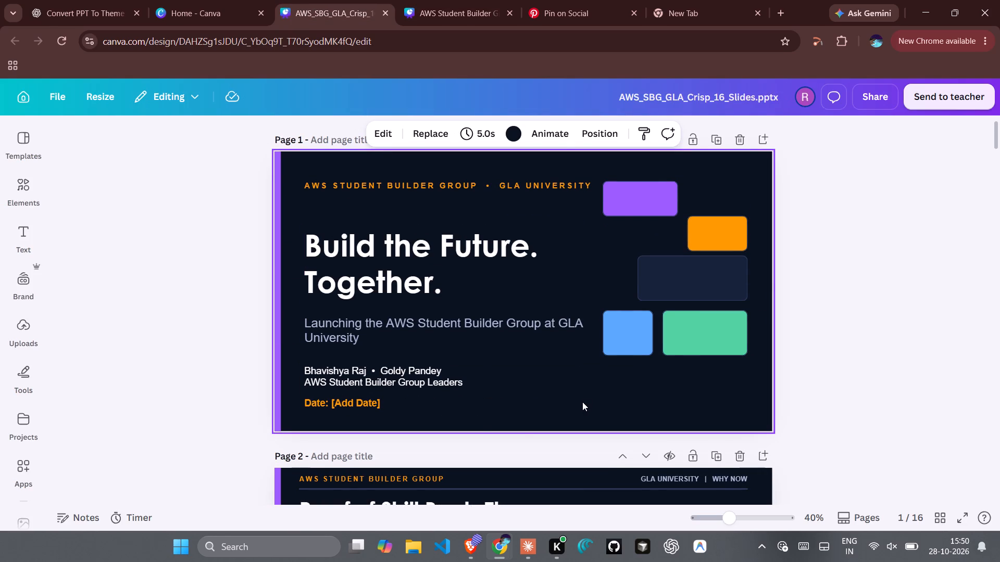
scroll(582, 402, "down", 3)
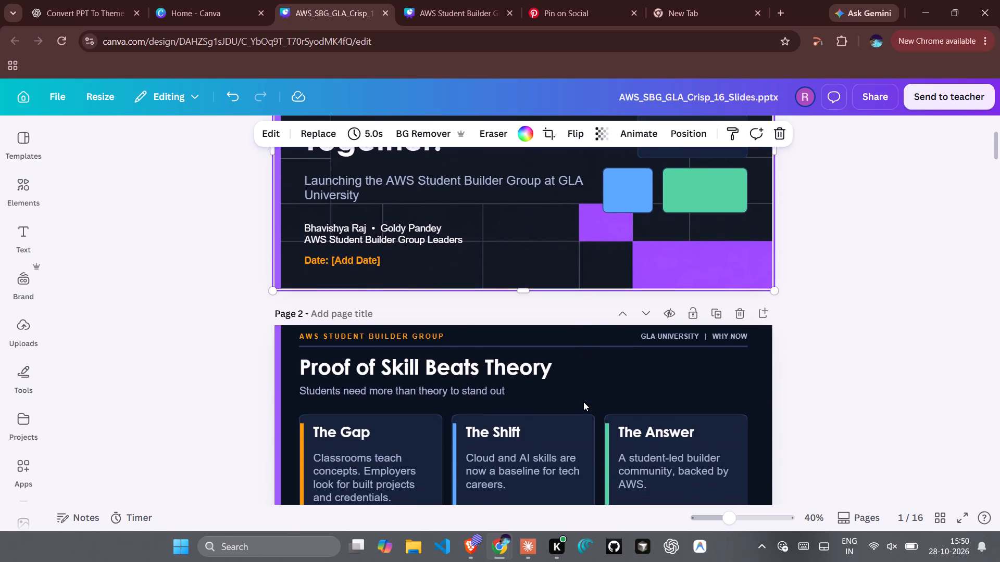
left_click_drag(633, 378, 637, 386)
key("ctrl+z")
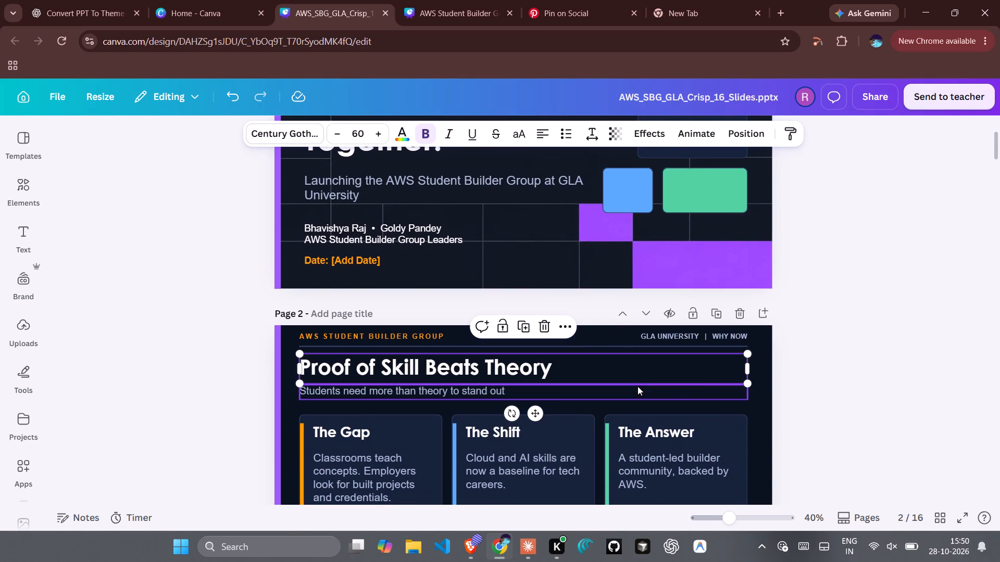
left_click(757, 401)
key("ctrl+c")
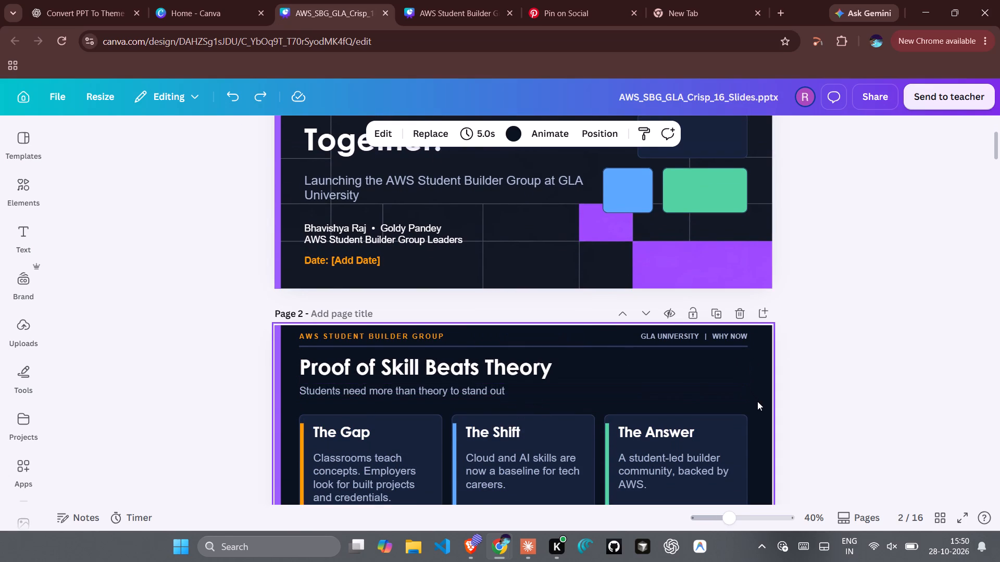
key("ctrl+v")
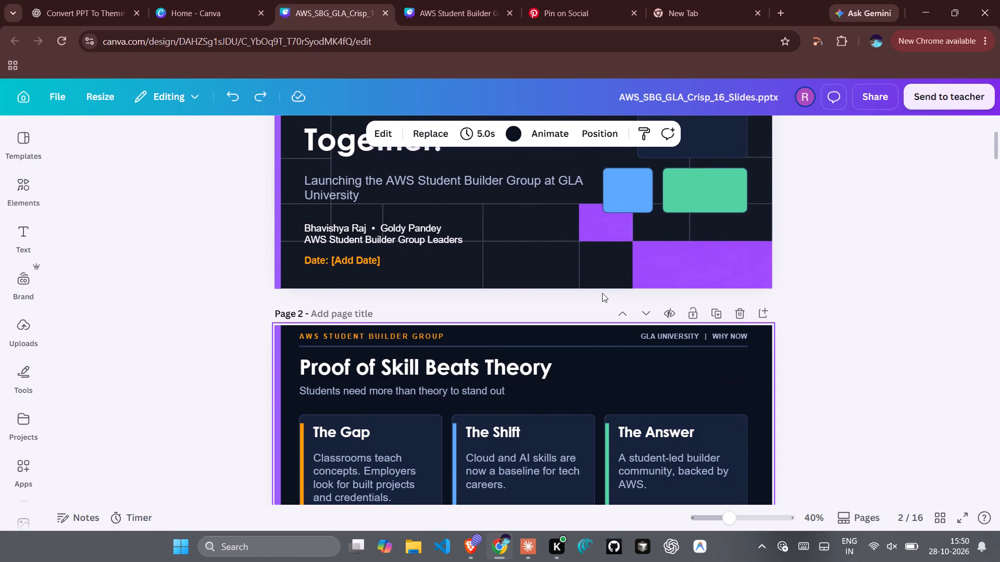
Copy the grid background from page 1 and paste it onto page 2, Proof of Skill Beats Theory, and page 3, Global Reach.
left_click(595, 279)
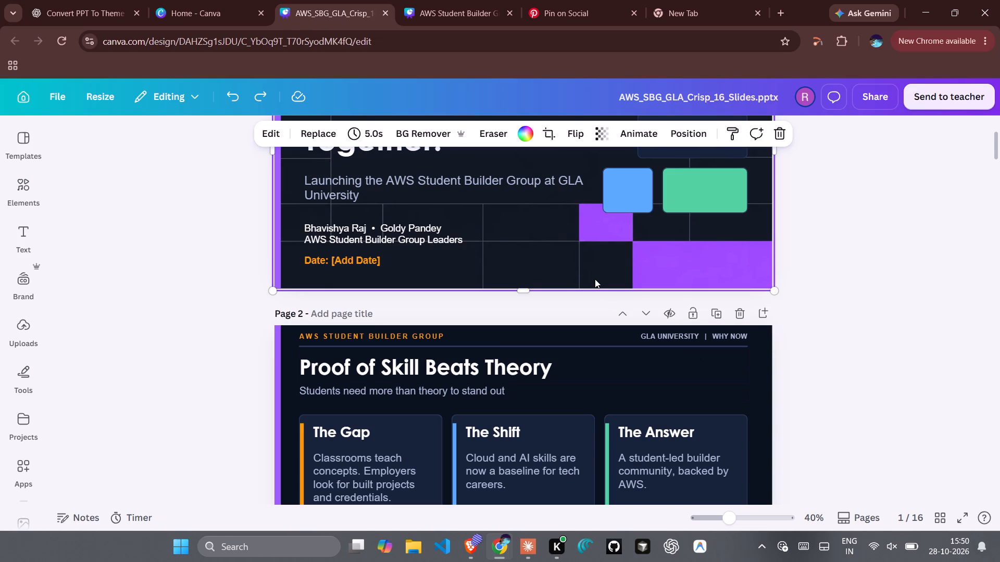
right_click(595, 279)
left_click(636, 92)
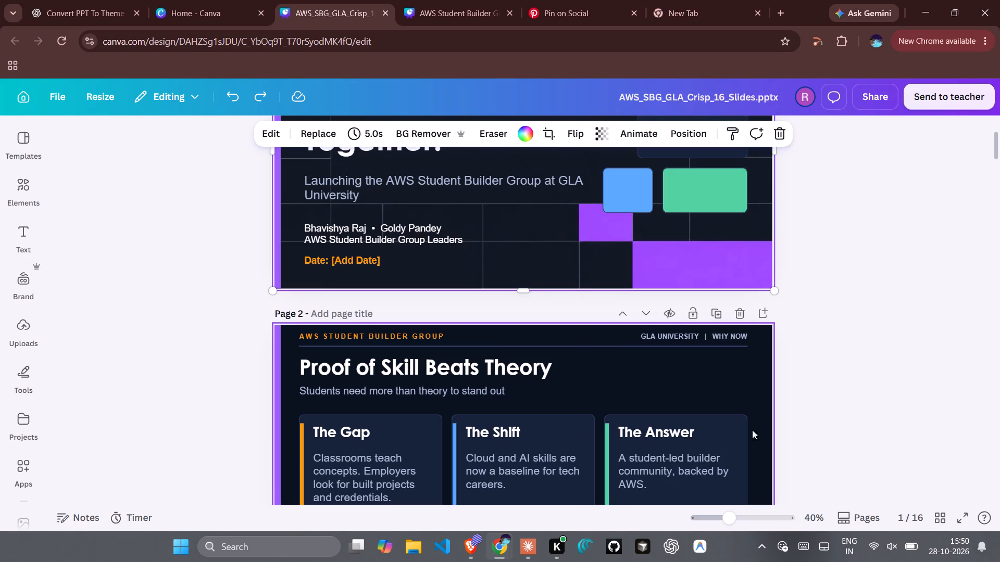
left_click(753, 401)
key("ctrl+v")
scroll(753, 401, "down", 3)
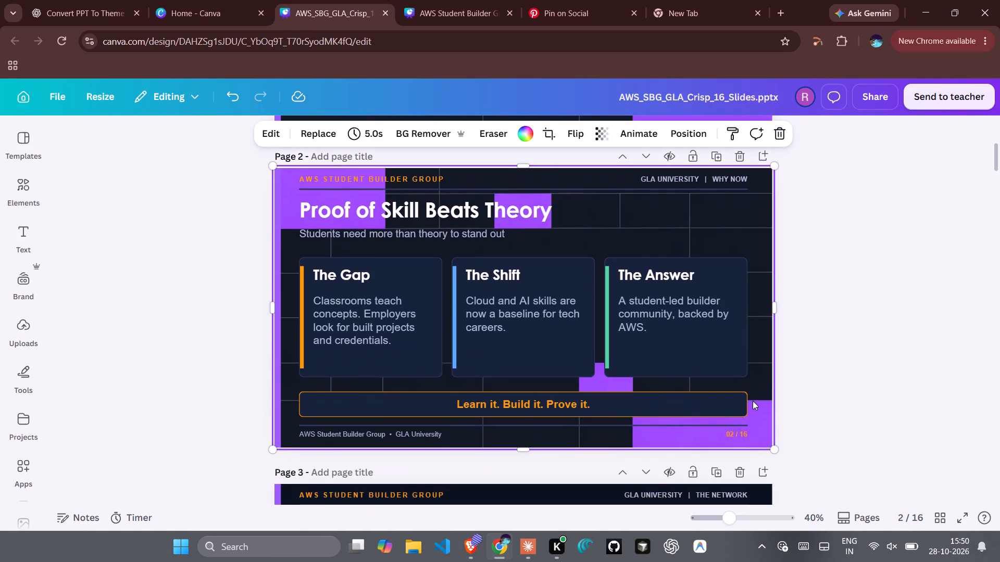
scroll(753, 401, "down", 3)
left_click(754, 304)
key("ctrl+v")
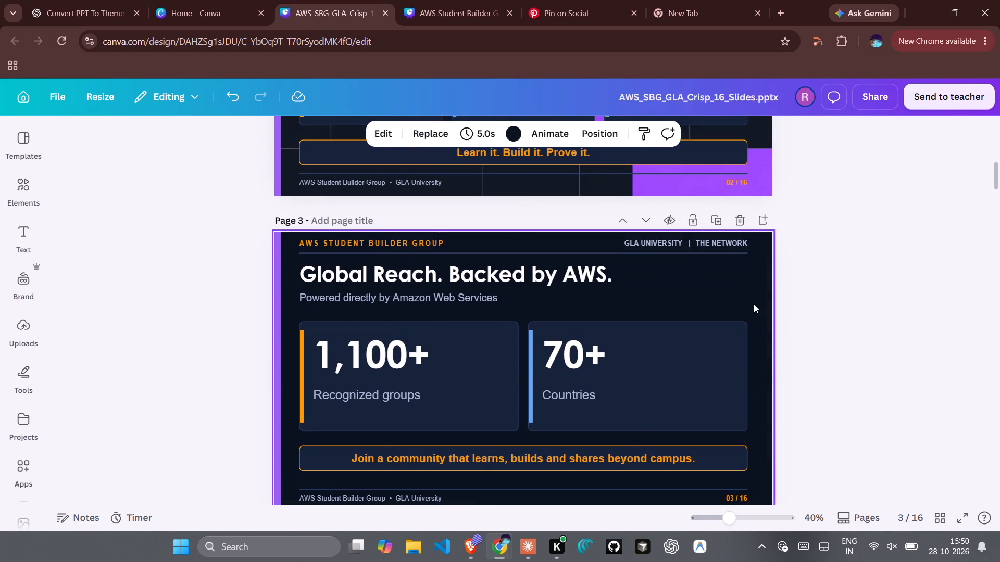
Paste the copied grid background onto page 4, Where Academics Meet Industry, and page 5, Real Rewards for Real Progress.
scroll(754, 304, "down", 4)
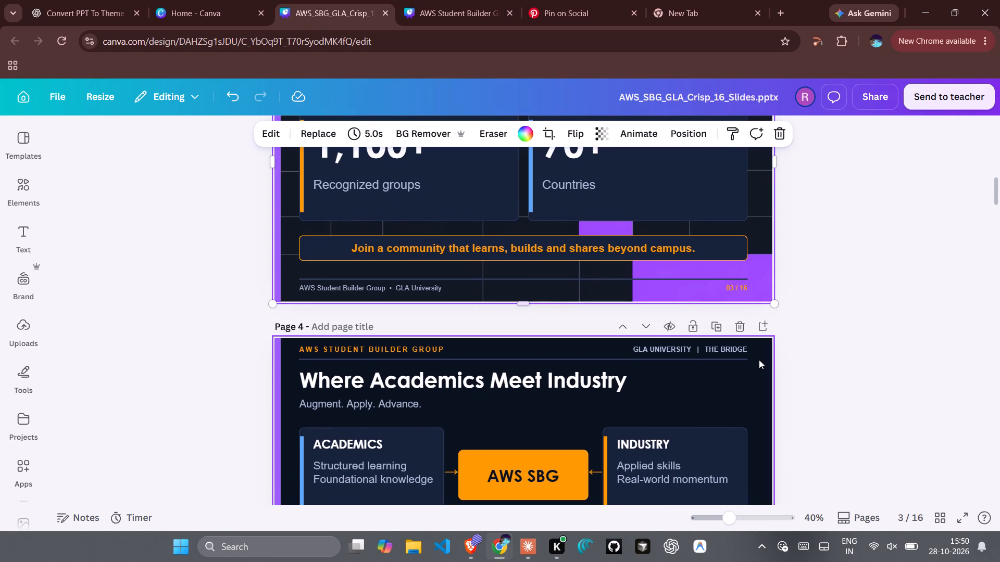
left_click(752, 385)
key("ctrl+v")
scroll(752, 385, "down", 1)
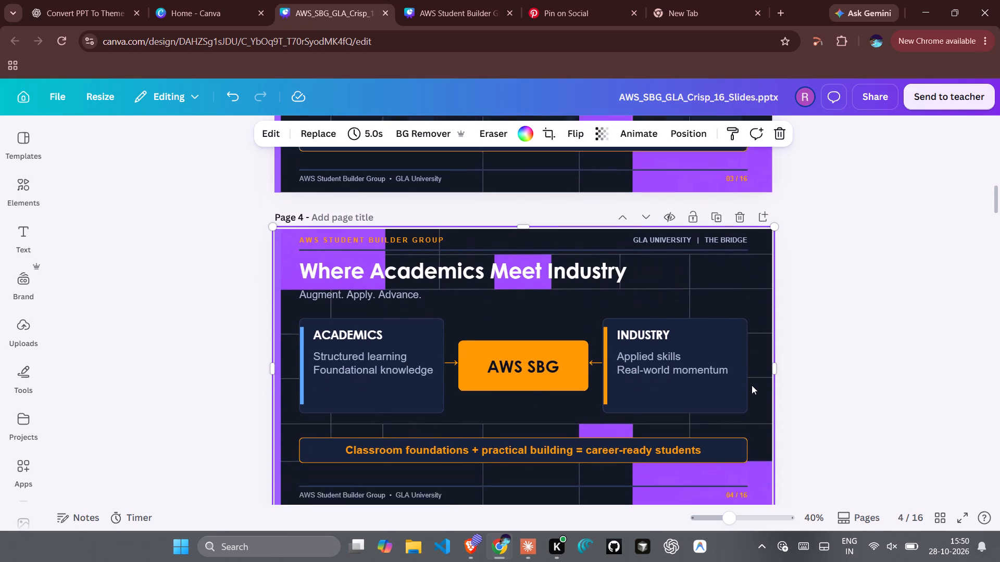
scroll(752, 385, "down", 3)
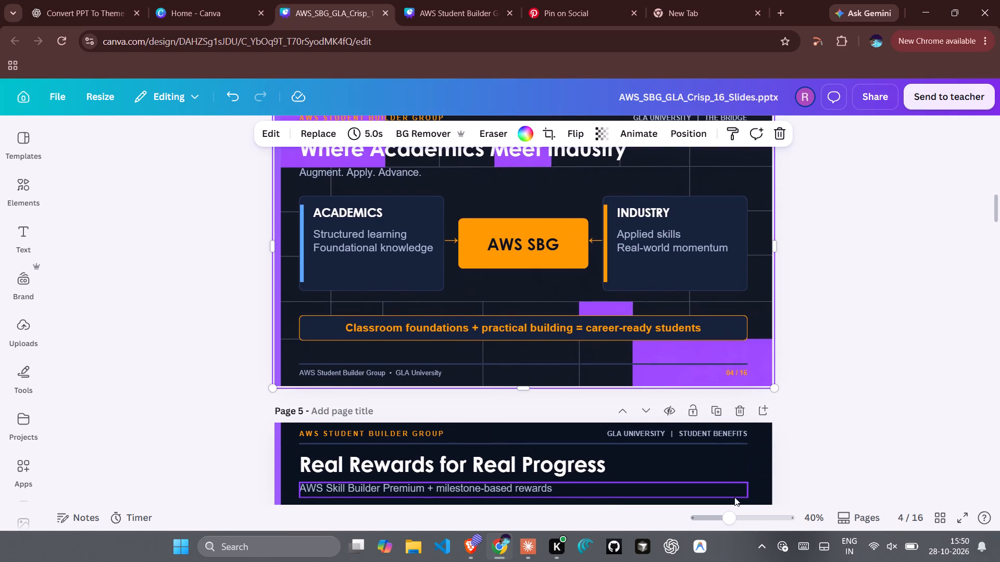
left_click(753, 475)
key("ctrl+v")
Paste the copied grid background onto page 6, From Learner to Certified.
scroll(753, 475, "down", 1)
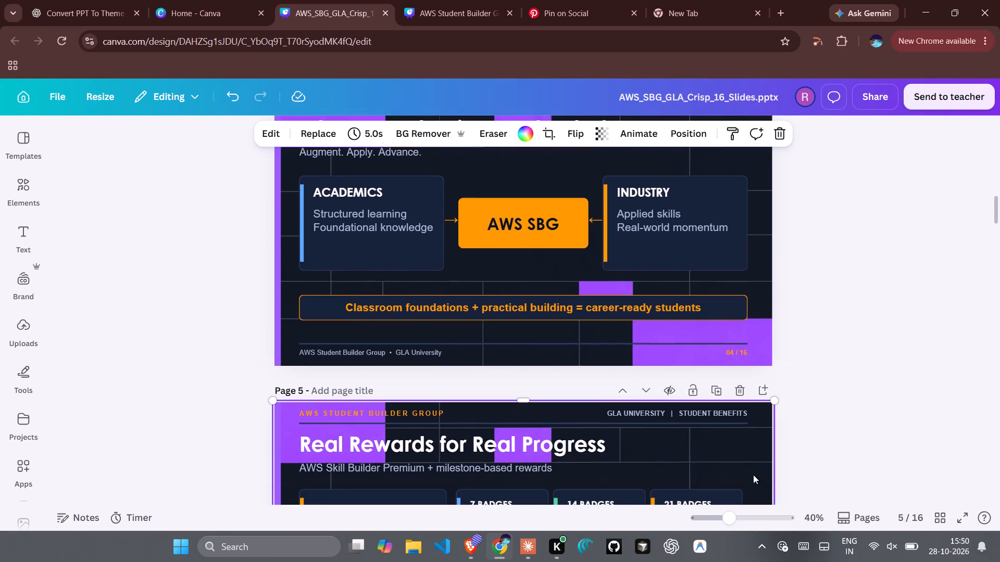
scroll(753, 475, "down", 5)
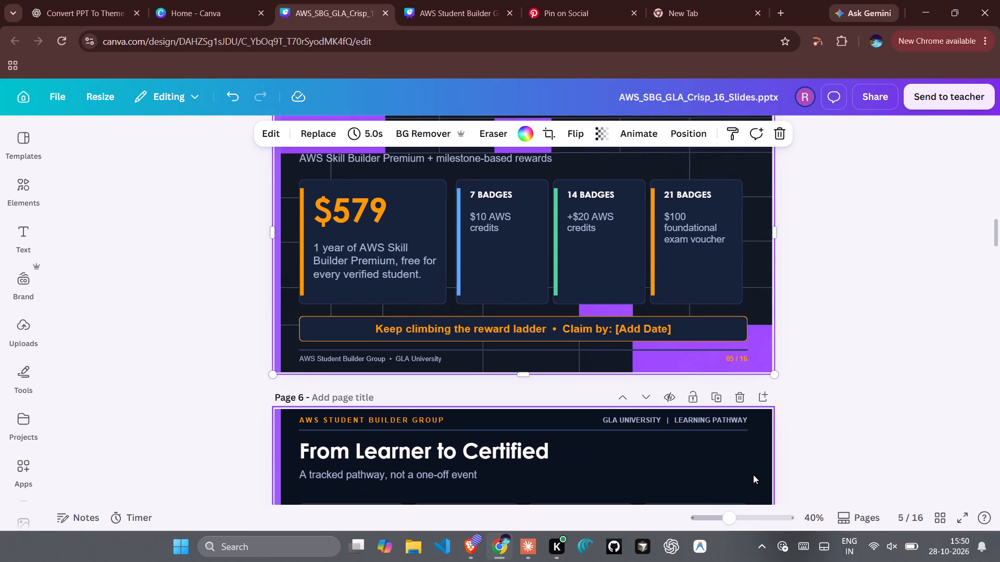
scroll(724, 478, "down", 2)
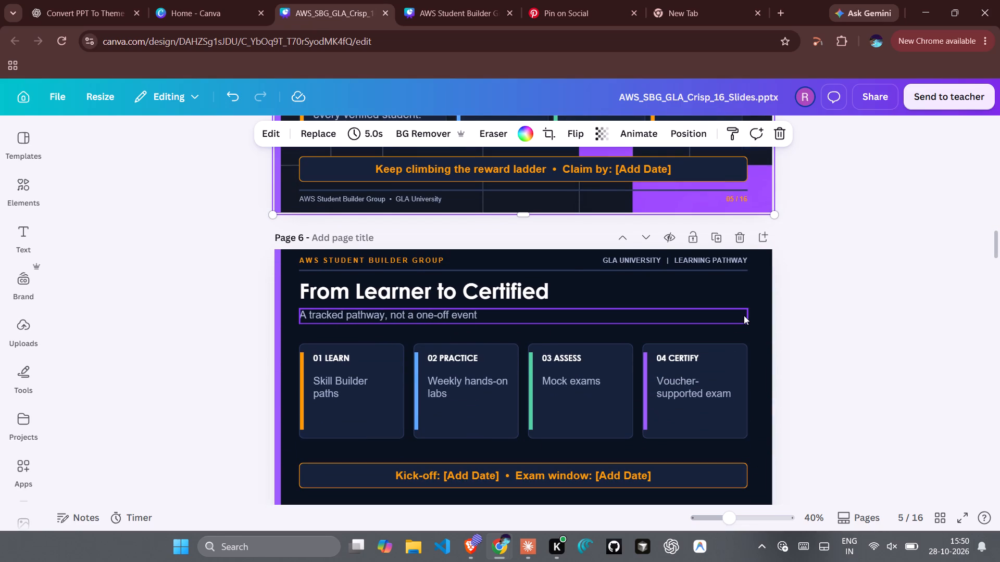
left_click(744, 315)
left_click(759, 289)
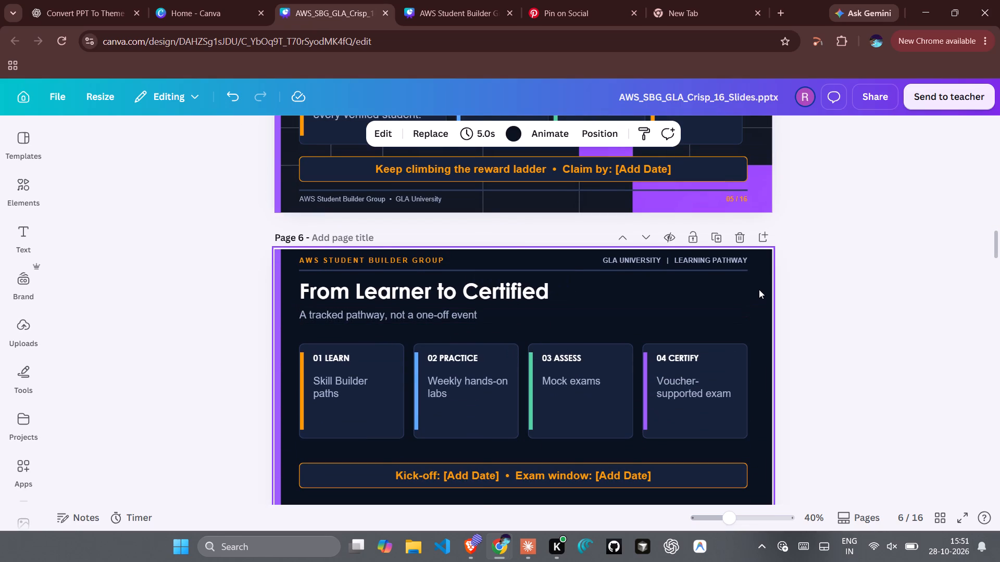
key("ctrl+v")
scroll(759, 289, "down", 4)
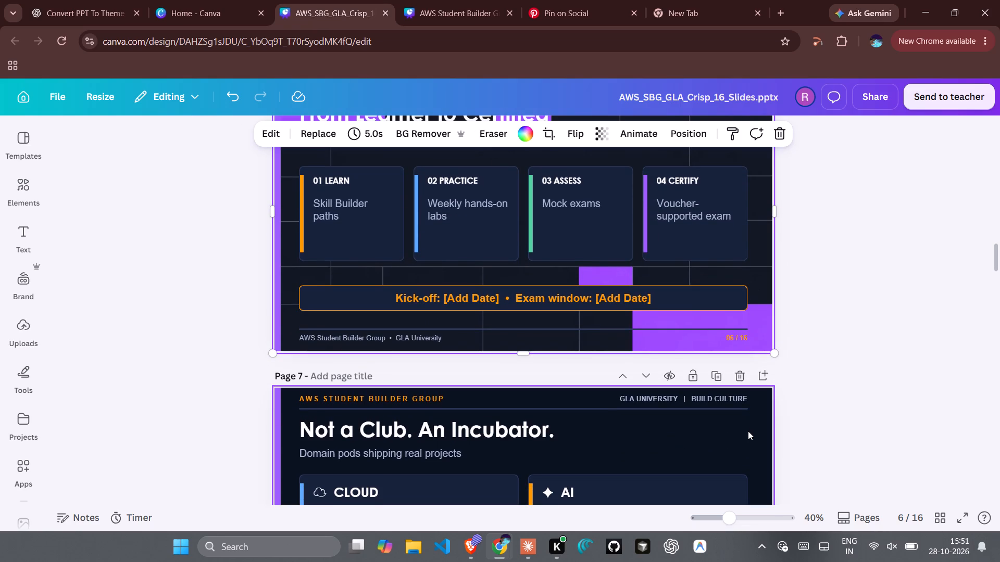
Paste the copied grid background onto page 7, Not a Club. An Incubator., and page 8, A Door to the Global Stage.
left_click(754, 435)
scroll(754, 435, "down", 2)
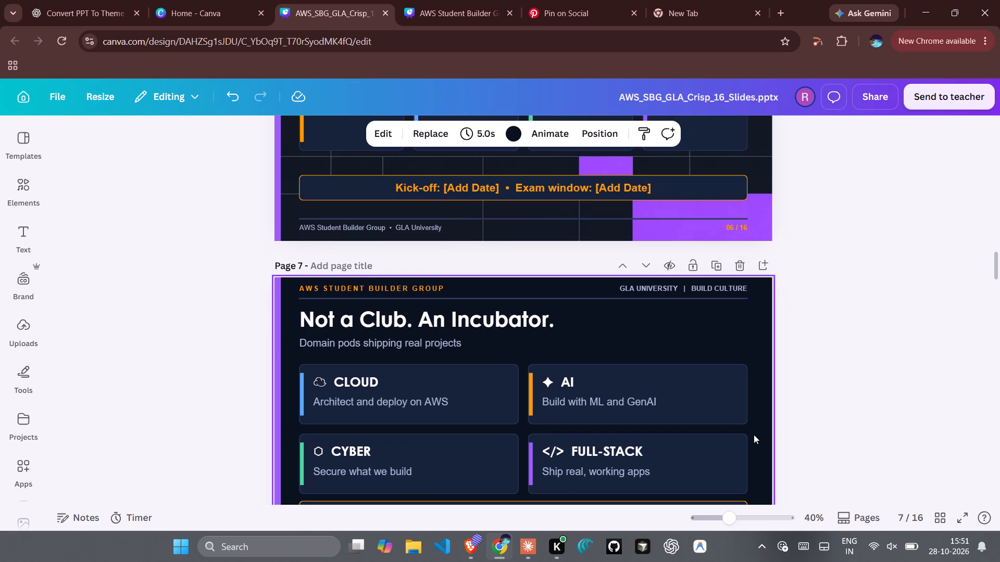
left_click(751, 351)
key("ctrl+v")
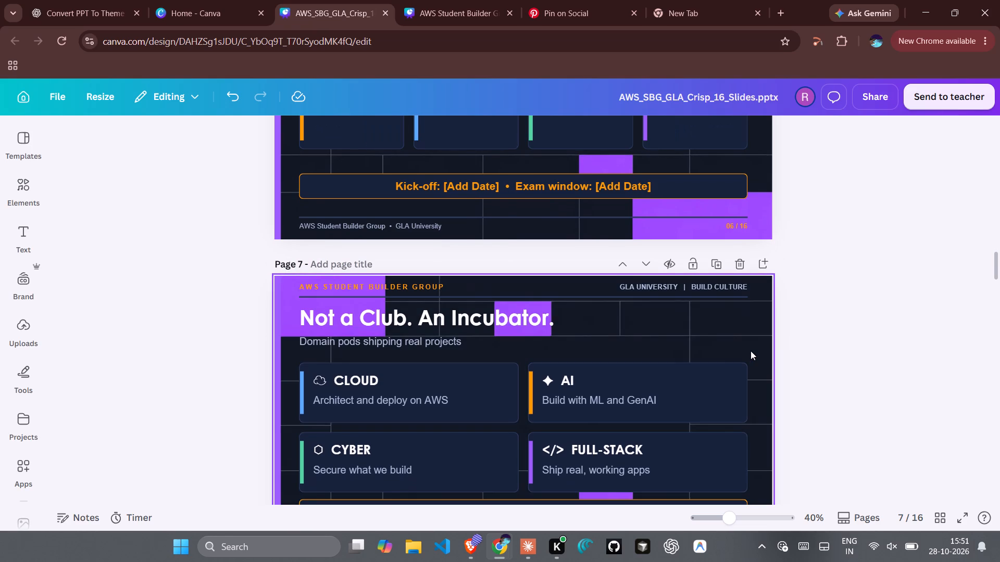
scroll(751, 351, "down", 4)
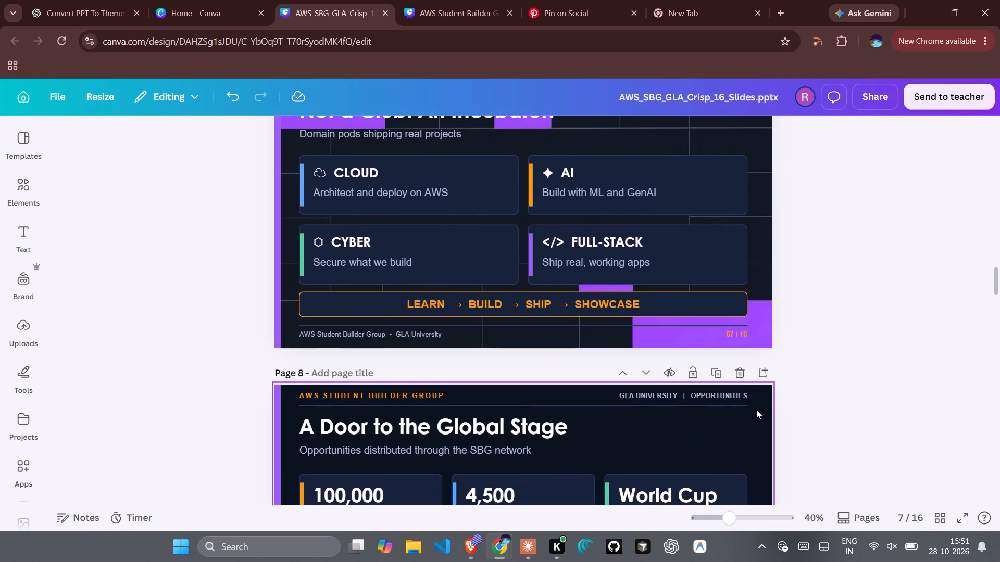
left_click(756, 410)
key("ctrl+v")
Paste the copied grid background onto page 9, Our Roadmap, and page 10, Building a Lasting Legacy.
scroll(756, 410, "down", 3)
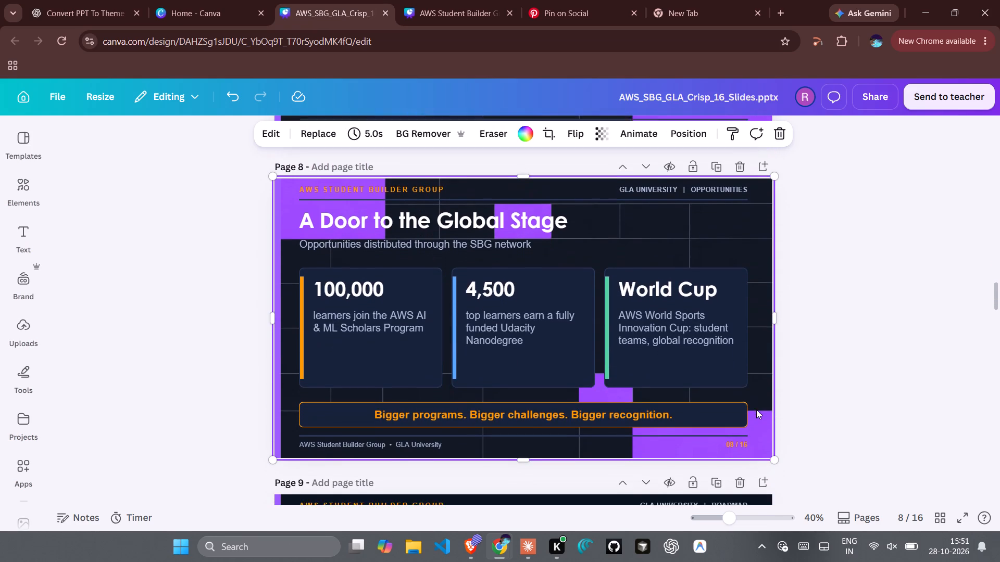
scroll(756, 410, "down", 2)
left_click(751, 440)
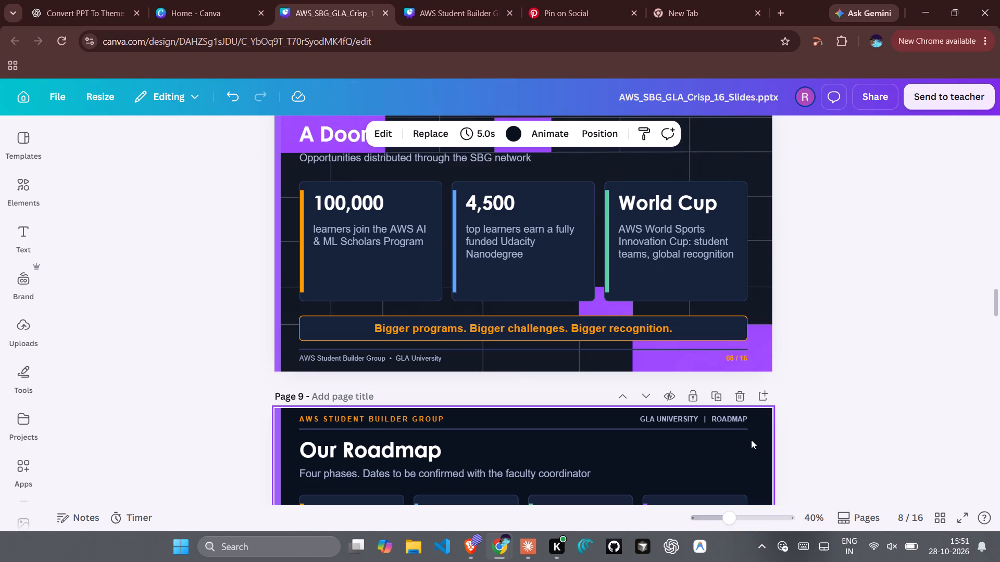
key("ctrl+v")
scroll(751, 440, "down", 4)
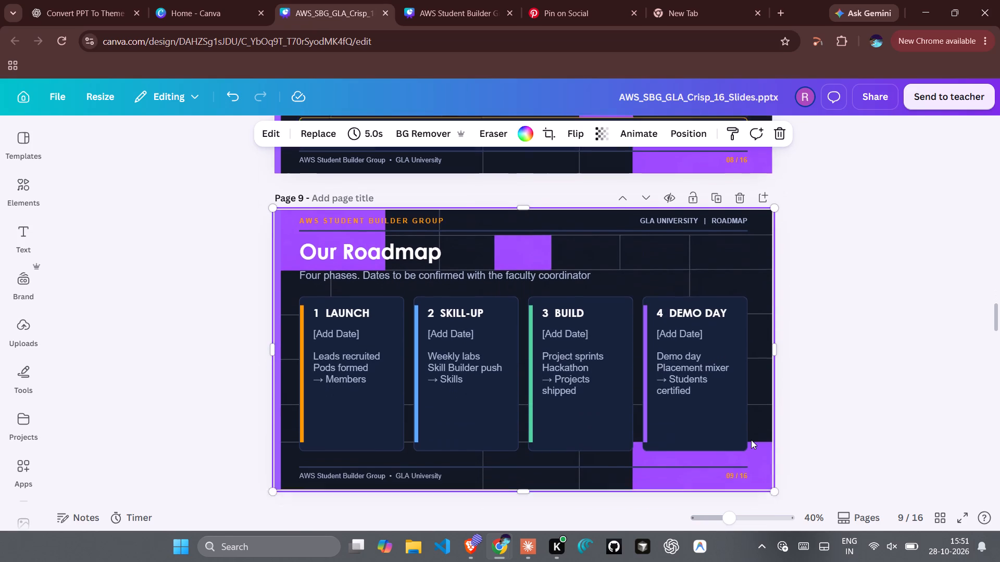
scroll(751, 440, "down", 1)
left_click(747, 380)
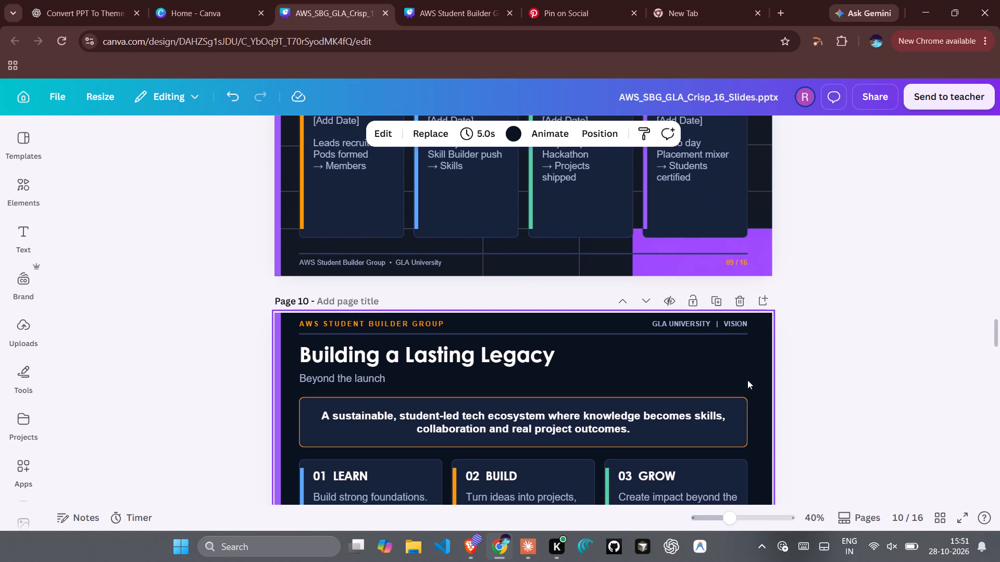
key("ctrl+v")
Paste the copied grid background onto page 11, One Campus. One Ecosystem., and page 12, Accountable. Student-Driven.
scroll(747, 380, "down", 4)
left_click(749, 330)
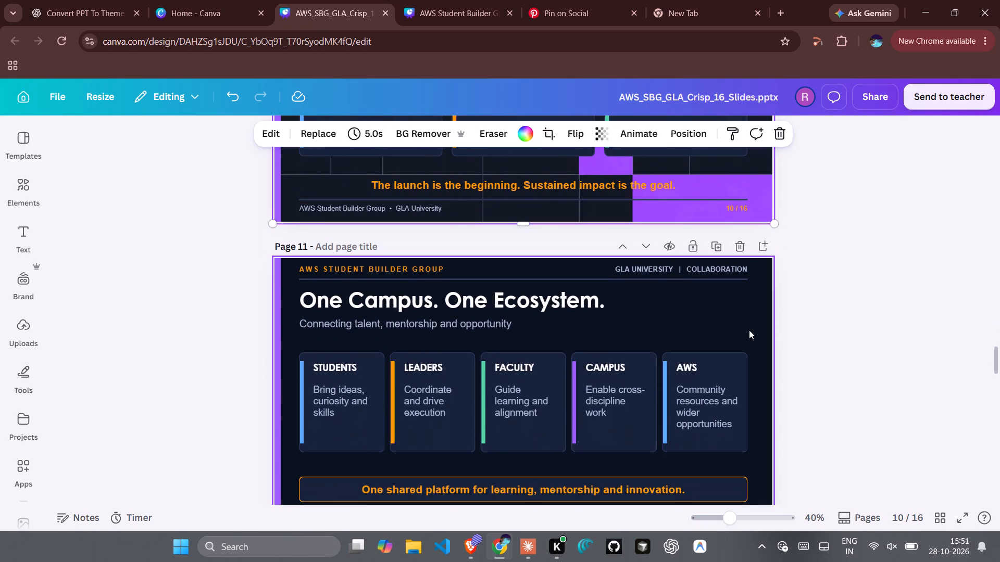
key("ctrl+v")
scroll(749, 330, "down", 4)
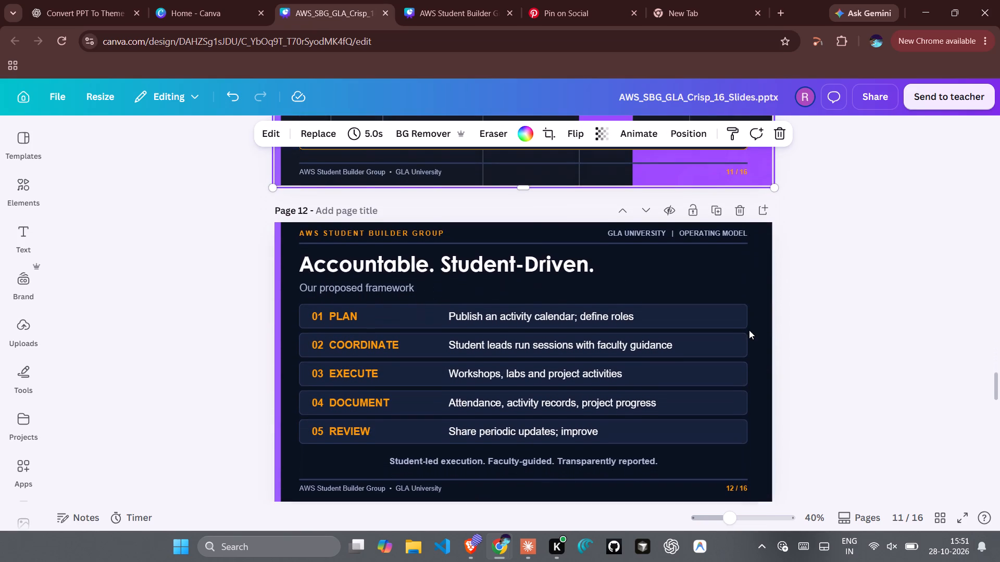
left_click(754, 269)
key("ctrl+v")
Paste the copied grid background onto page 13, What Success Looks Like, and page 14, The Support We Seek.
scroll(754, 269, "down", 1)
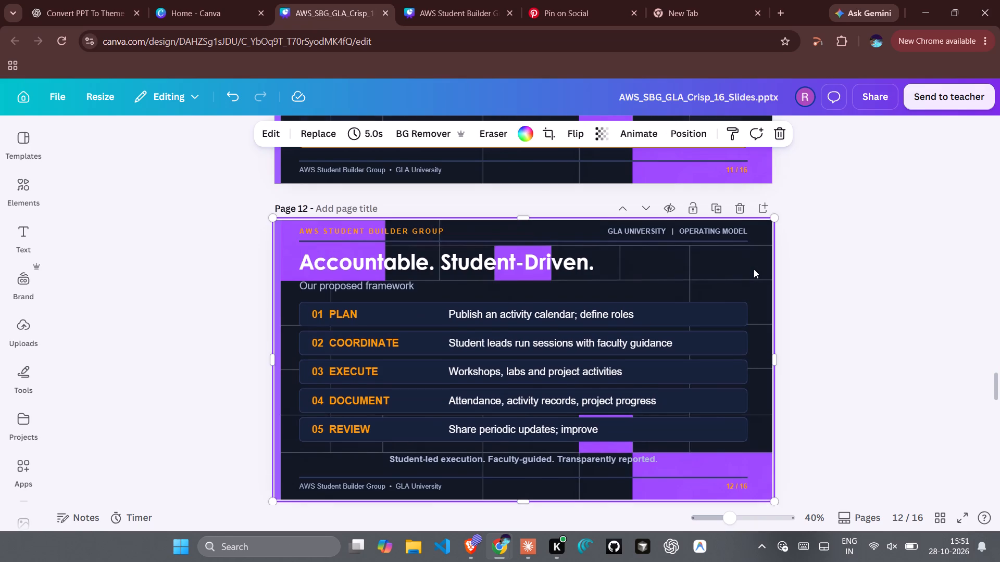
scroll(754, 269, "down", 1)
left_click(755, 376)
key("ctrl+v")
scroll(755, 376, "down", 3)
left_click(749, 298)
key("ctrl+v")
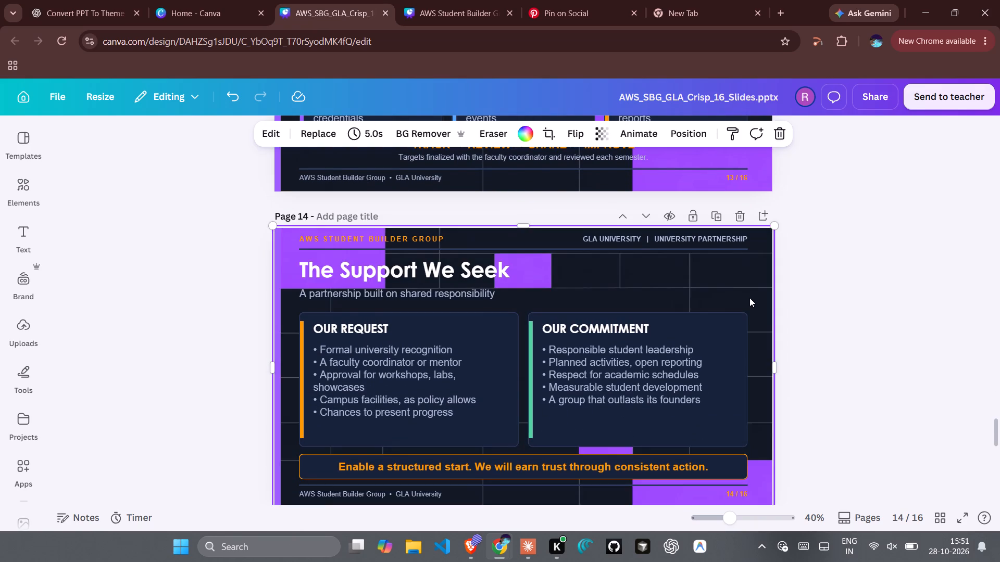
Paste the copied grid background onto page 15, Your Journey Starts Here, and page 16, Let's Build.
scroll(749, 298, "down", 2)
left_click(761, 380)
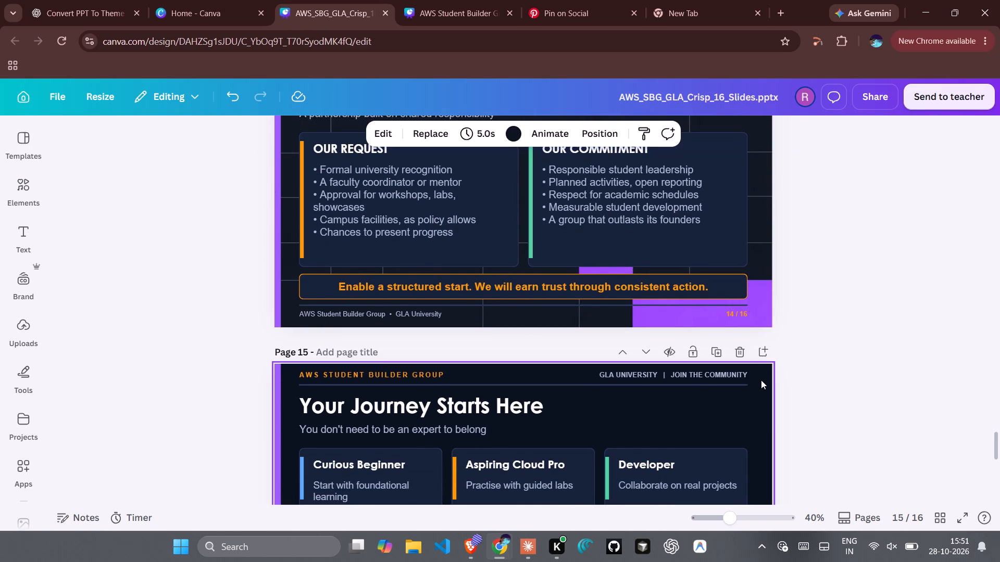
key("ctrl+v")
scroll(761, 380, "down", 4)
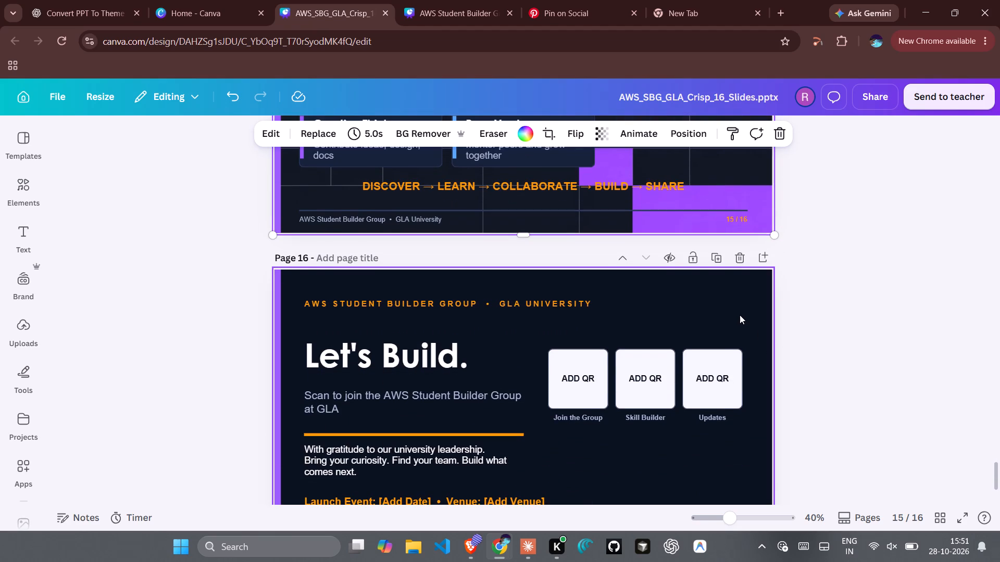
left_click(740, 315)
key("ctrl+v")
scroll(740, 315, "down", 4)
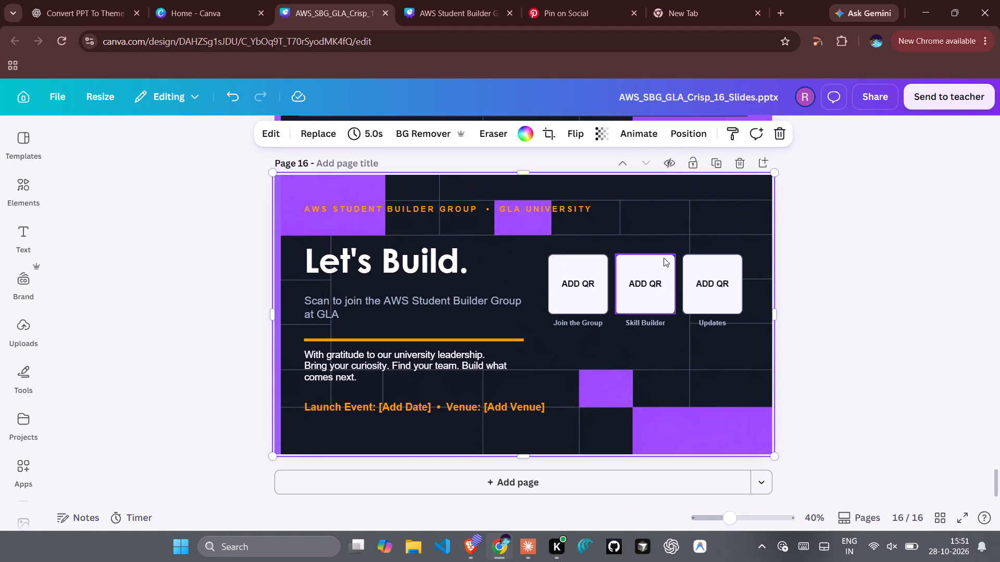
Recolour the purple vertical bar along the slide edge of page 12, Accountable. Student-Driven., to orange.
scroll(820, 269, "up", 7)
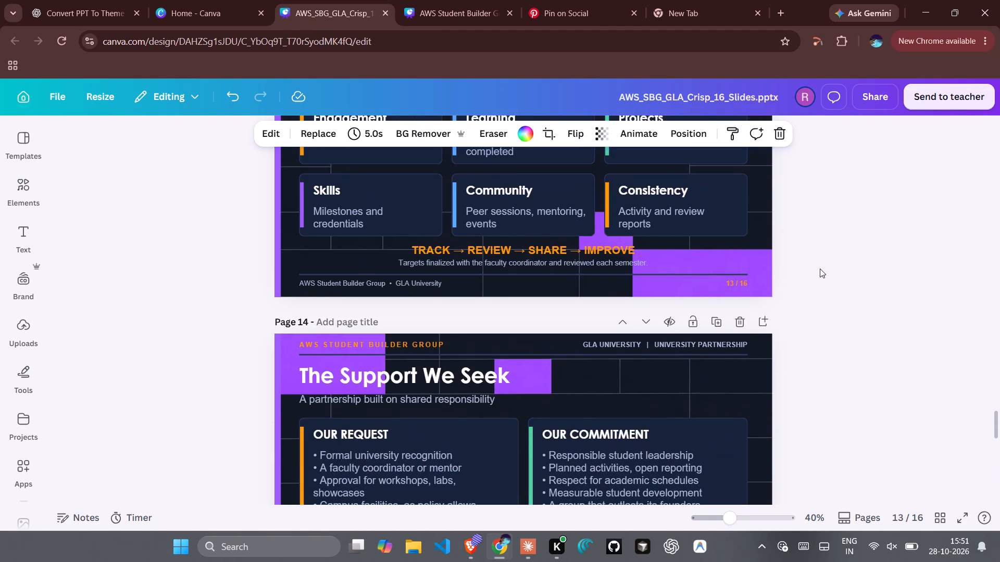
scroll(820, 269, "up", 4)
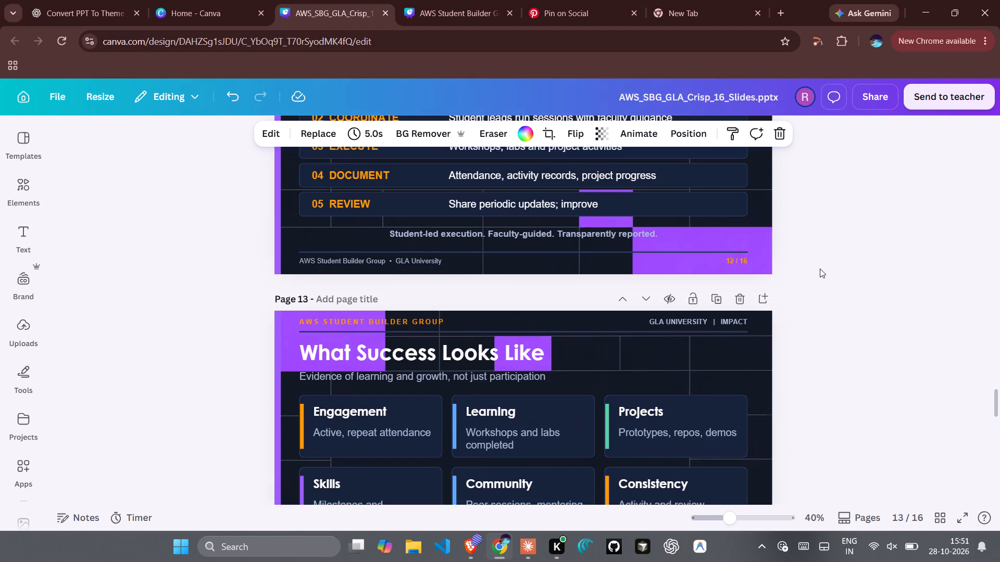
scroll(820, 269, "up", 2)
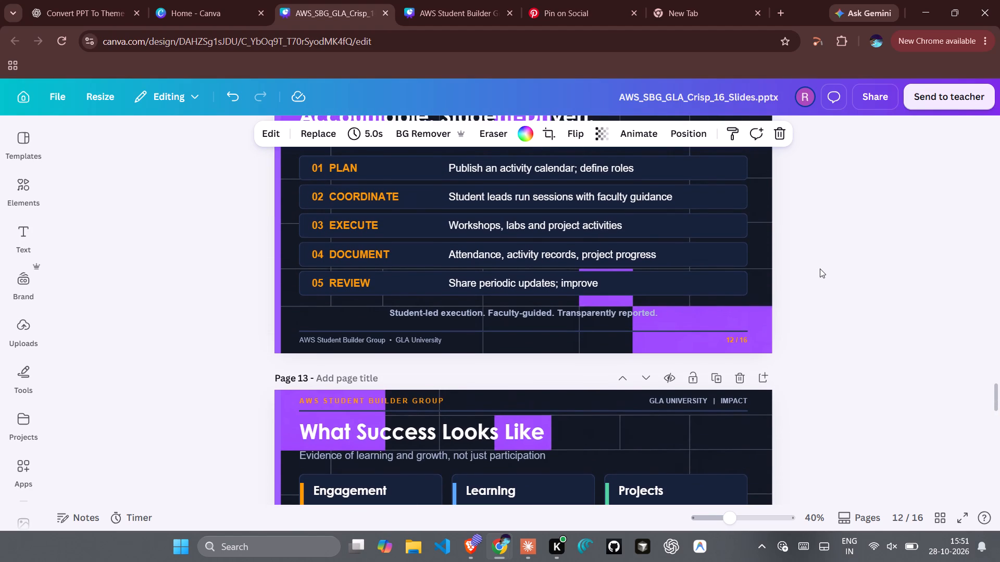
scroll(771, 267, "up", 1)
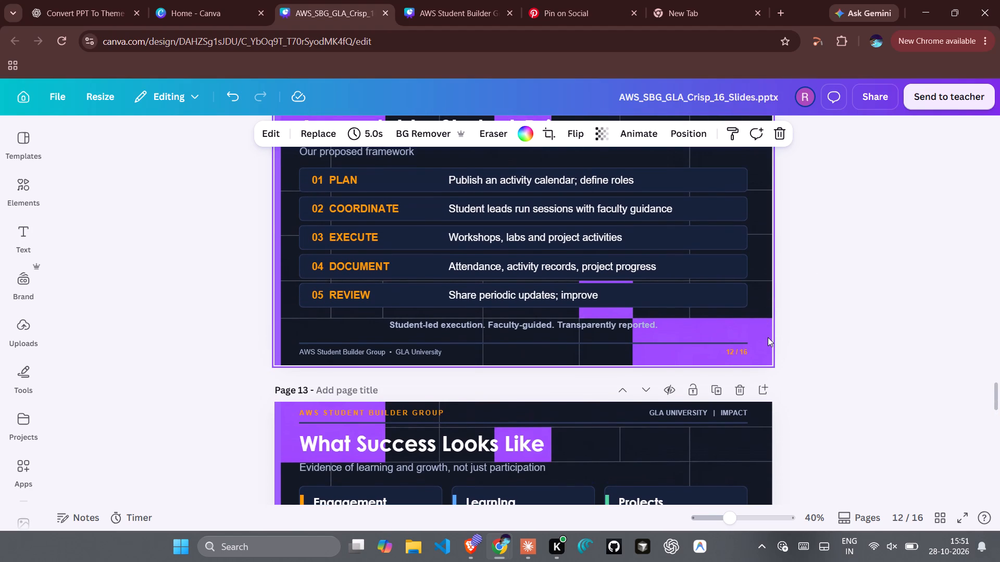
scroll(769, 354, "up", 2)
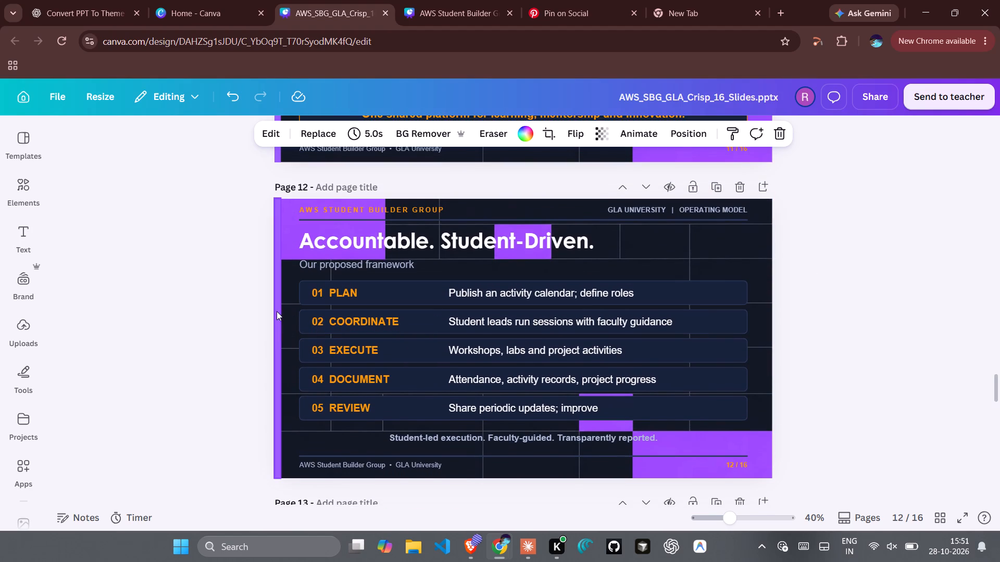
left_click(279, 321)
left_click(279, 321)
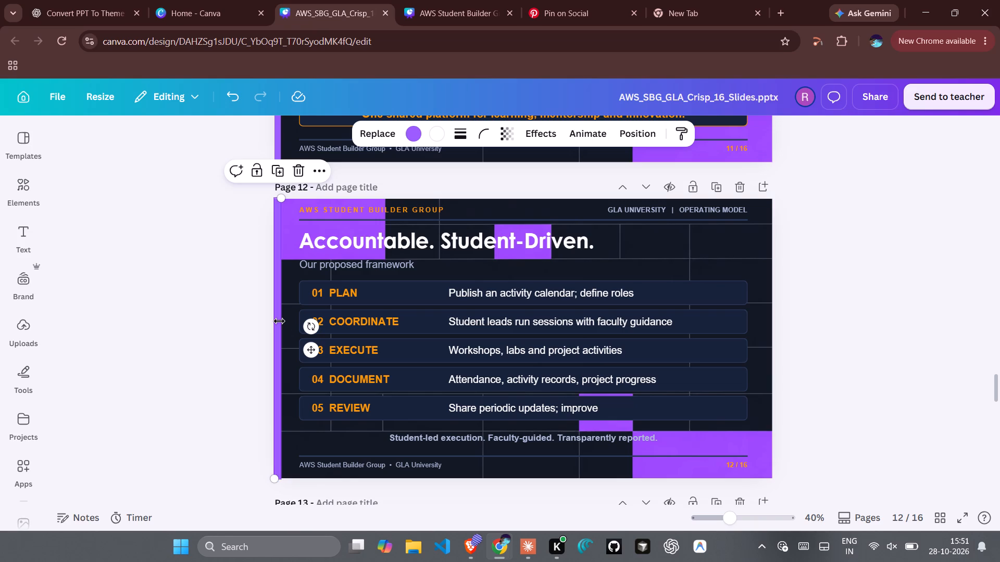
left_click(409, 133)
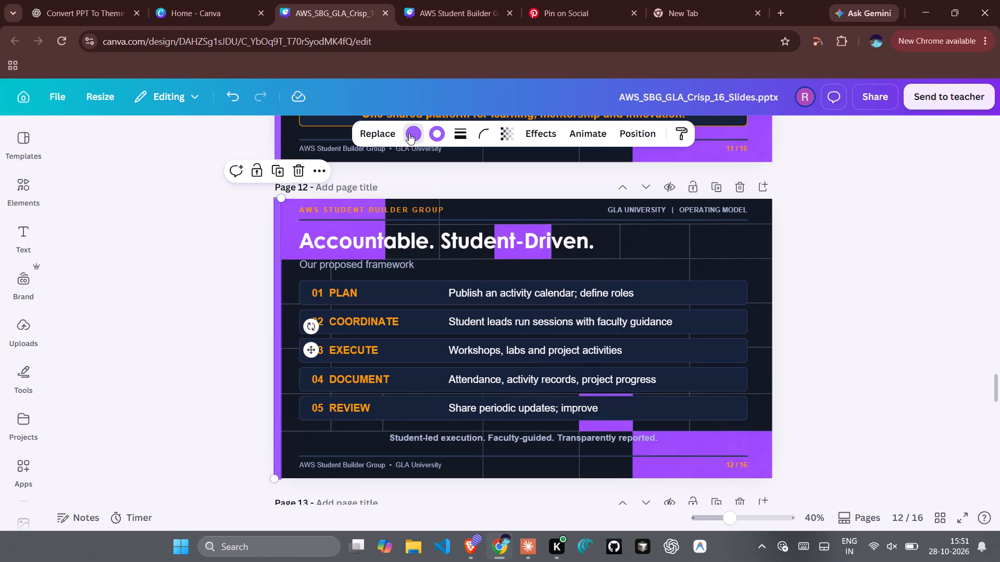
left_click(161, 236)
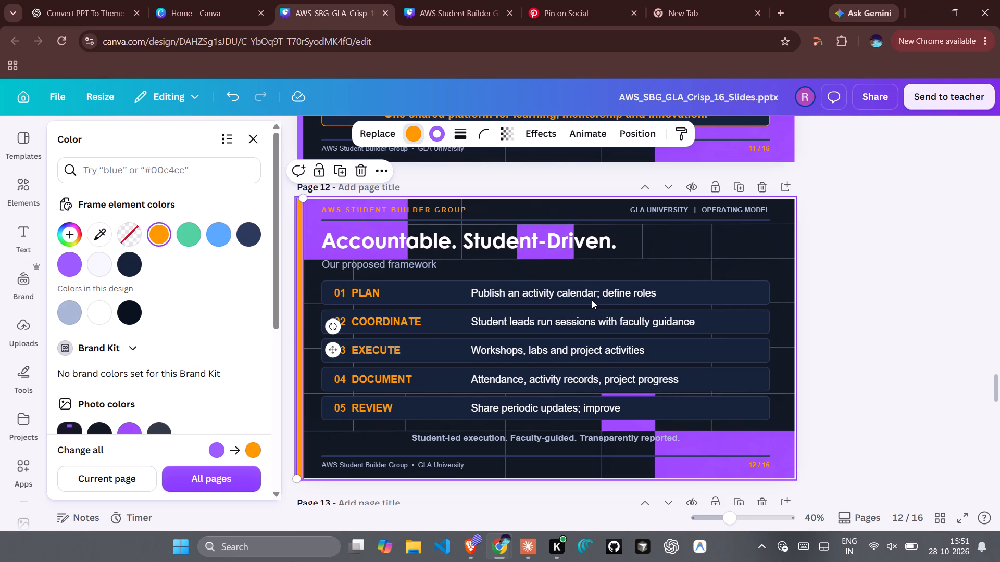
left_click(831, 295)
Recolour the purple vertical bar along the slide edge of page 16, Let's Build., to orange.
scroll(831, 295, "down", 2)
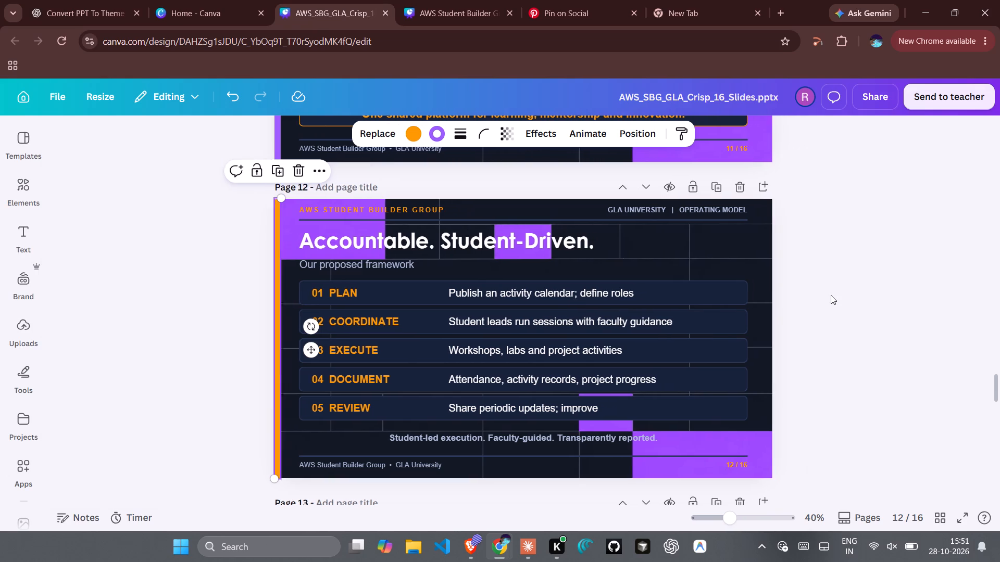
scroll(831, 295, "down", 7)
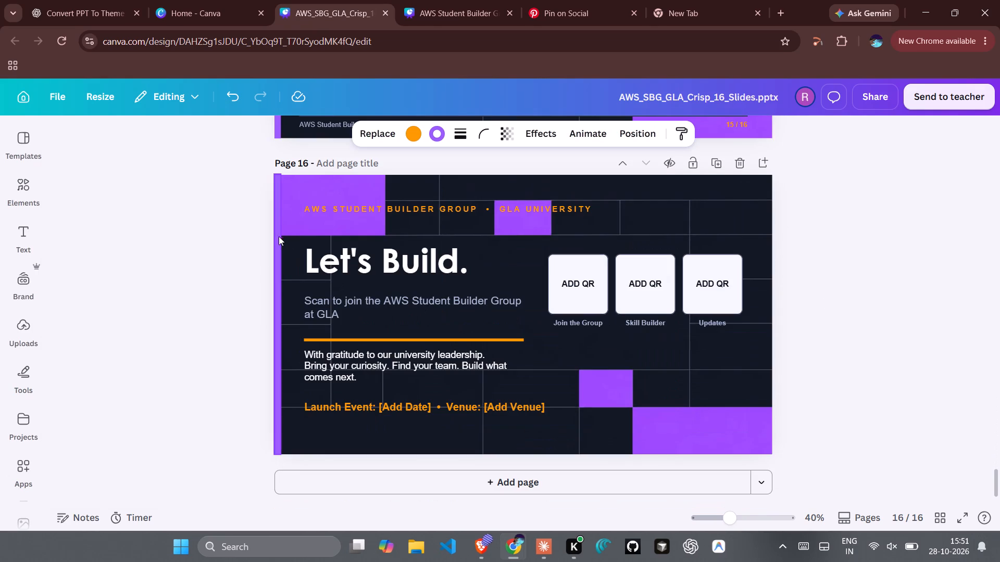
left_click(276, 245)
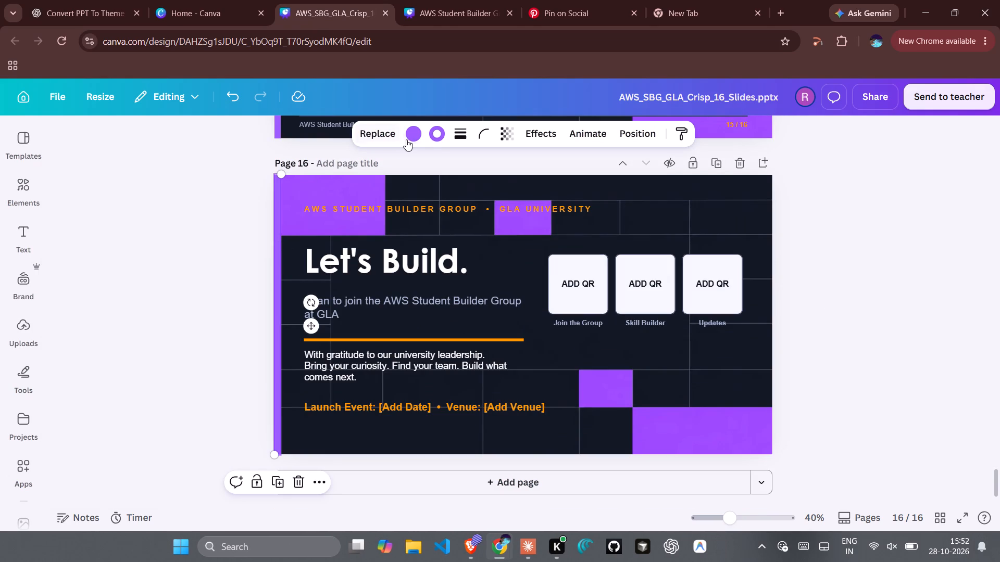
left_click(413, 136)
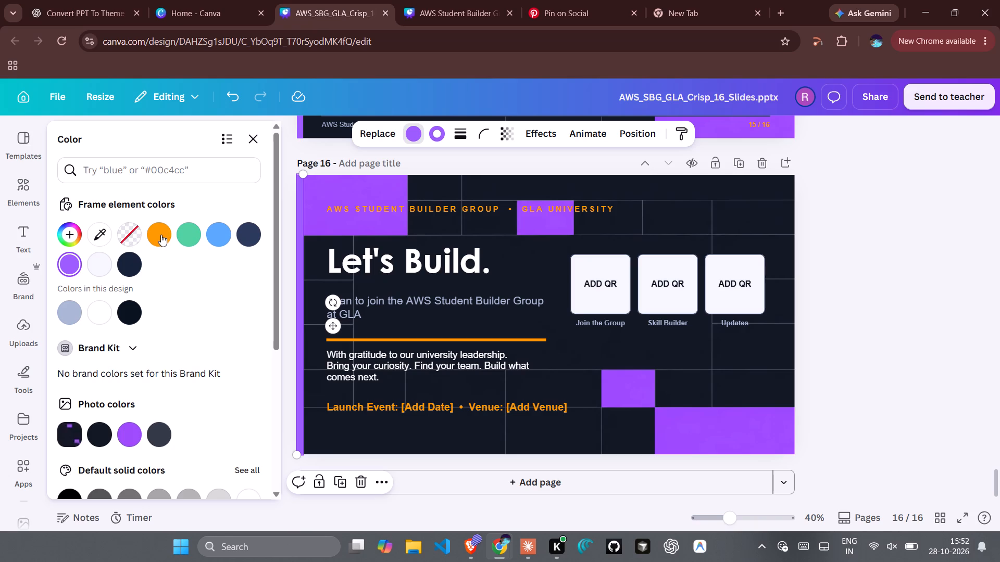
left_click(161, 235)
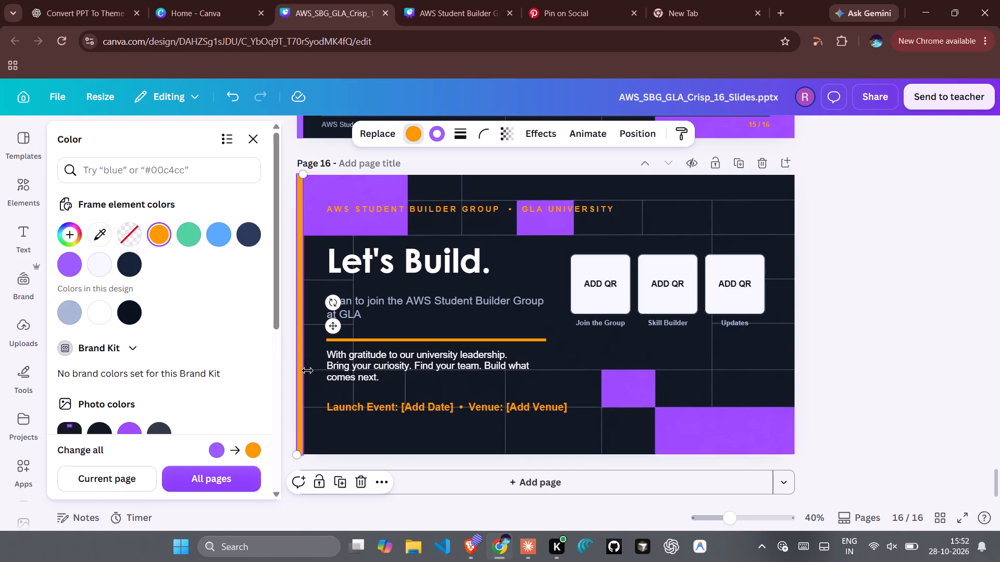
left_click(820, 334)
Recolour the purple vertical bar along the slide edge of page 14, The Support We Seek, to orange.
scroll(820, 334, "up", 3)
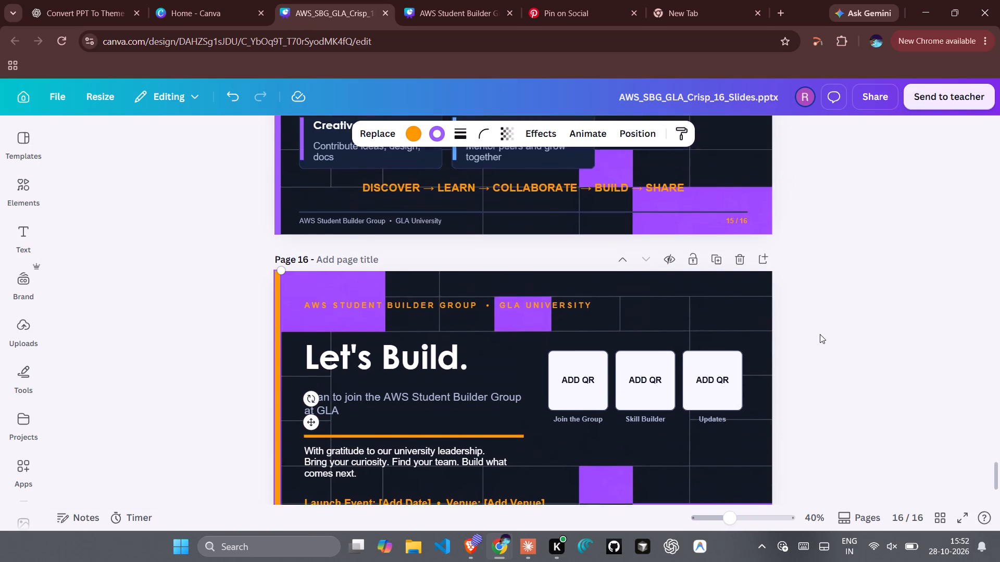
scroll(820, 334, "up", 8)
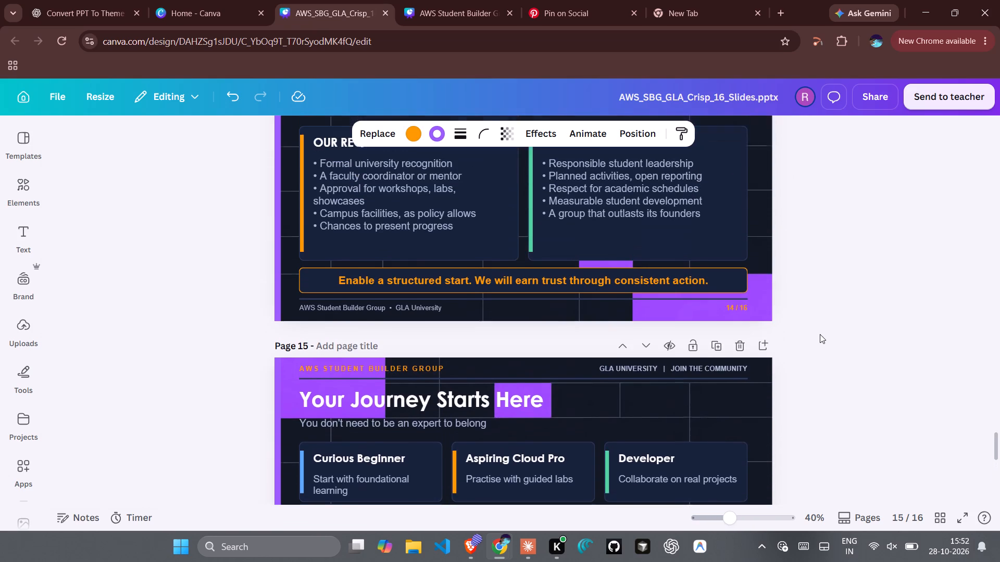
scroll(820, 334, "up", 1)
left_click(275, 315)
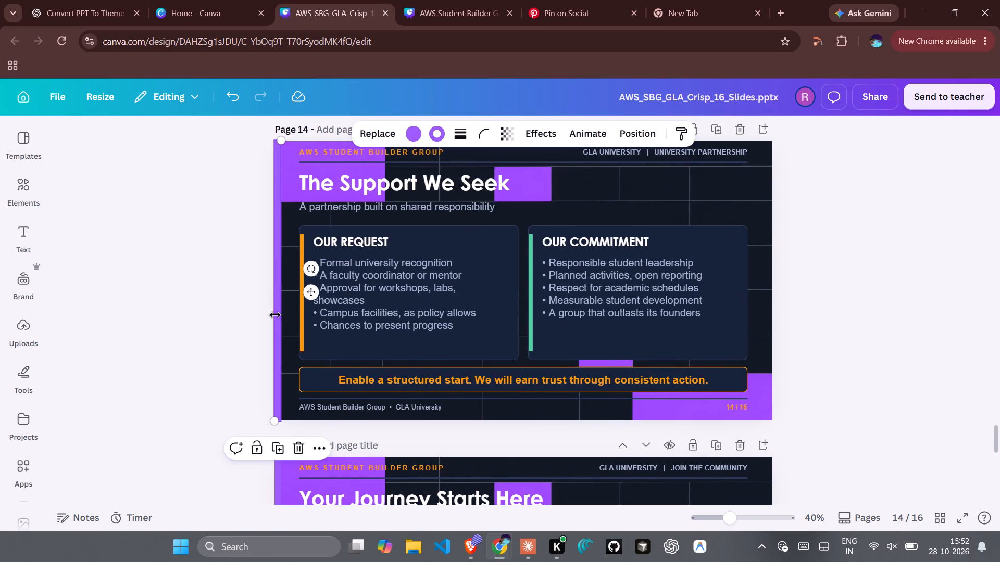
left_click(410, 128)
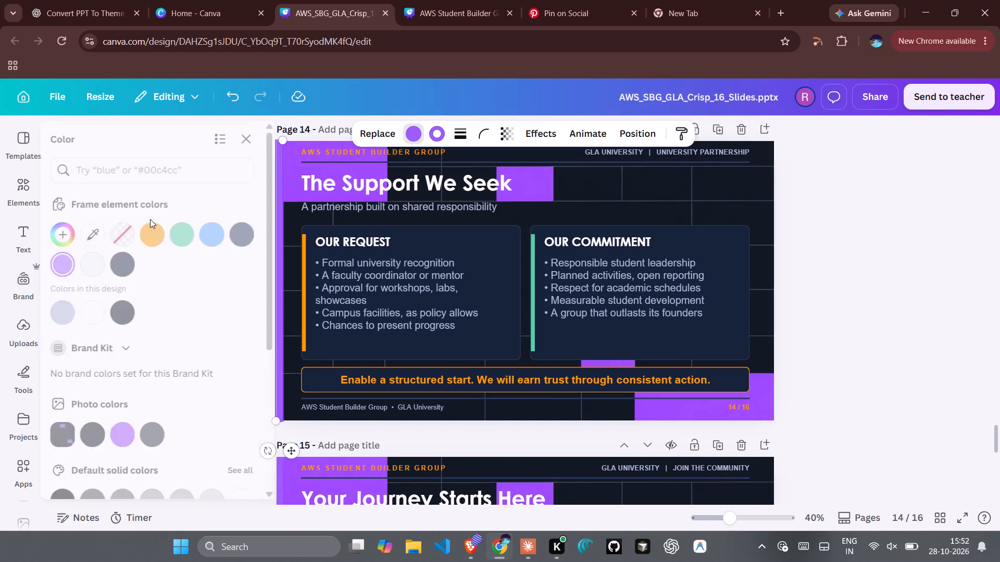
left_click(155, 238)
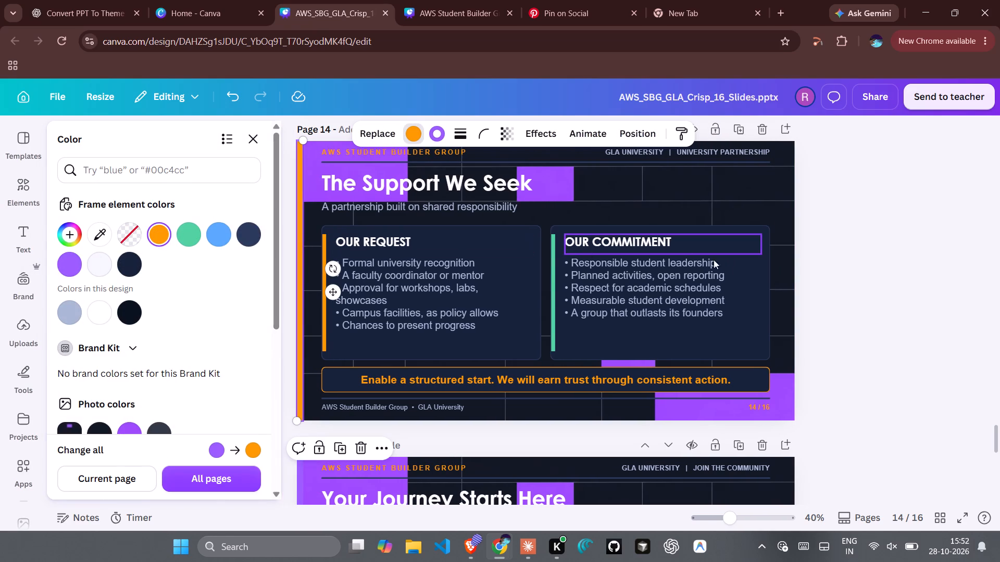
left_click(849, 284)
Recolour the purple vertical bar along the slide edge of page 10, Building a Lasting Legacy, to orange.
scroll(849, 284, "up", 3)
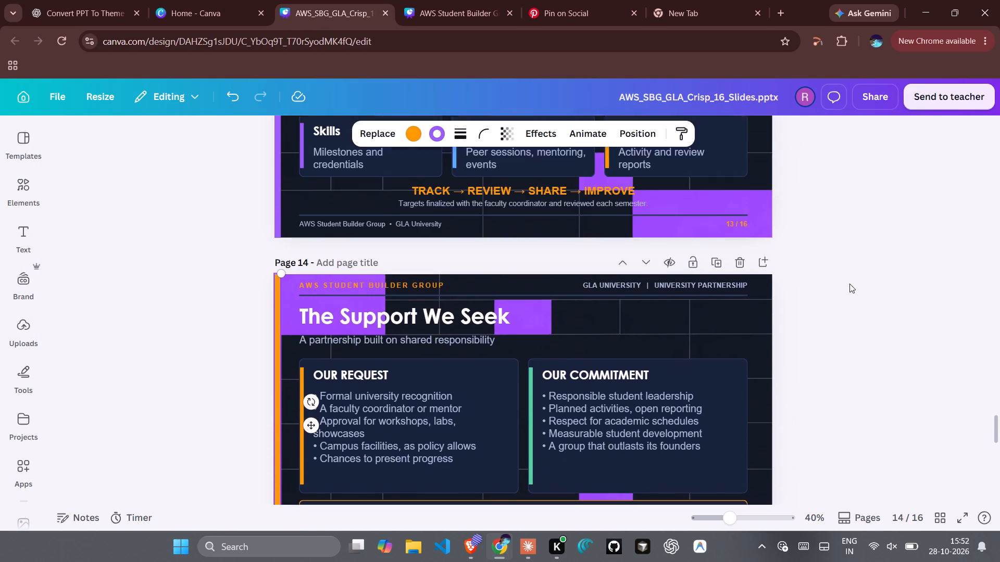
scroll(849, 284, "up", 8)
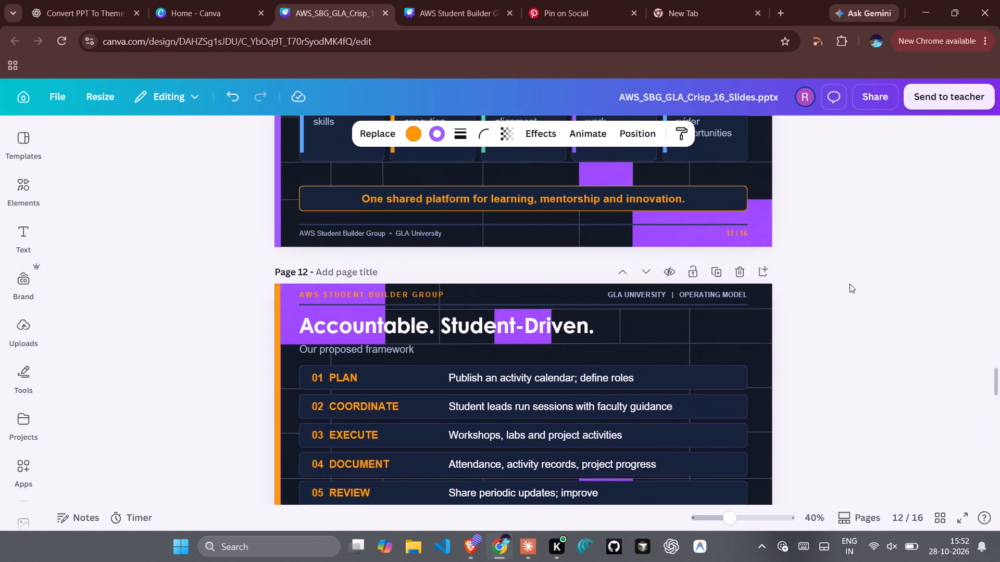
scroll(849, 284, "up", 6)
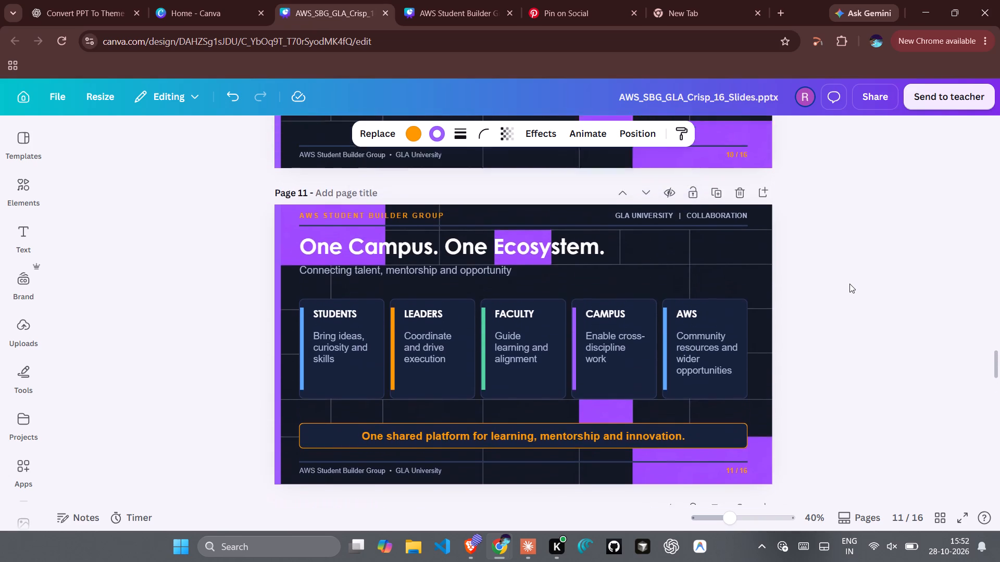
scroll(849, 284, "up", 4)
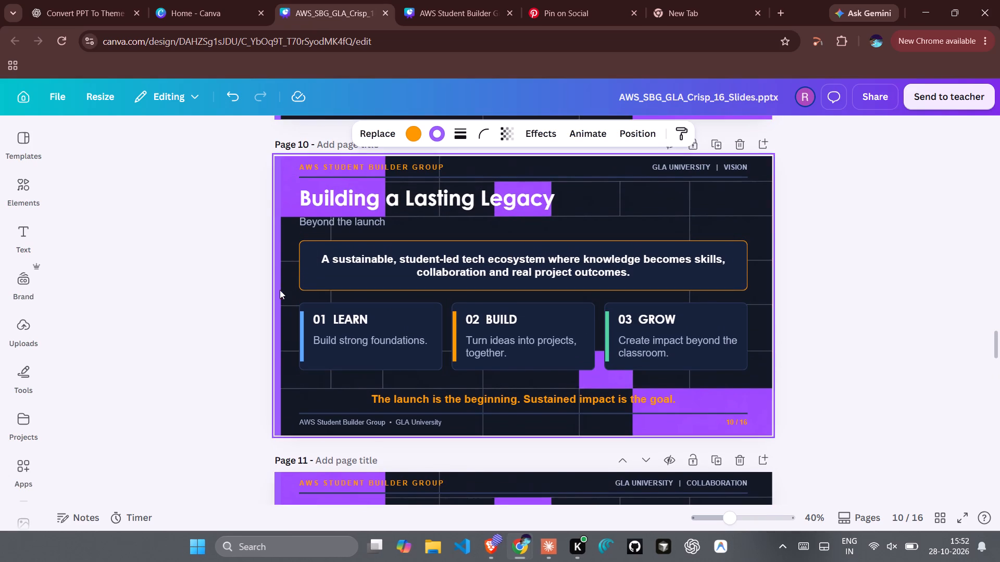
left_click(278, 290)
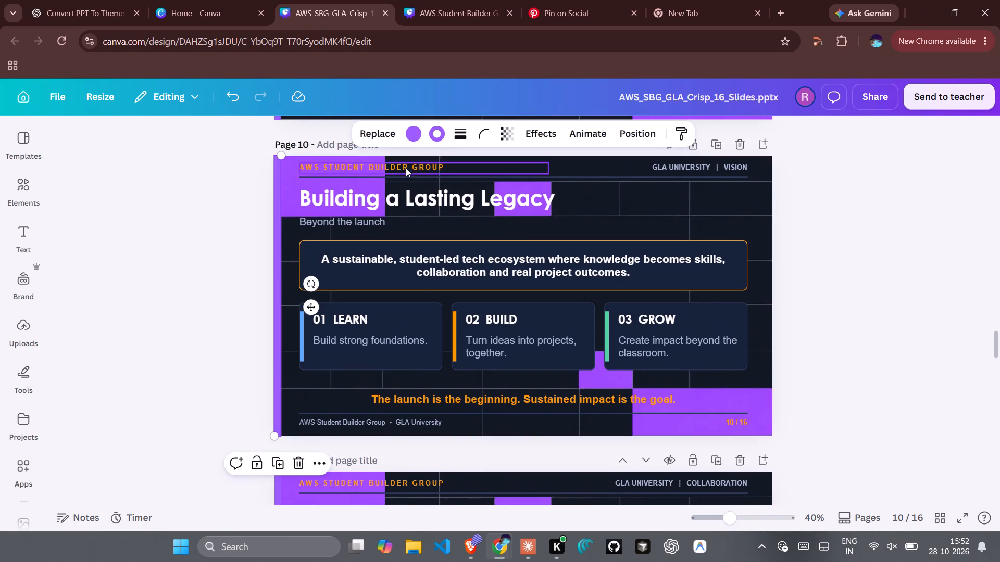
left_click(415, 141)
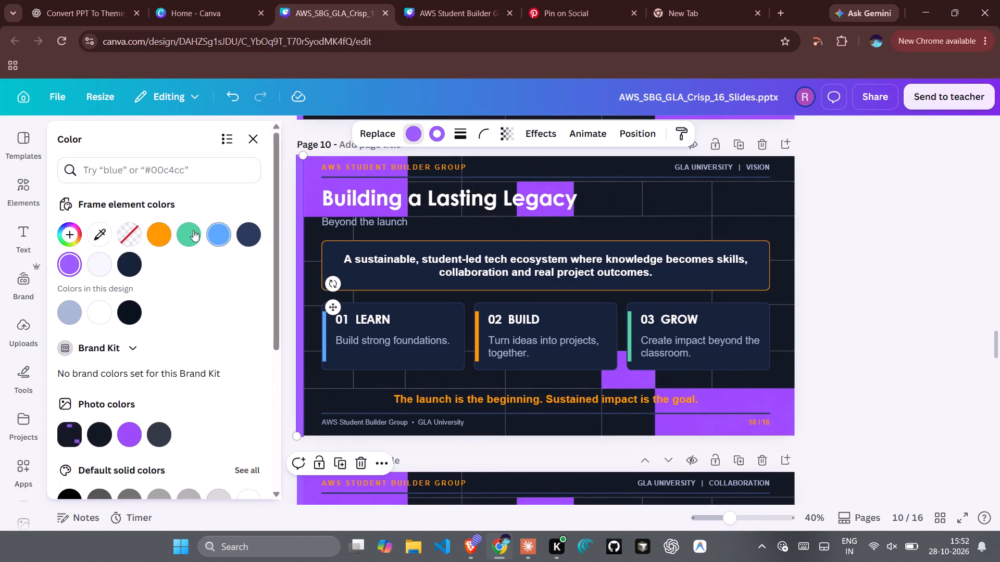
left_click(163, 228)
left_click(985, 357)
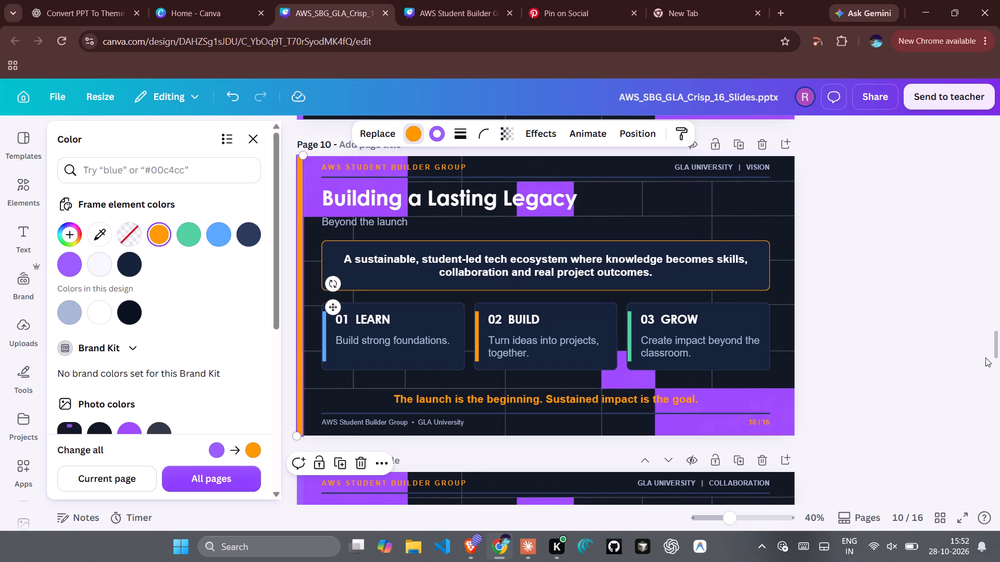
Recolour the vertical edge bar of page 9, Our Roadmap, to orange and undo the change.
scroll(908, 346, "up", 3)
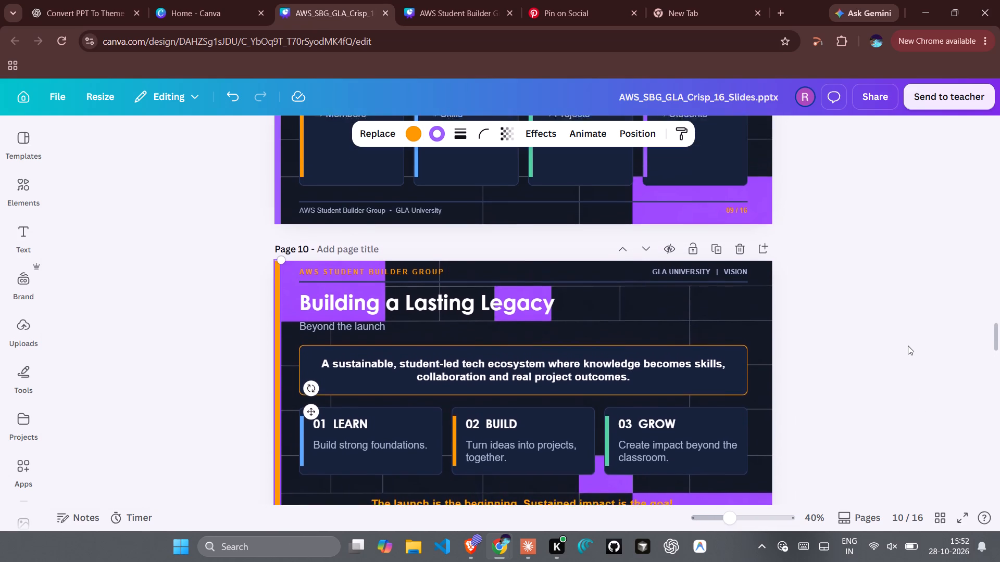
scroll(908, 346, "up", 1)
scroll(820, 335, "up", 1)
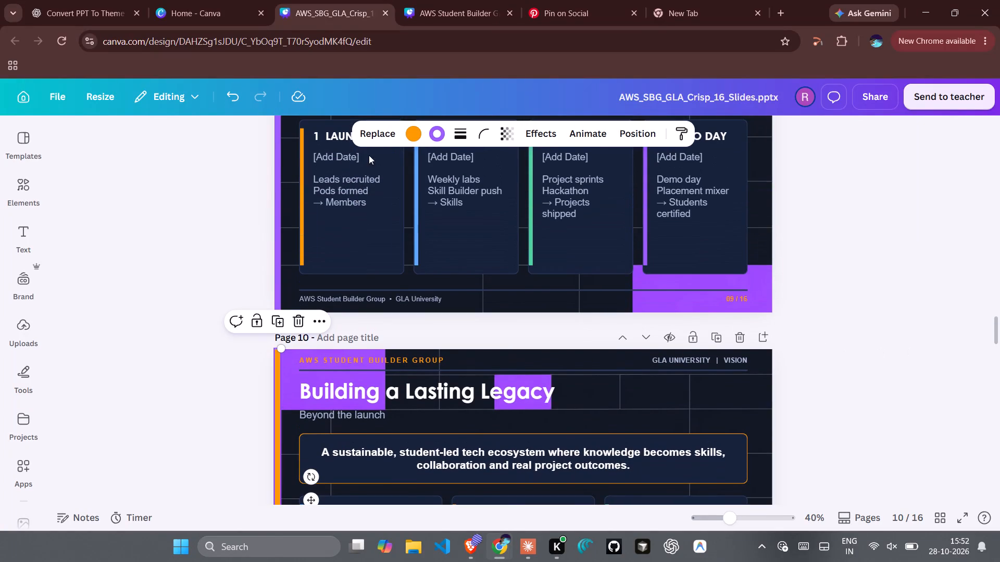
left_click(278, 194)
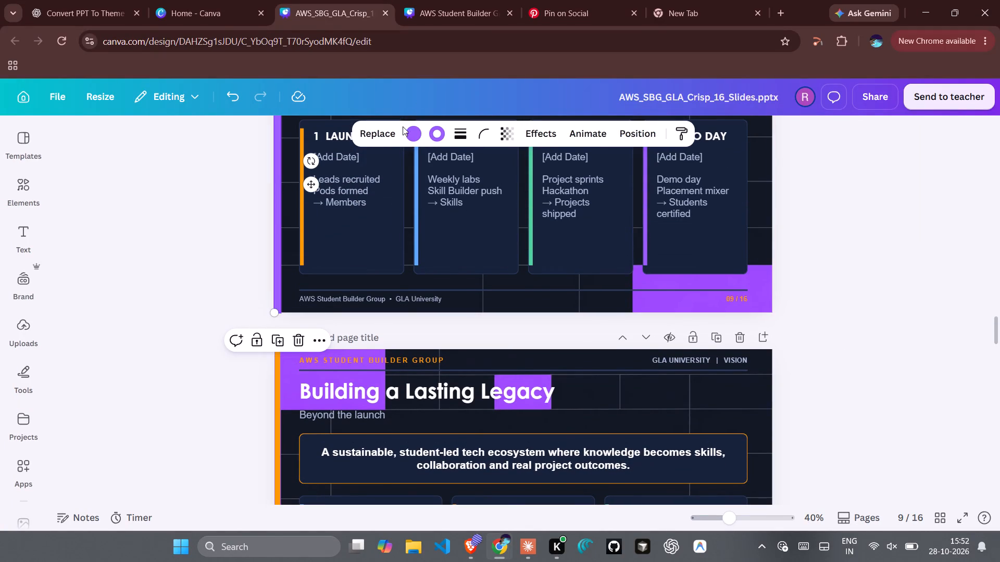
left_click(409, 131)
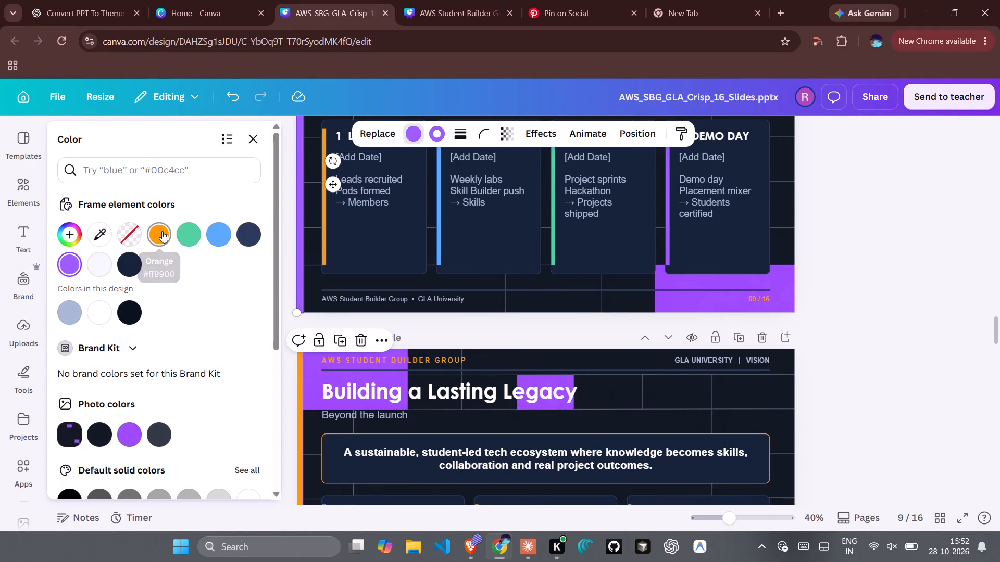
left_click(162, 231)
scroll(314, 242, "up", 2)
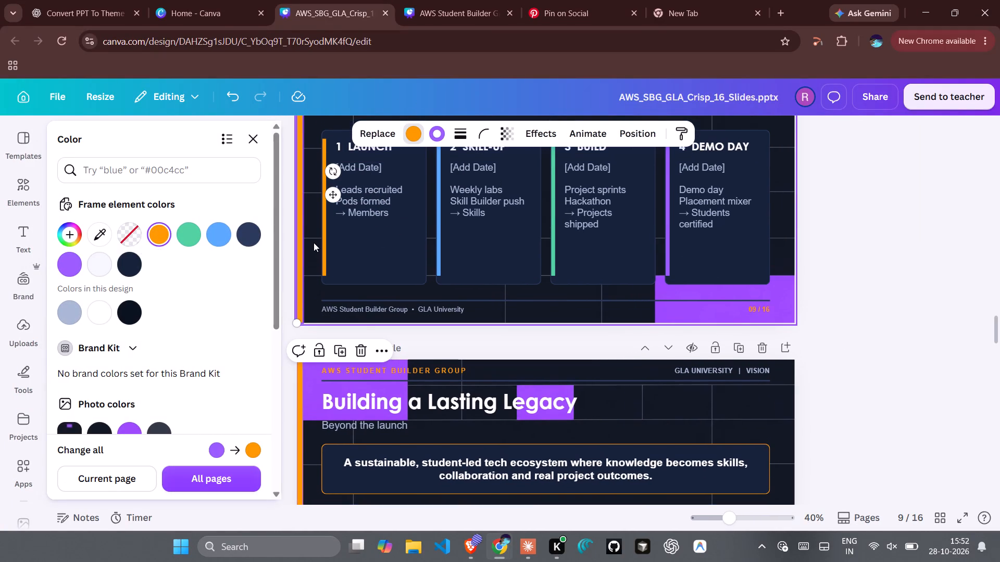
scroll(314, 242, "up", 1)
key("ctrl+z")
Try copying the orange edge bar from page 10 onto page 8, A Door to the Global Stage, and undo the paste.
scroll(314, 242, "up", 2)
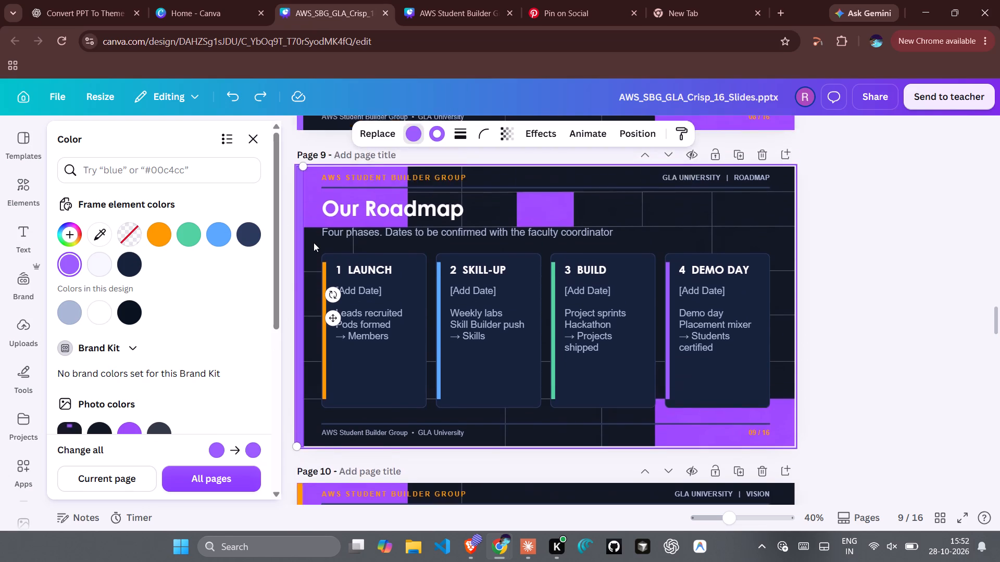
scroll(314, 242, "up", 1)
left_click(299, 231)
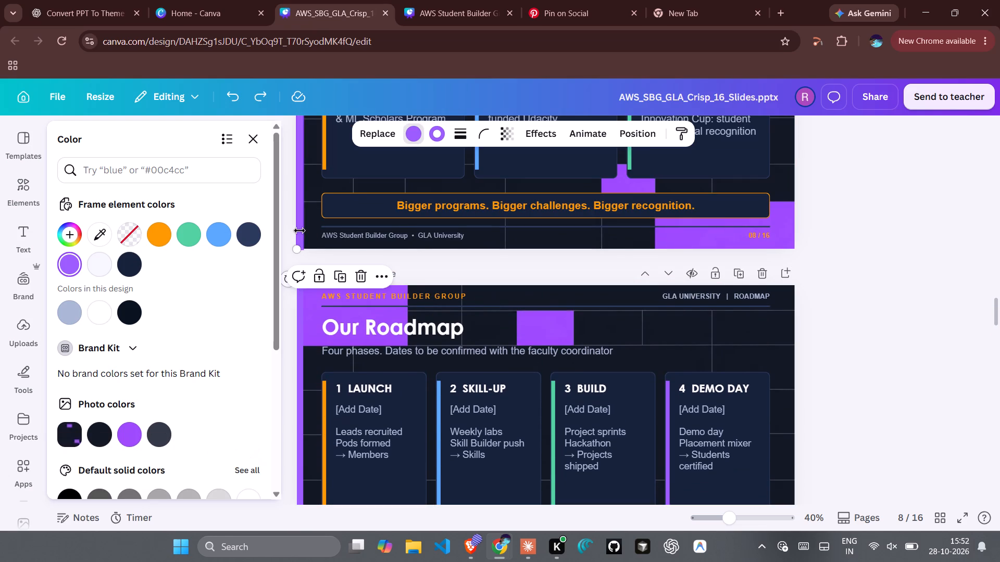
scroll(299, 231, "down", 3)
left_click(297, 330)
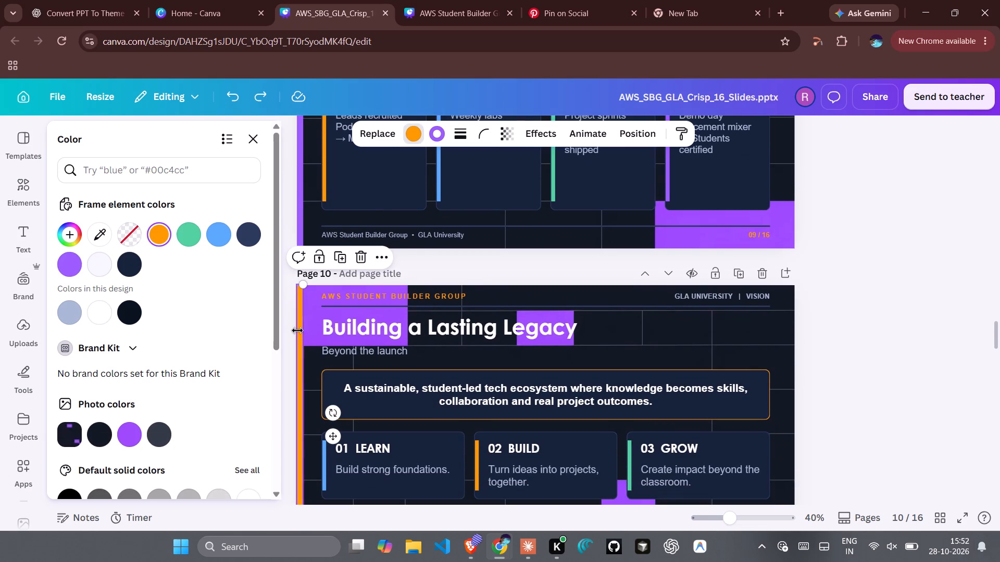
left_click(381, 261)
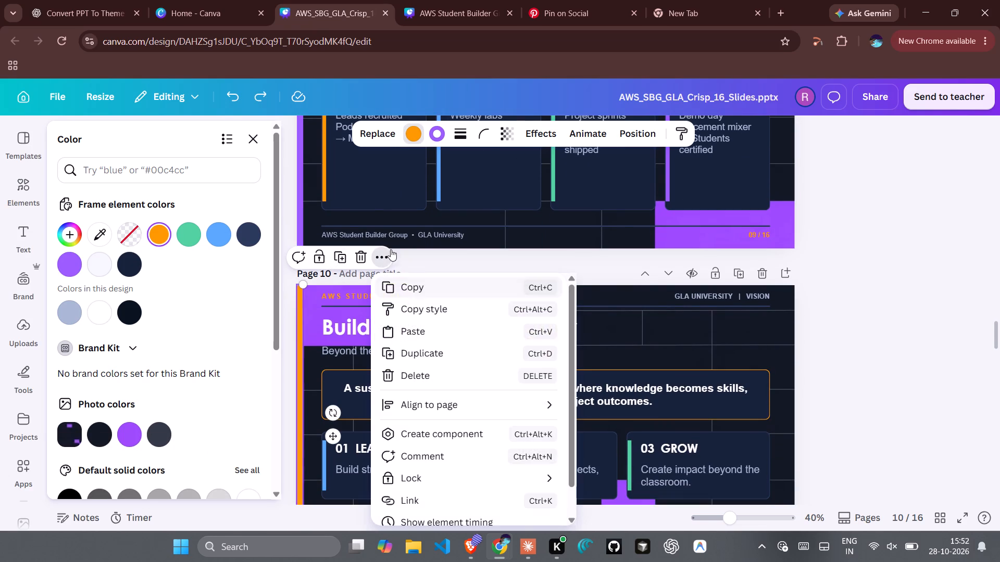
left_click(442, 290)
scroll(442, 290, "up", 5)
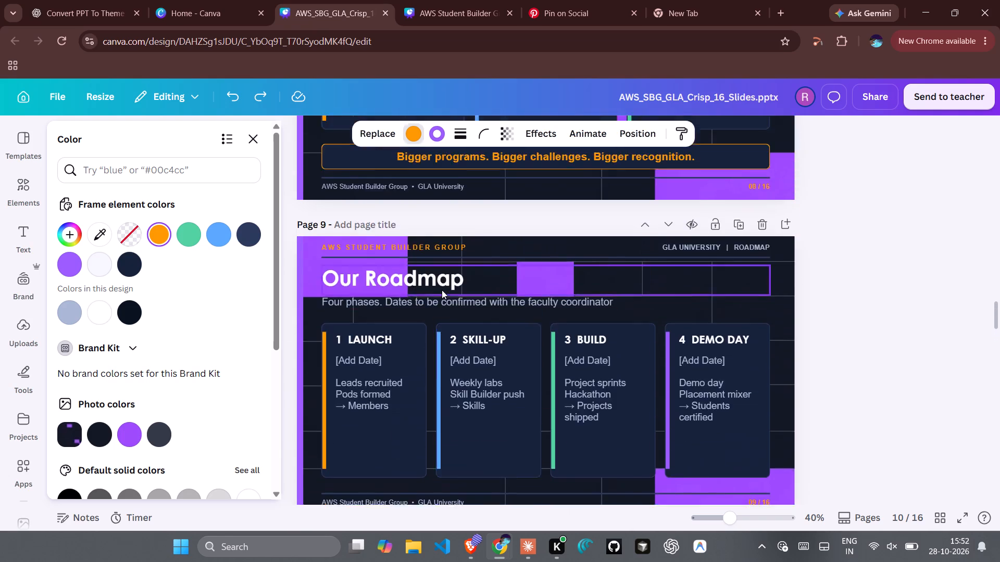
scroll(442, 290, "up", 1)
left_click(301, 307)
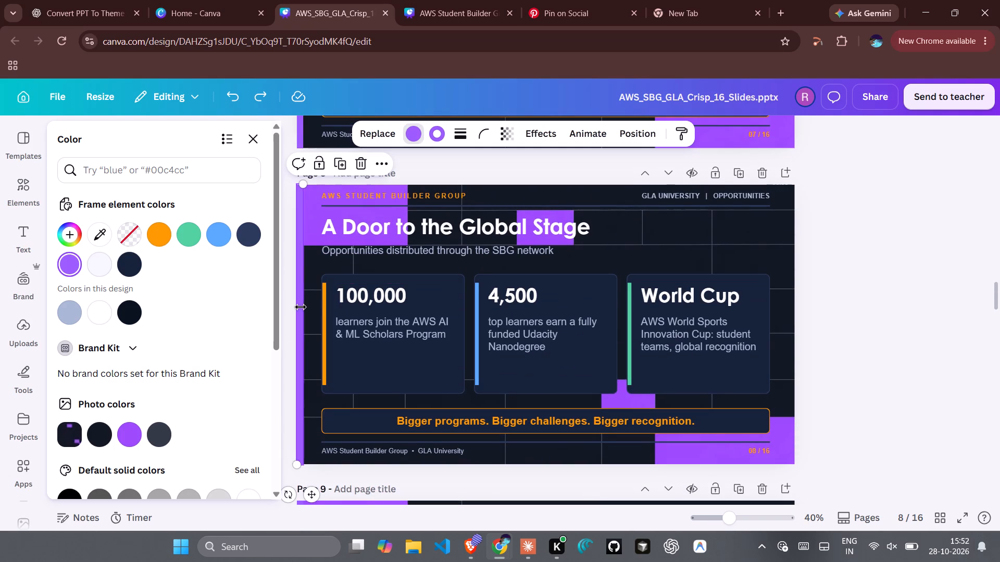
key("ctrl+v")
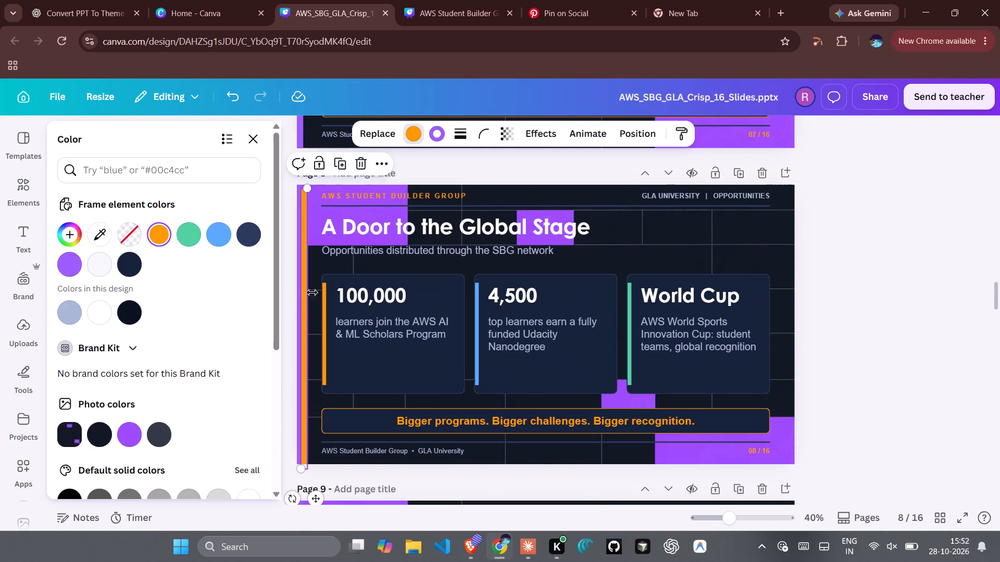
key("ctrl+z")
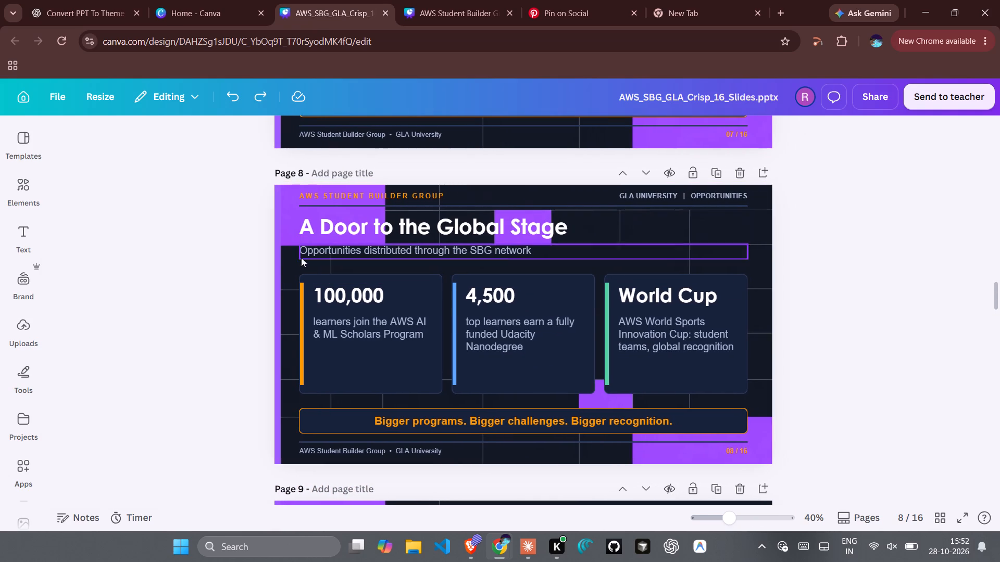
Recolour the purple vertical bar along the slide edge of page 8, A Door to the Global Stage, to orange.
left_click(278, 282)
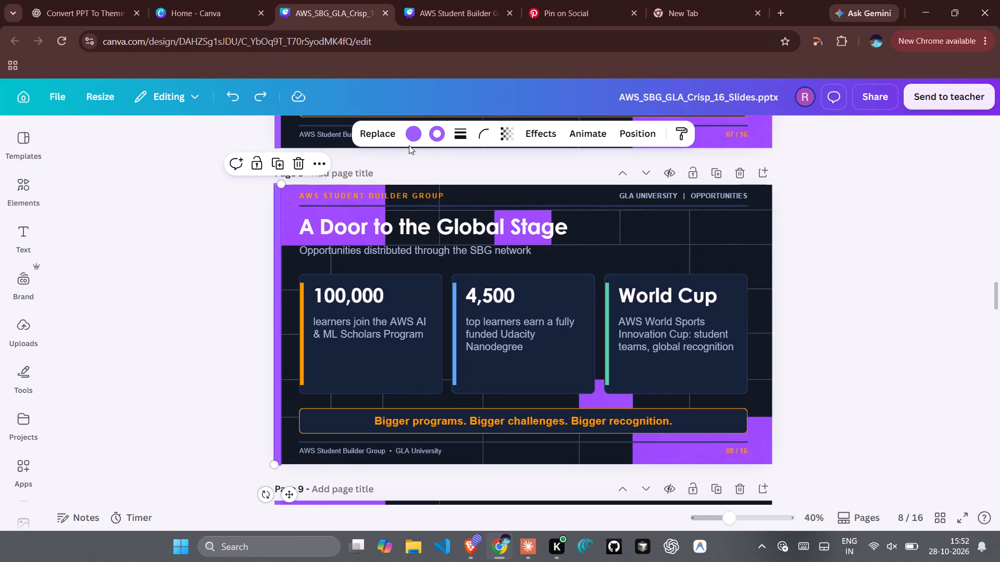
left_click(413, 139)
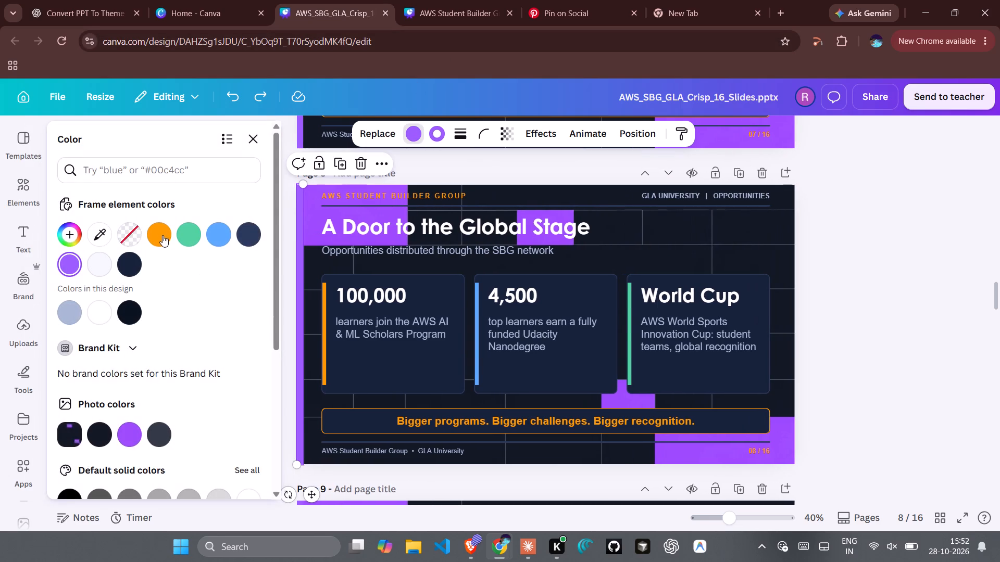
left_click(167, 234)
Recolour the purple vertical bar along the slide edge of page 6, From Learner to Certified, to orange.
scroll(354, 270, "up", 4)
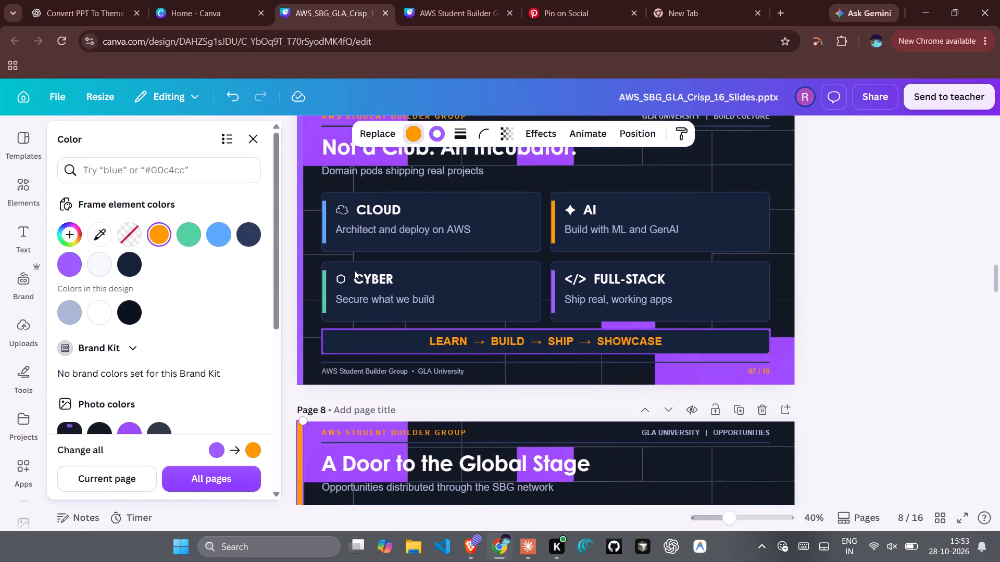
scroll(354, 270, "up", 6)
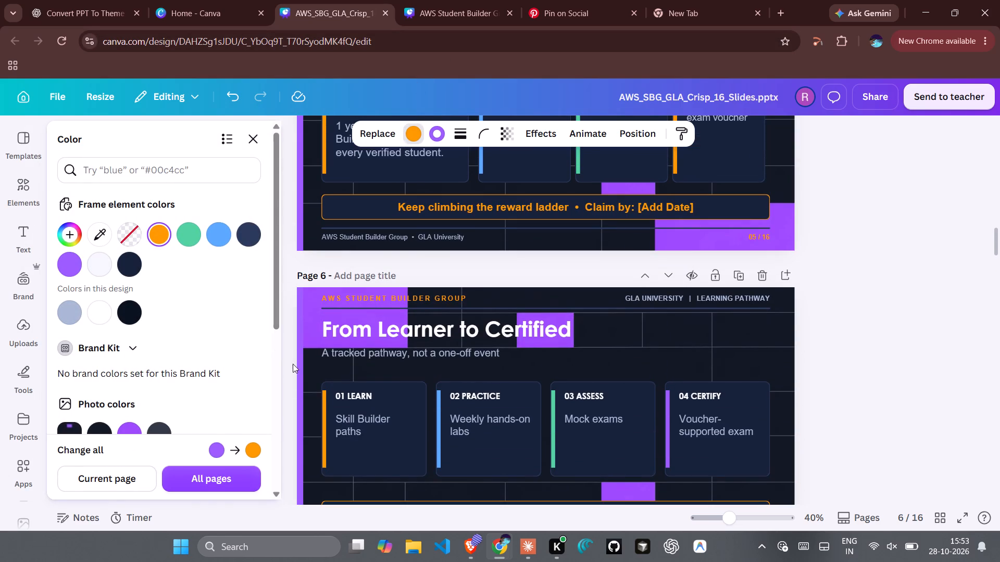
left_click(302, 357)
left_click(163, 236)
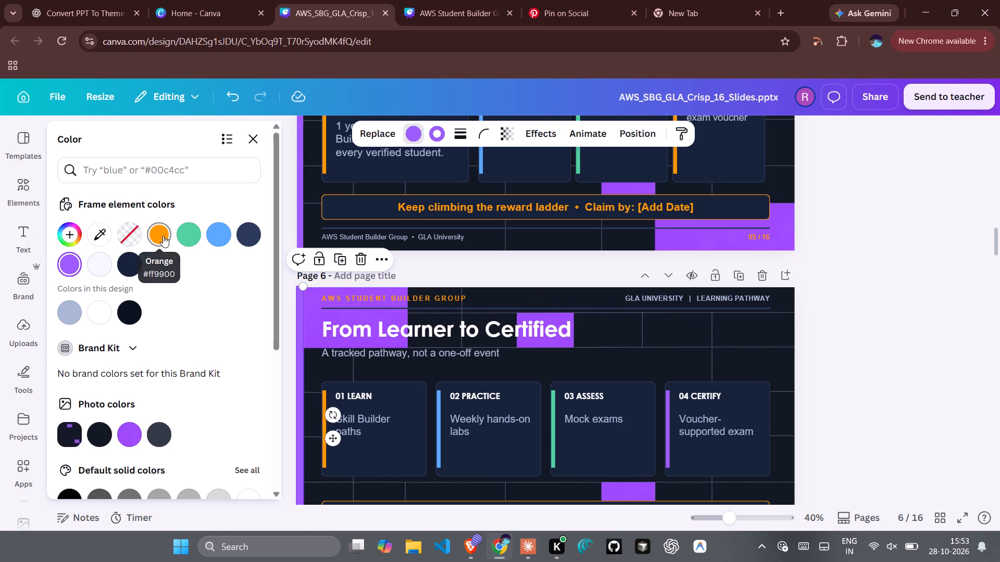
Recolour the purple vertical bar along the slide edge of page 4, Where Academics Meet Industry, to orange.
scroll(305, 251, "up", 4)
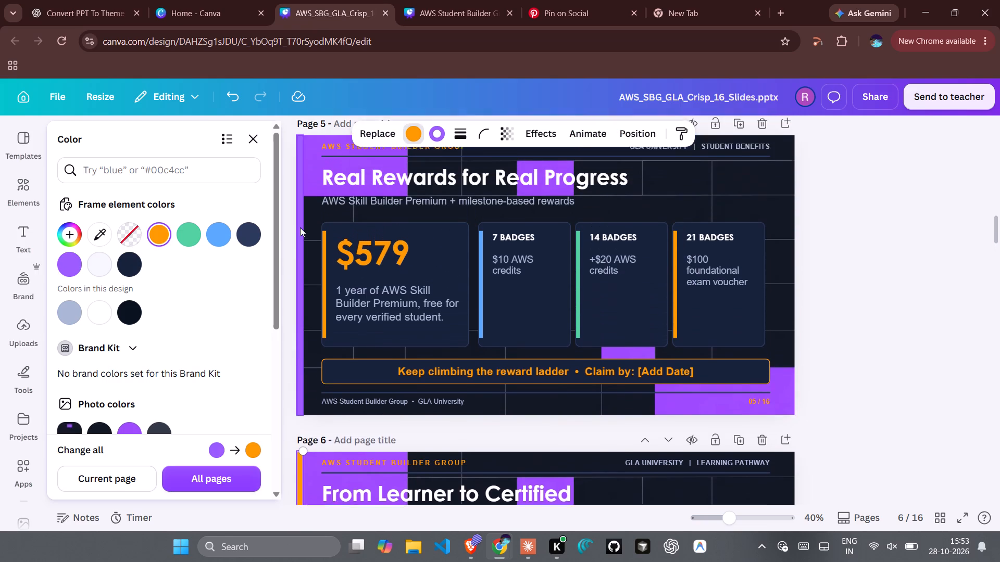
scroll(300, 227, "up", 5)
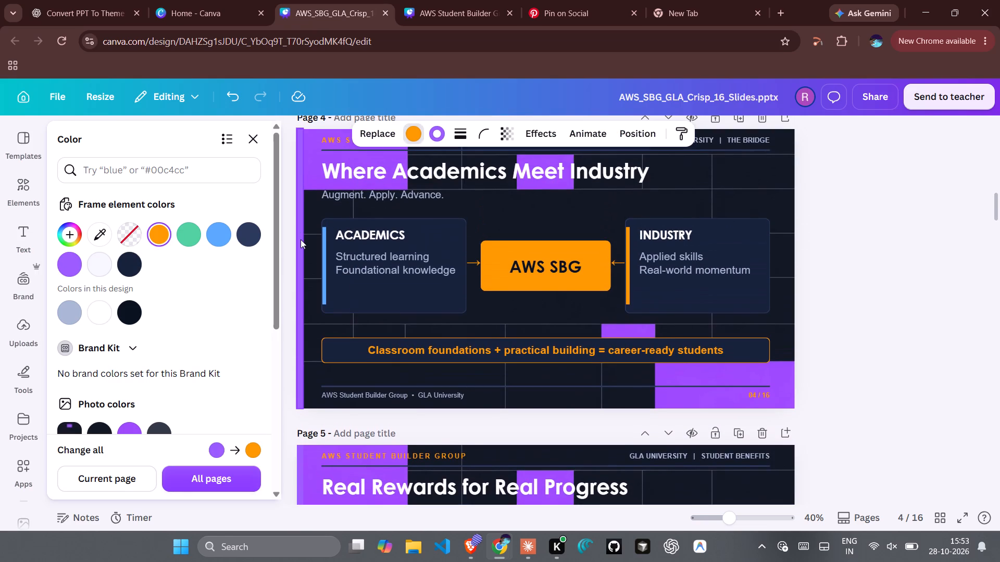
left_click(301, 238)
left_click(157, 231)
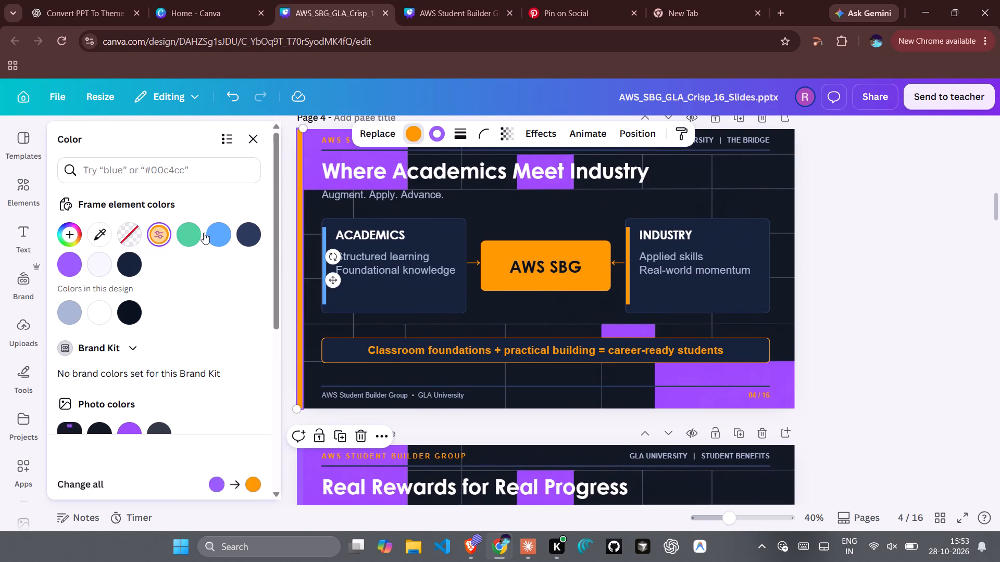
Recolour the purple vertical bar along the slide edge of page 2, Proof of Skill Beats Theory, to orange.
scroll(336, 227, "up", 6)
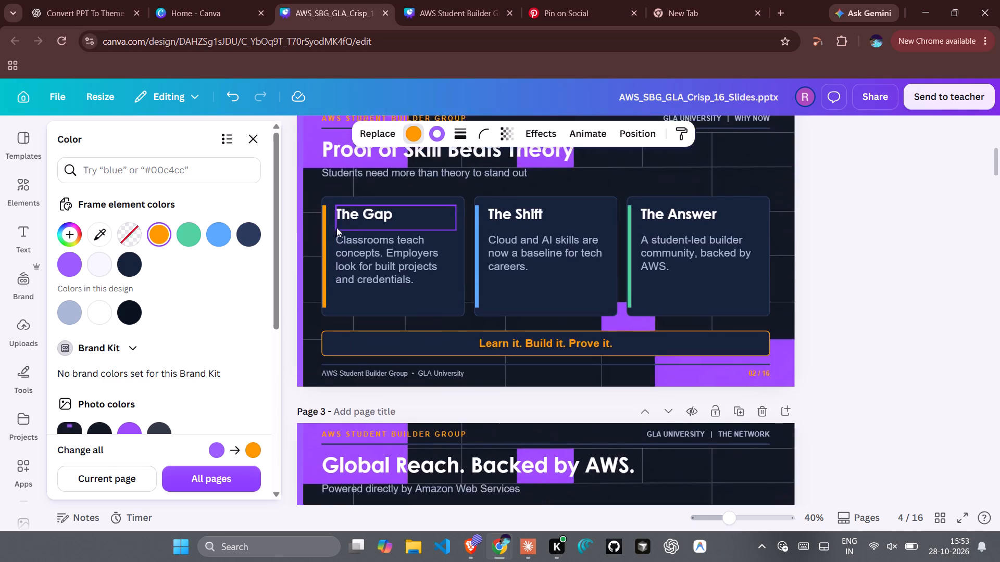
scroll(336, 227, "up", 1)
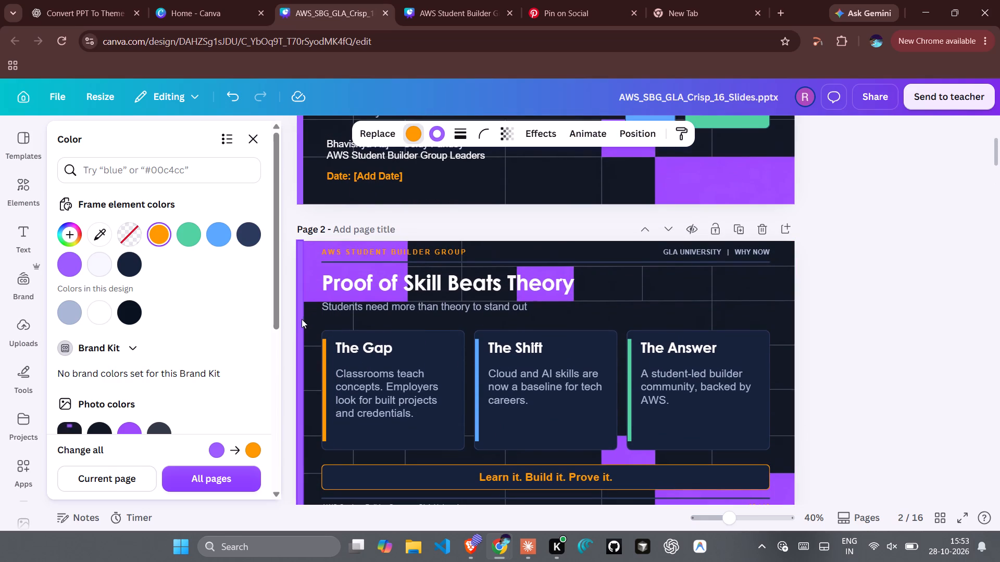
left_click(298, 321)
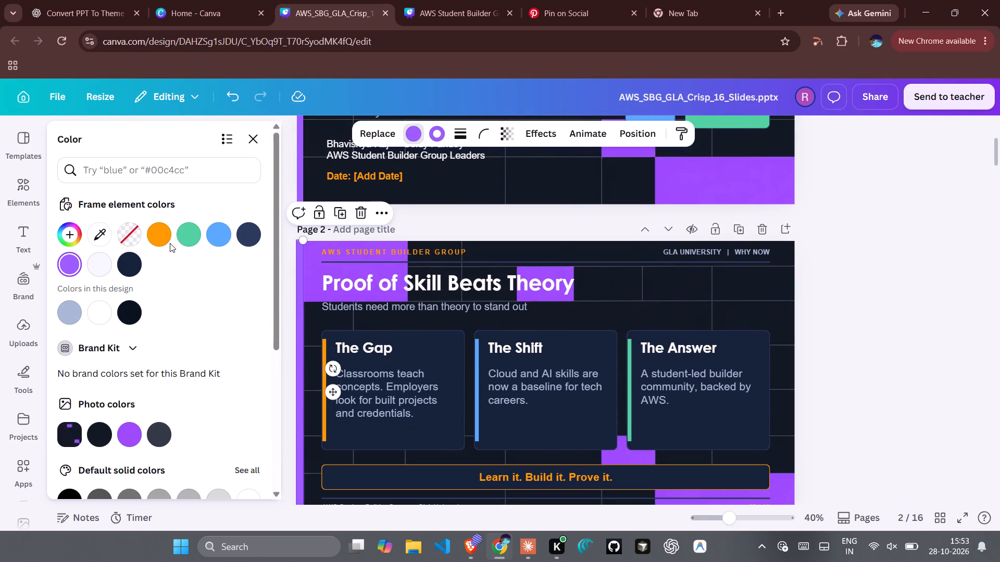
left_click(161, 238)
Apply the Background text effect to the AWS STUDENT BUILDER GROUP • GLA UNIVERSITY header on page 1, with roundness 0 and spread 96.
scroll(413, 269, "up", 2)
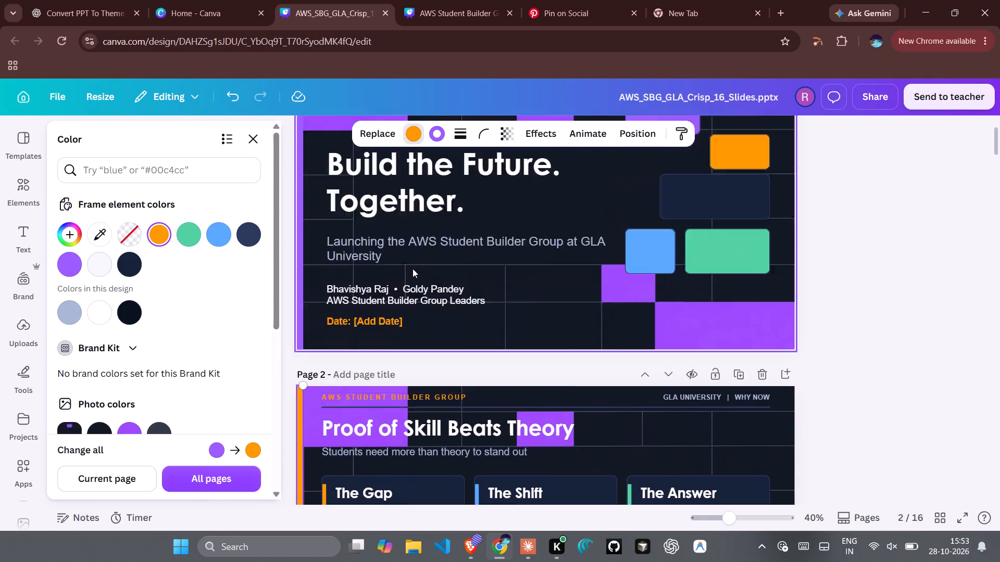
scroll(413, 269, "up", 1)
left_click(409, 208)
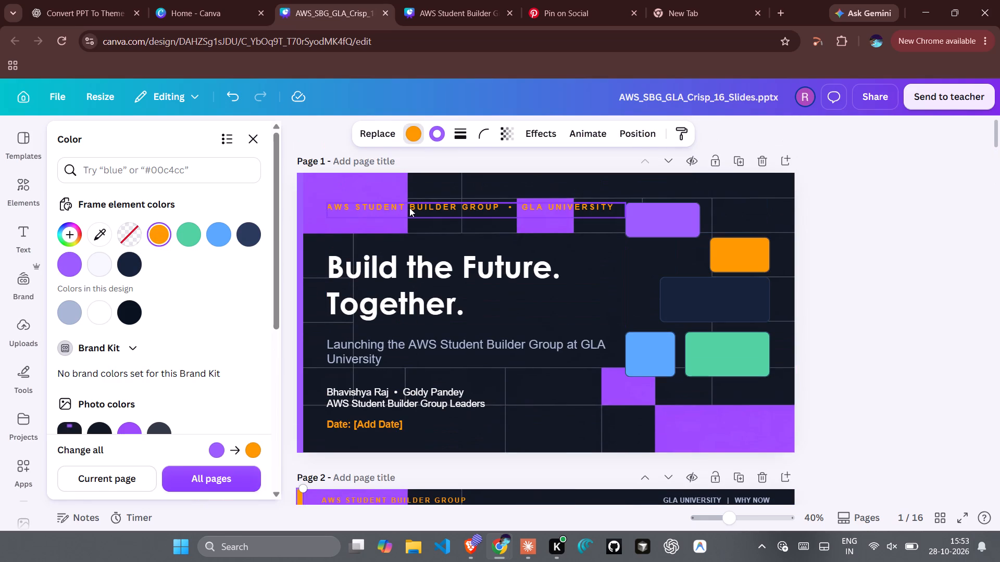
double_click(409, 208)
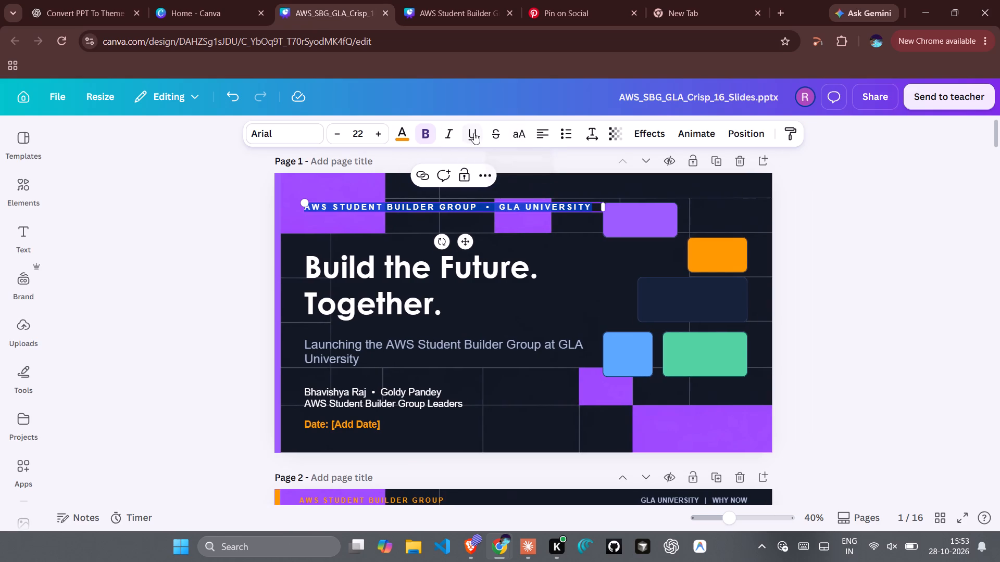
left_click(655, 130)
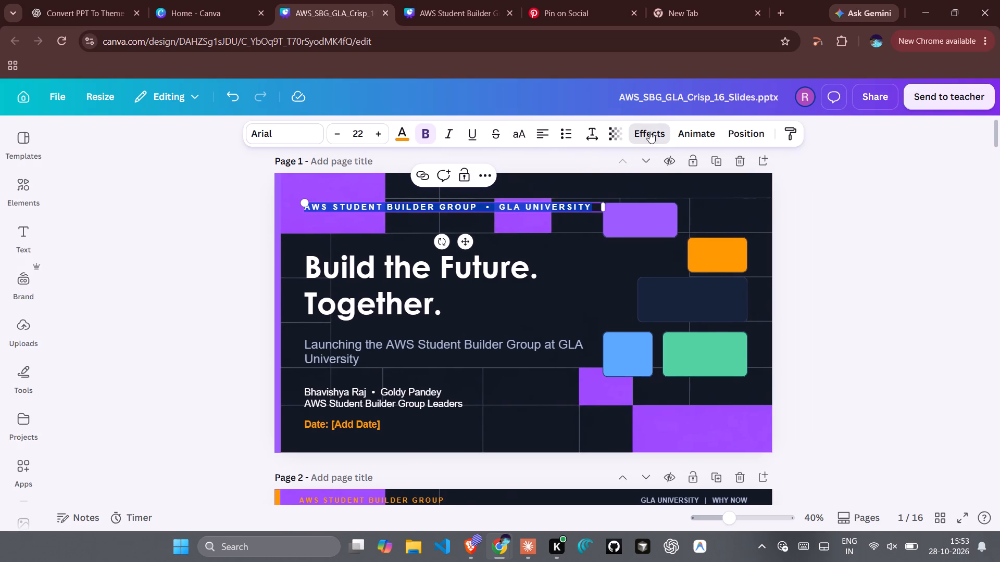
left_click(164, 319)
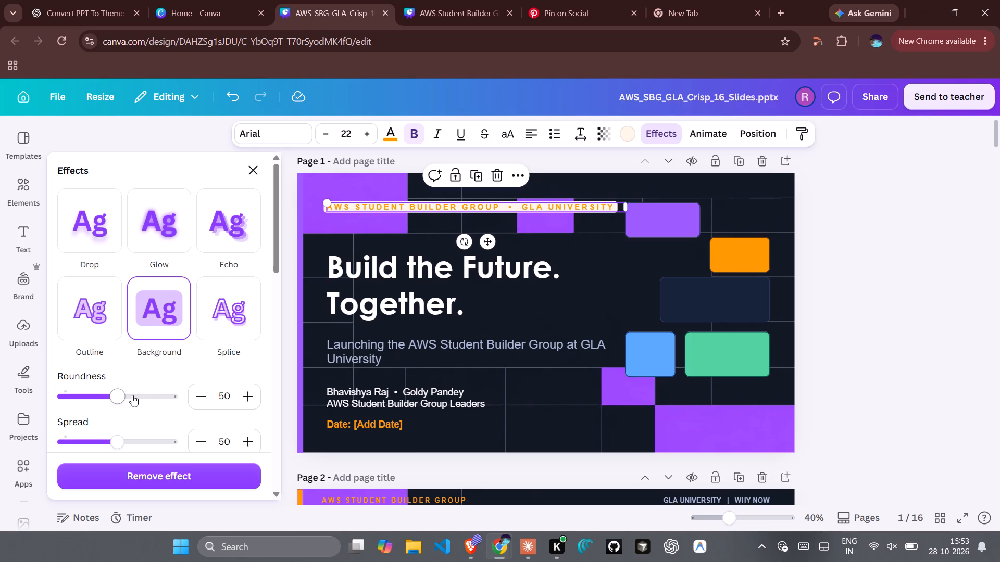
left_click_drag(115, 400, 60, 404)
scroll(85, 404, "left", 2)
left_click_drag(60, 404, 0, 397)
left_click_drag(118, 444, 118, 445)
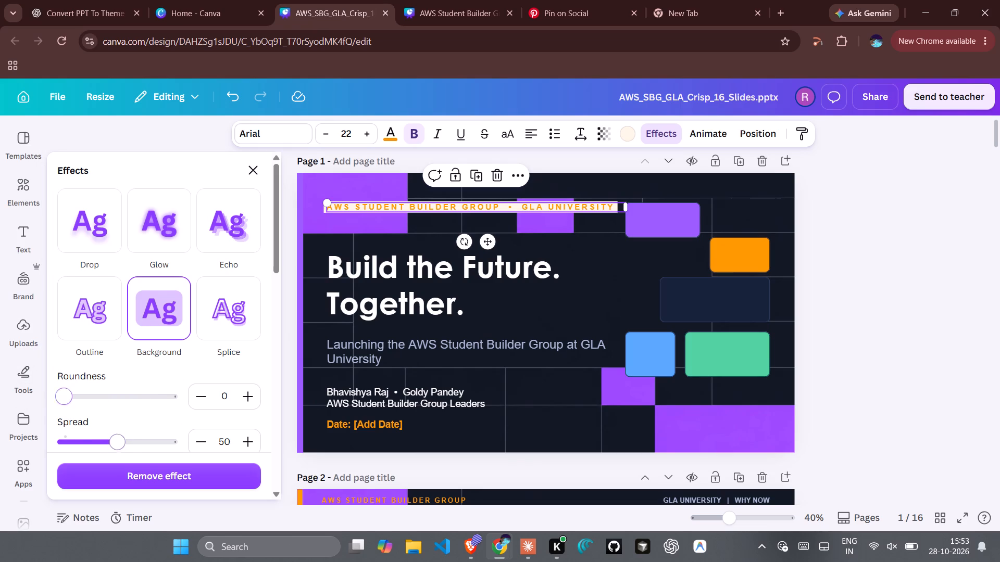
left_click_drag(118, 445, 168, 446)
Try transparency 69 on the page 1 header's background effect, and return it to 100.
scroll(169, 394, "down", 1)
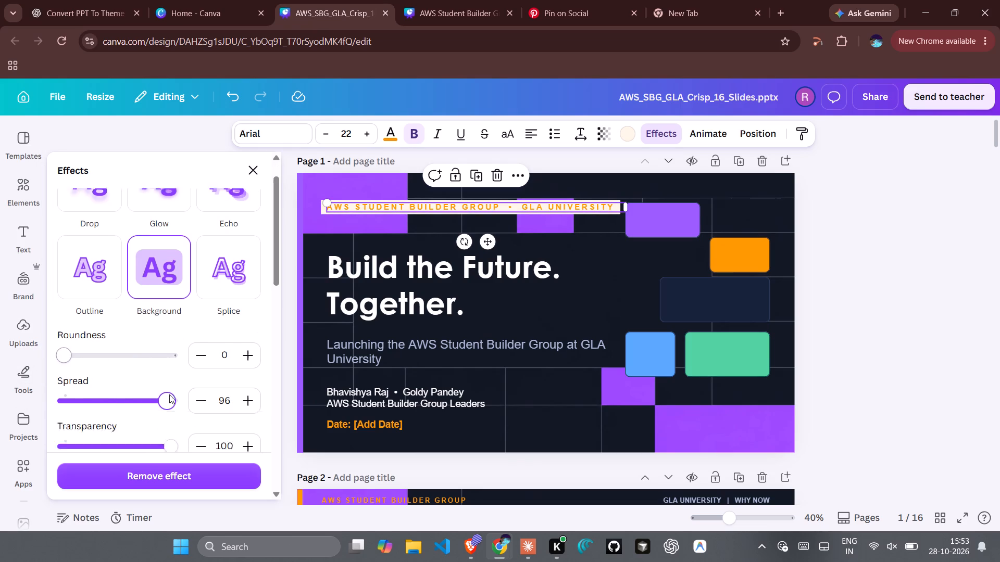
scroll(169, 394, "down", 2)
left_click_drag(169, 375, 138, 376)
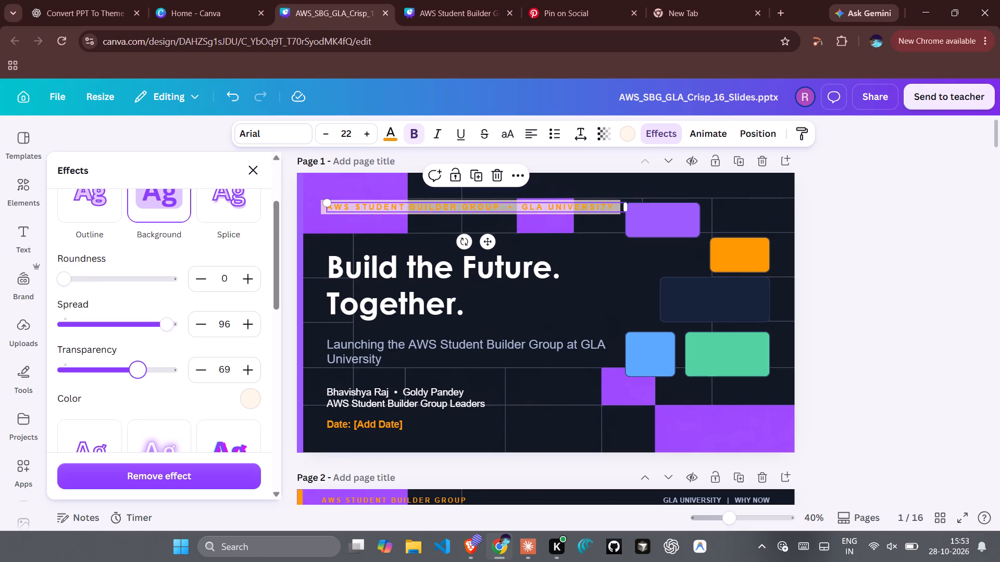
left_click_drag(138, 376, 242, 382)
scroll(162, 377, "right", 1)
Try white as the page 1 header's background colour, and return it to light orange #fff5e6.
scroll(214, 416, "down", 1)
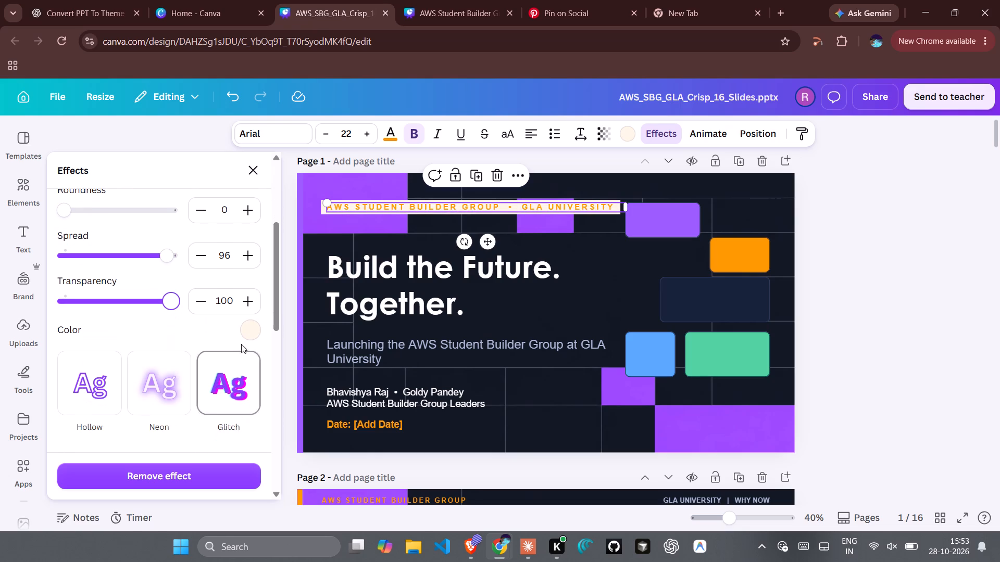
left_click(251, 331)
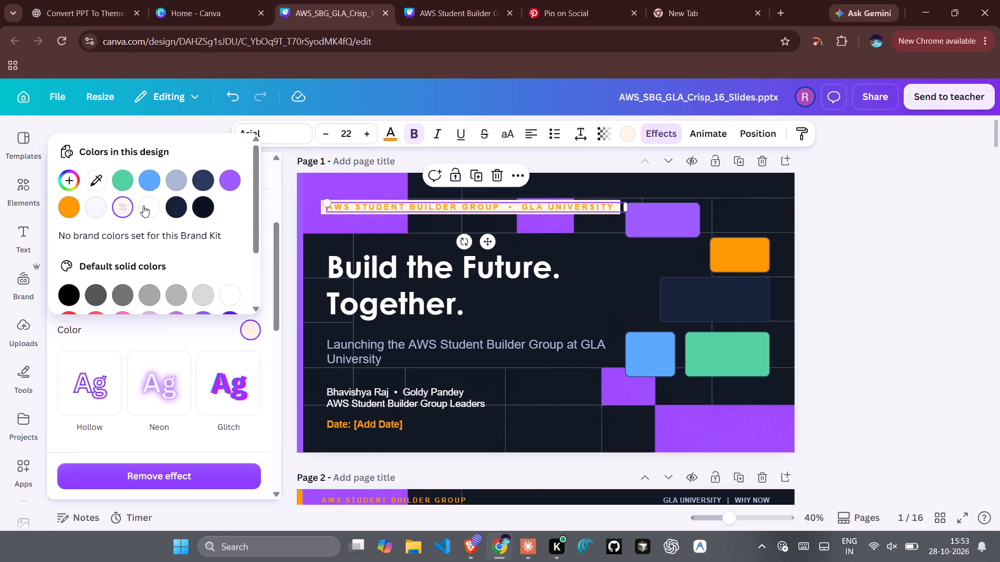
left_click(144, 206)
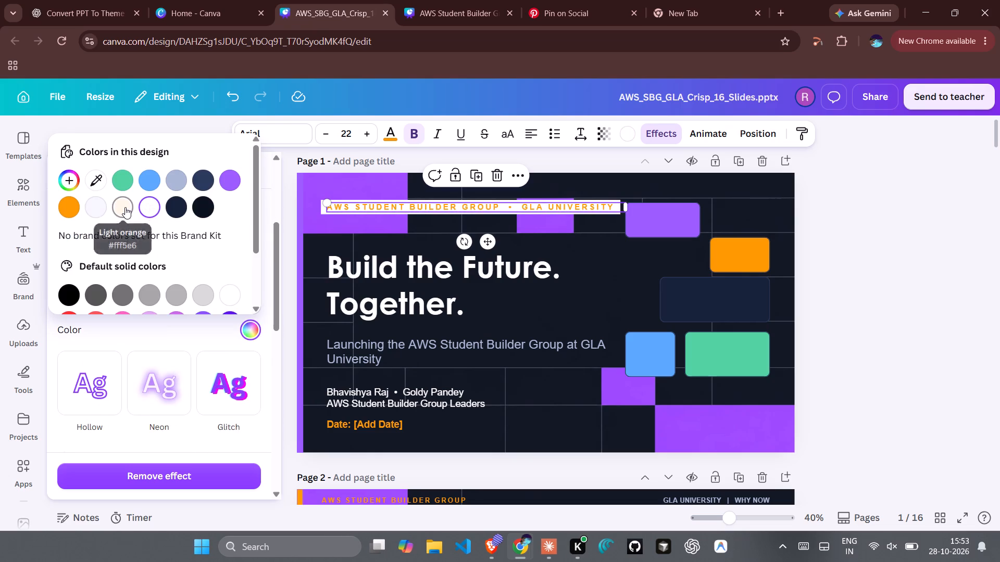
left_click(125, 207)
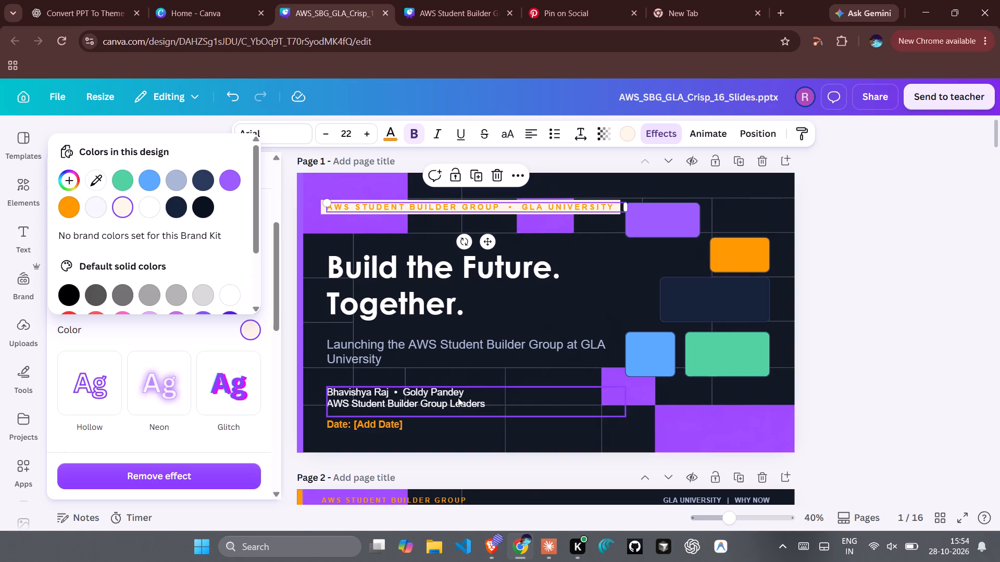
Delete the "Date: [Add Date]" text from page 1.
double_click(387, 425)
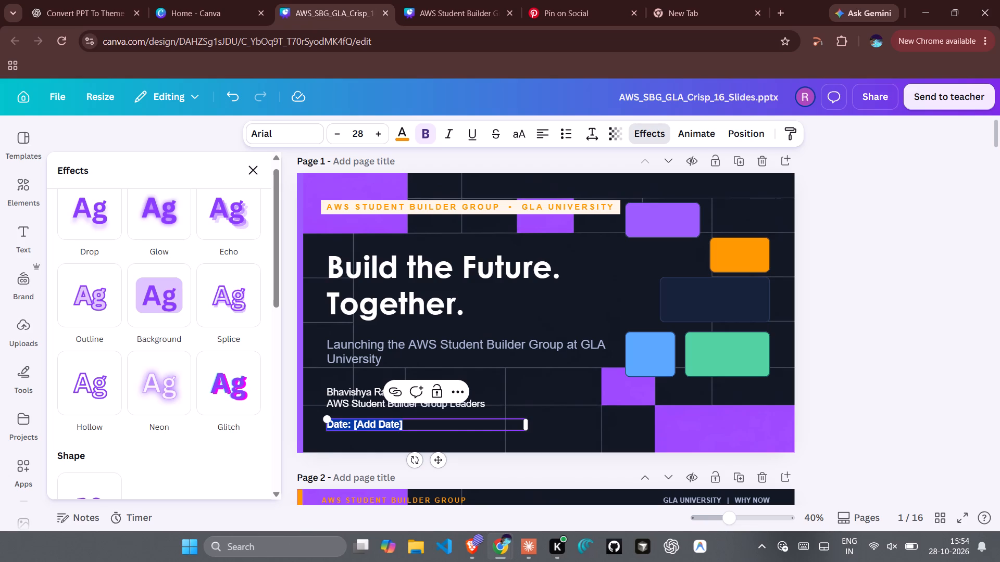
key("BackSpace")
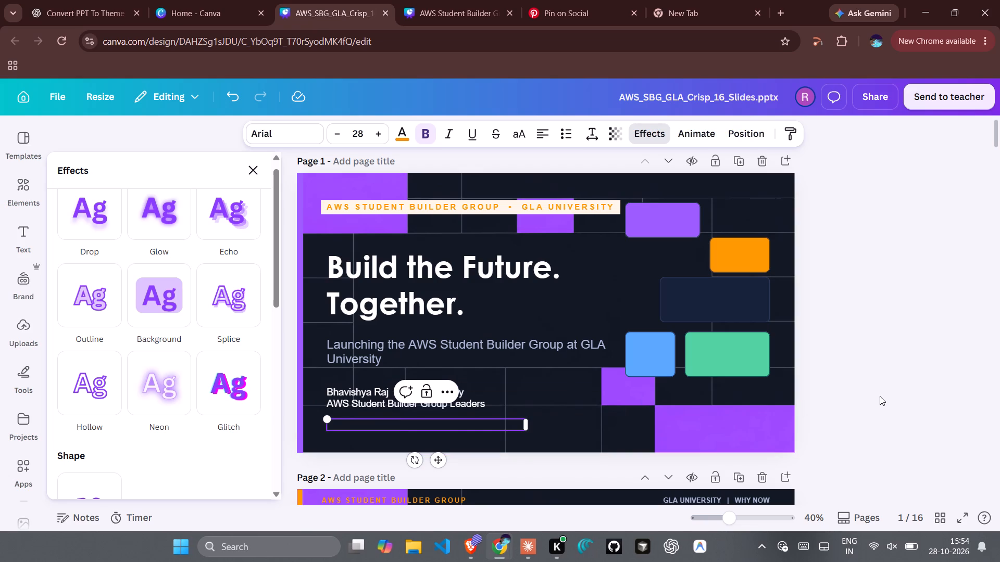
left_click(880, 396)
left_click(880, 396)
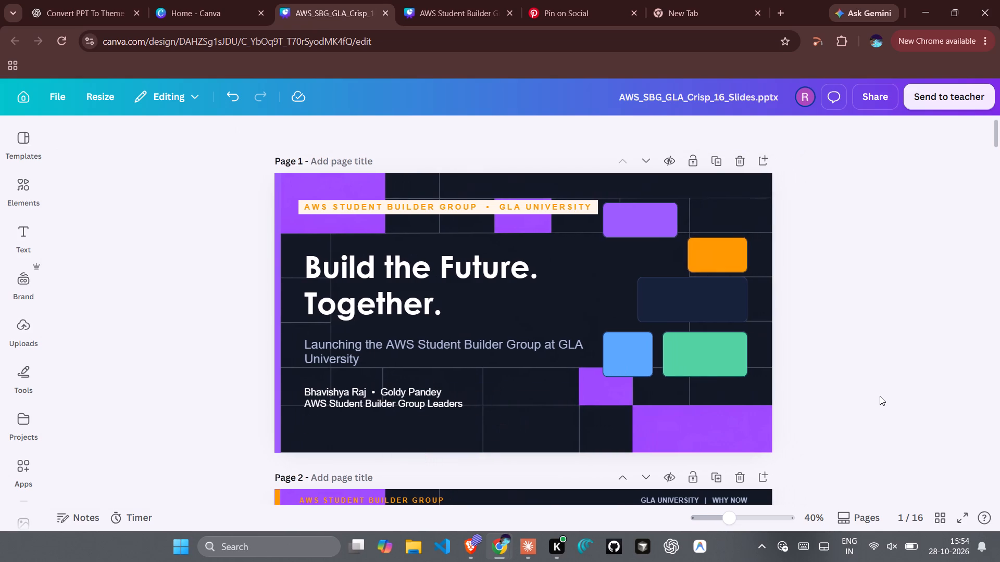
Review the look of the slides from page 1 through page 5.
scroll(880, 396, "down", 2)
scroll(880, 396, "up", 2)
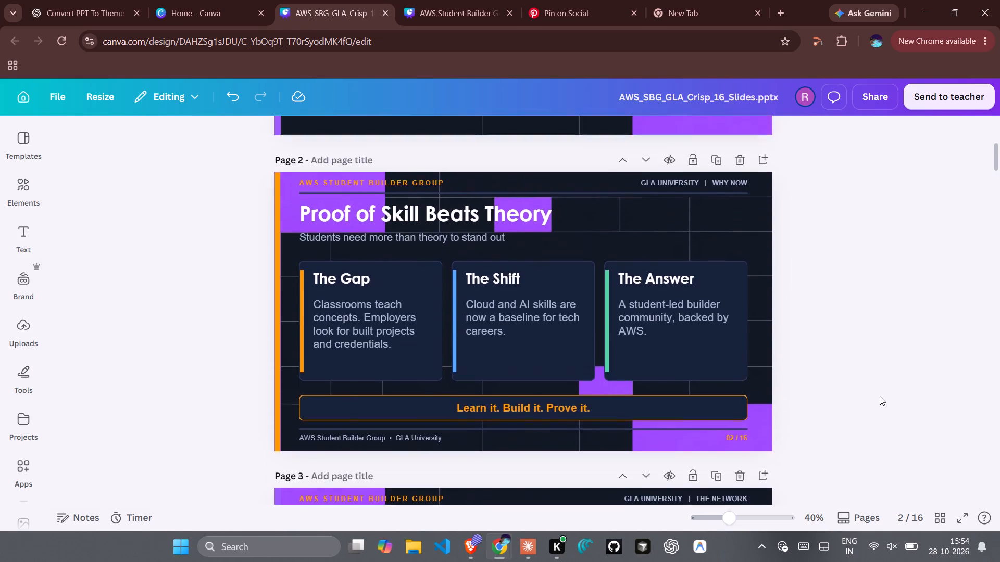
scroll(880, 396, "up", 1)
scroll(723, 439, "down", 1)
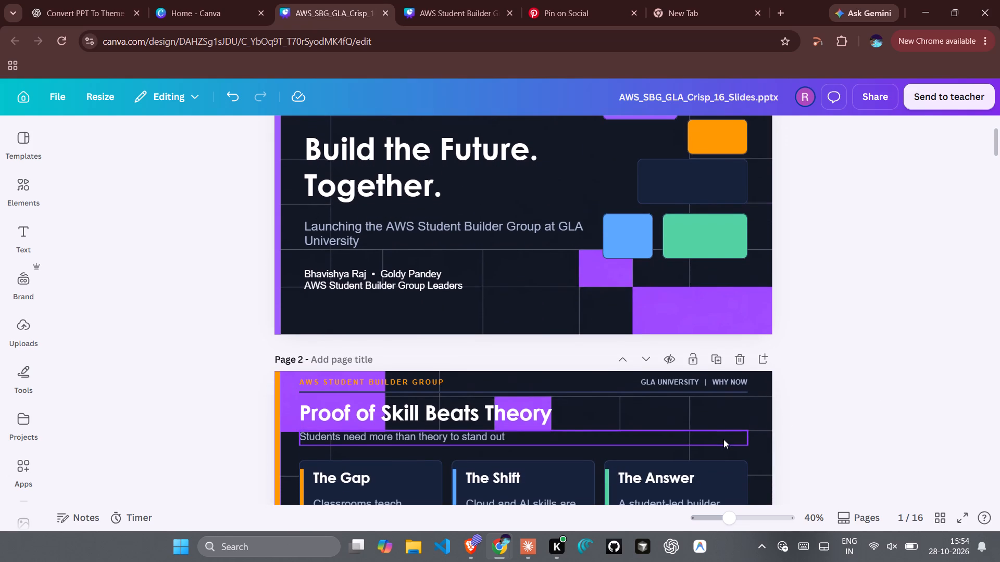
scroll(723, 439, "down", 1)
scroll(724, 380, "down", 1)
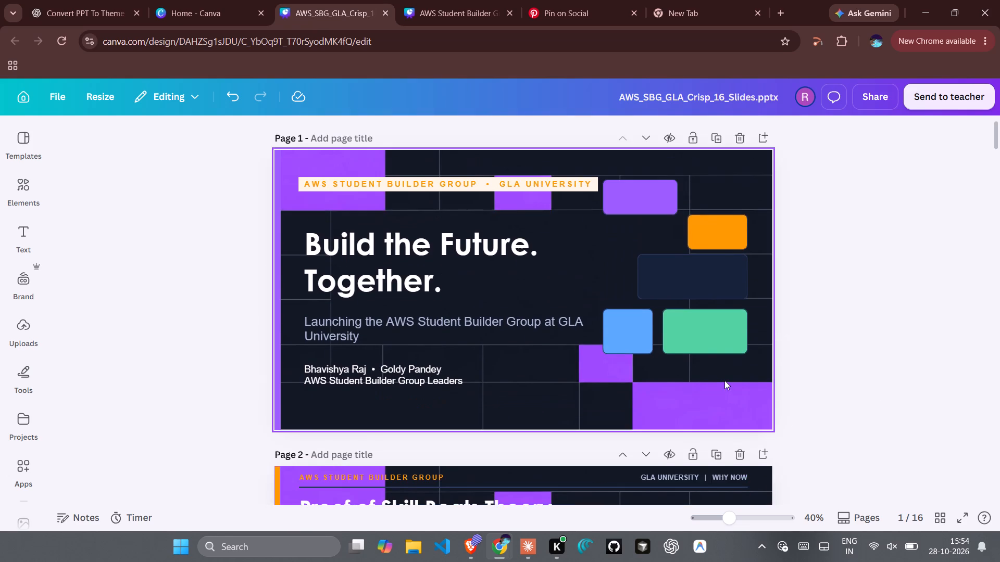
scroll(724, 380, "down", 1)
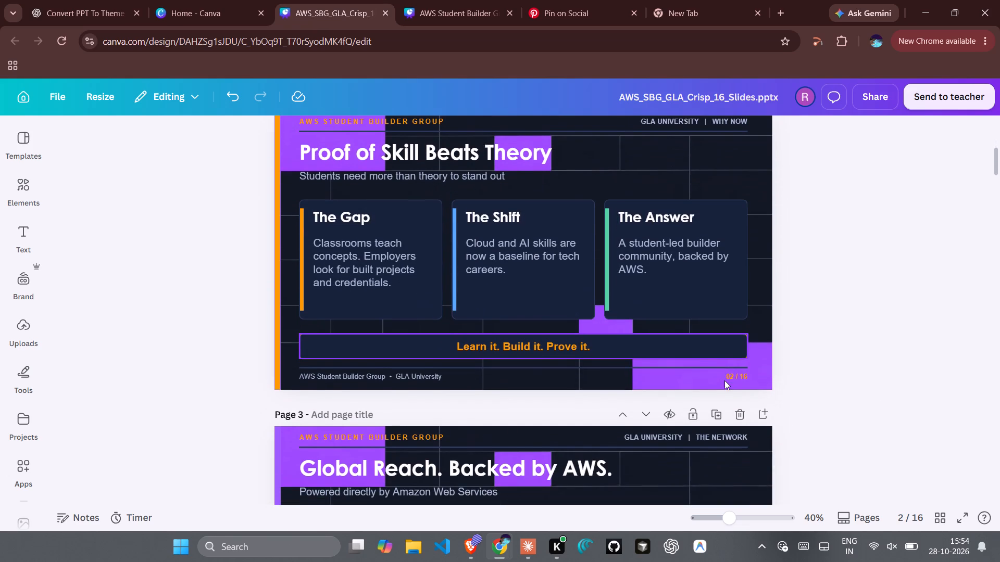
scroll(724, 380, "down", 7)
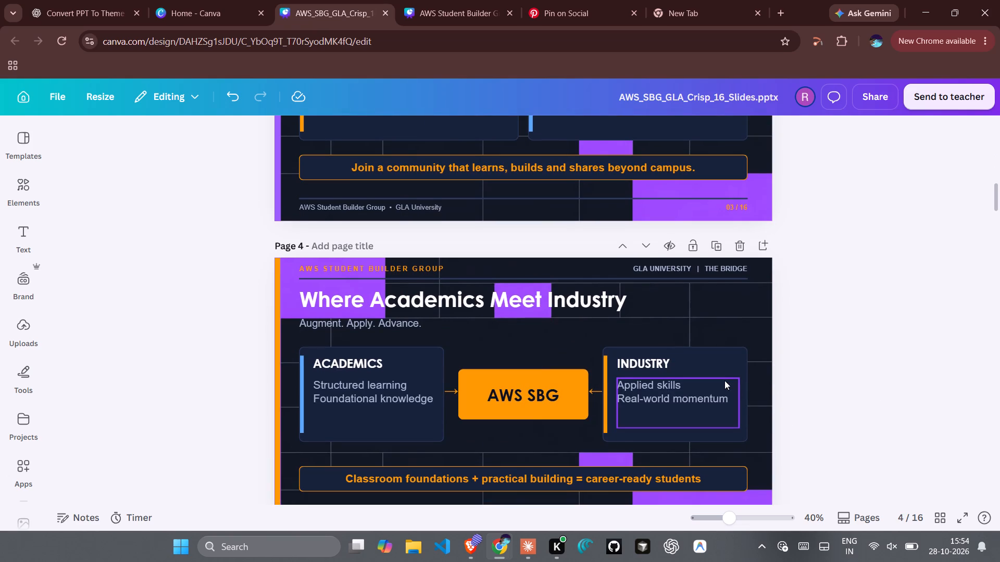
scroll(724, 380, "down", 3)
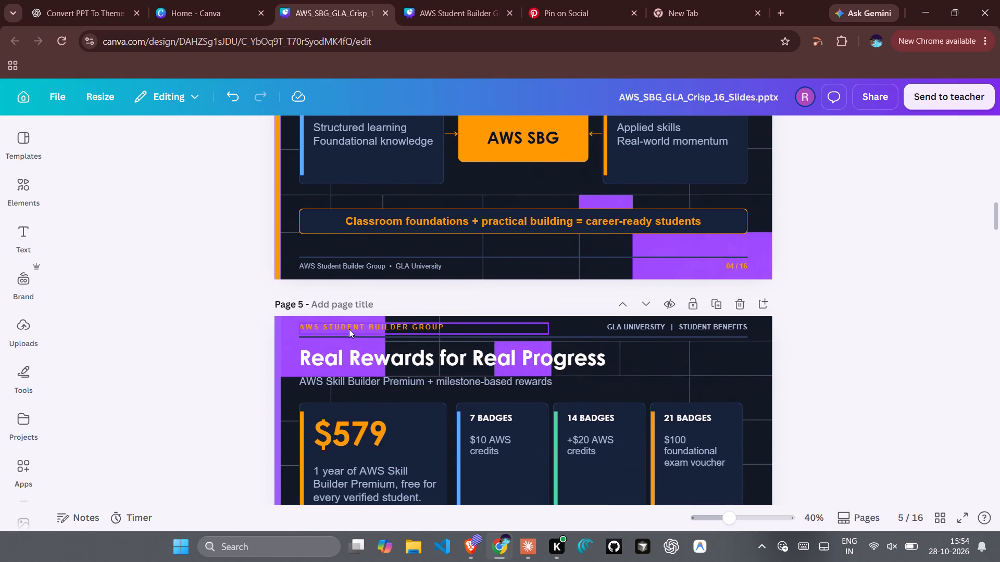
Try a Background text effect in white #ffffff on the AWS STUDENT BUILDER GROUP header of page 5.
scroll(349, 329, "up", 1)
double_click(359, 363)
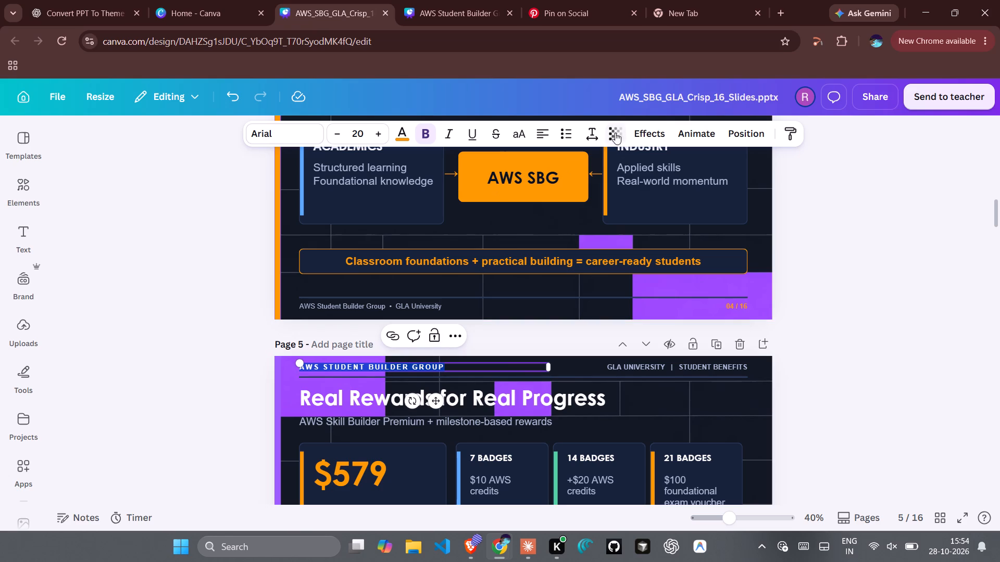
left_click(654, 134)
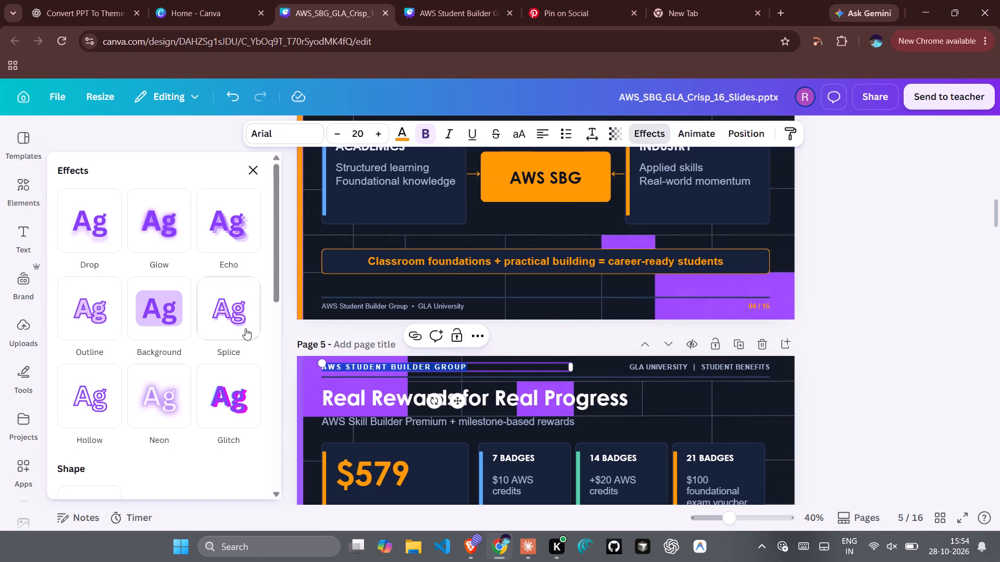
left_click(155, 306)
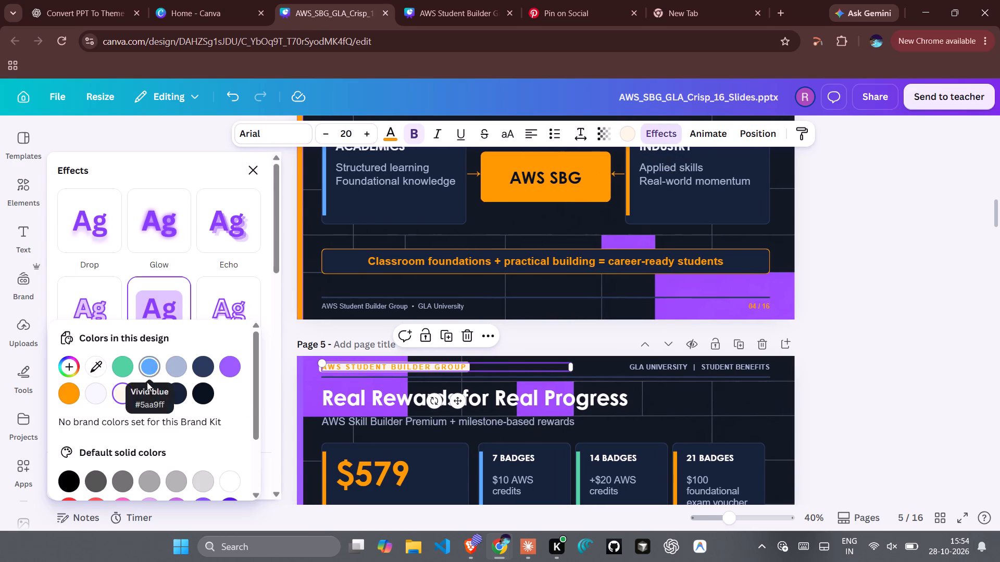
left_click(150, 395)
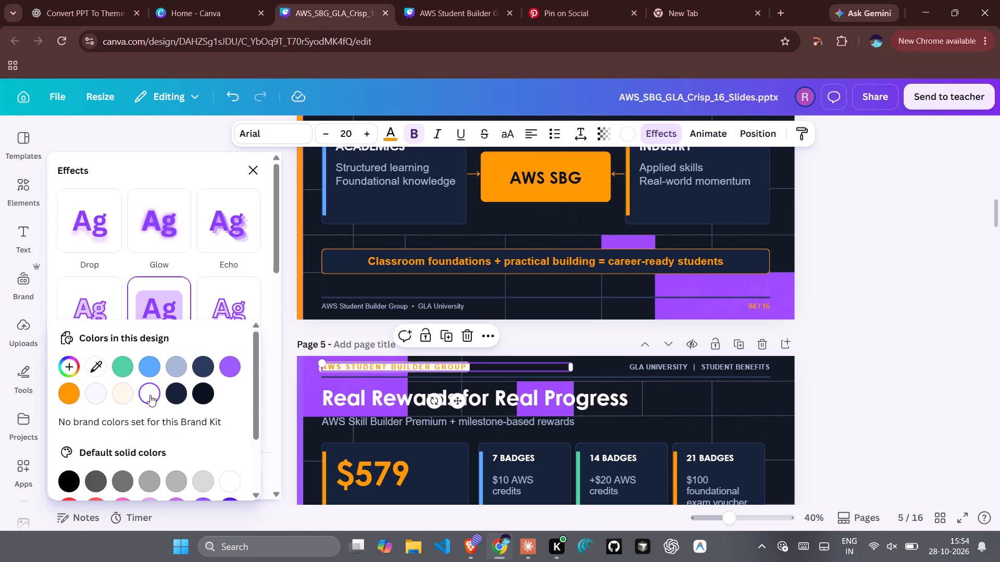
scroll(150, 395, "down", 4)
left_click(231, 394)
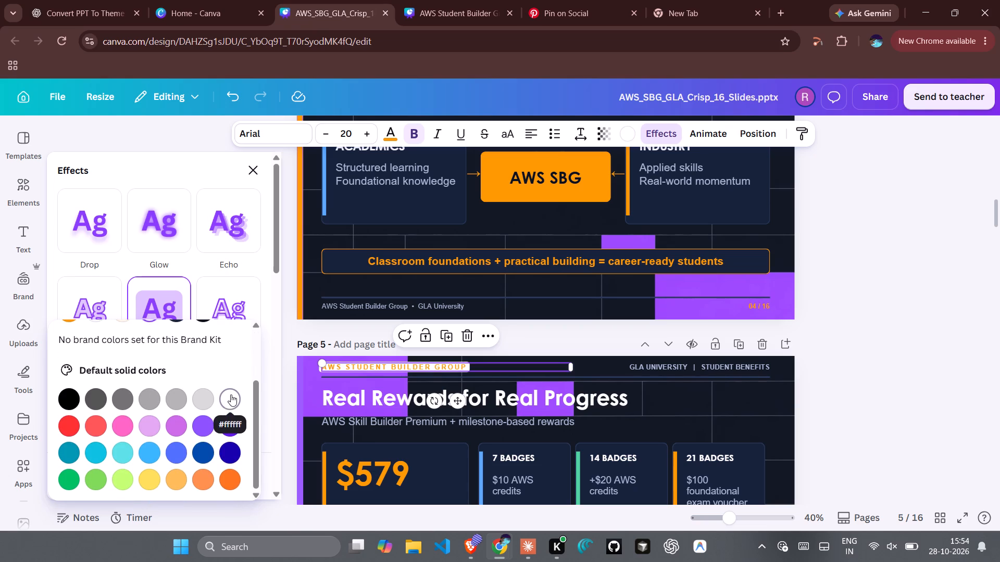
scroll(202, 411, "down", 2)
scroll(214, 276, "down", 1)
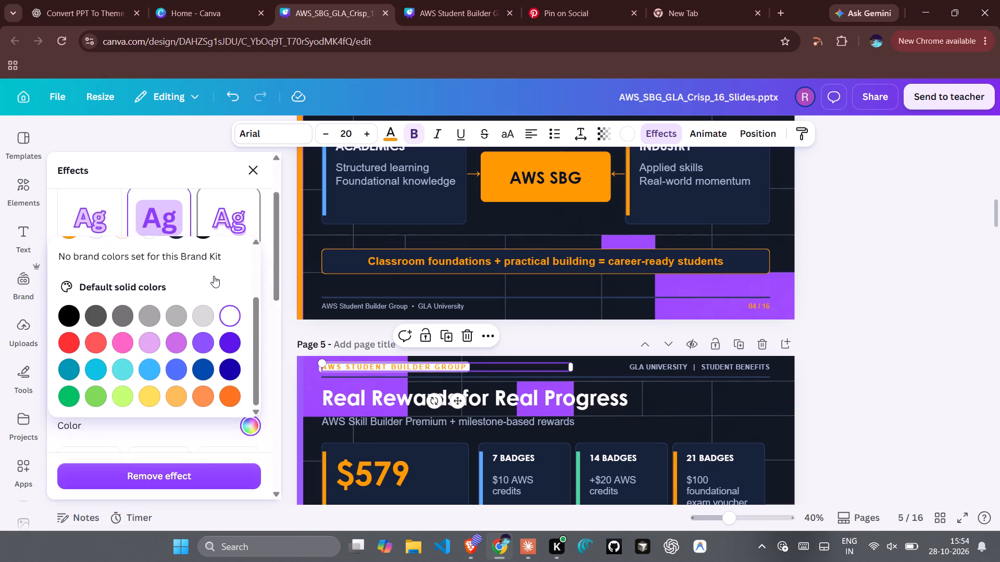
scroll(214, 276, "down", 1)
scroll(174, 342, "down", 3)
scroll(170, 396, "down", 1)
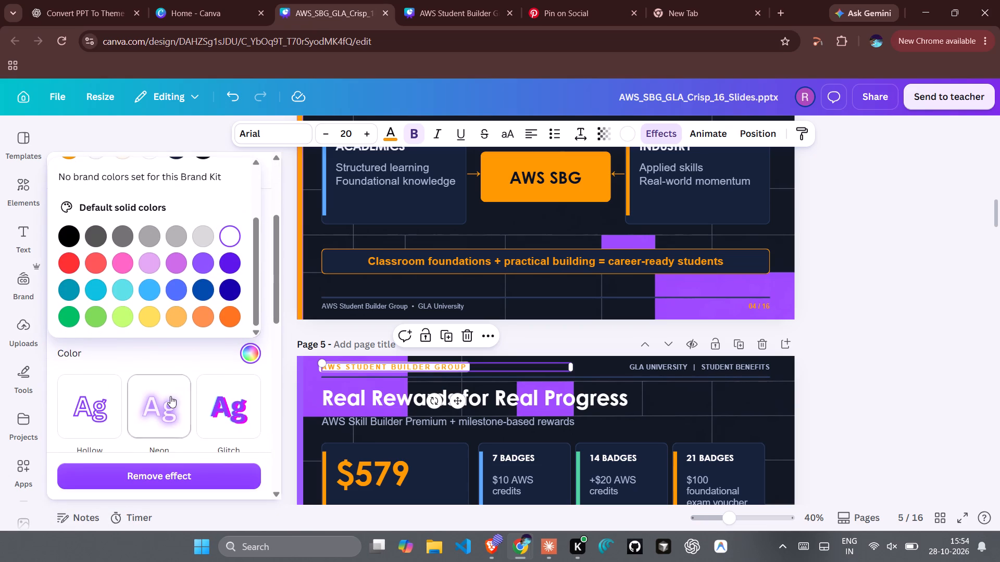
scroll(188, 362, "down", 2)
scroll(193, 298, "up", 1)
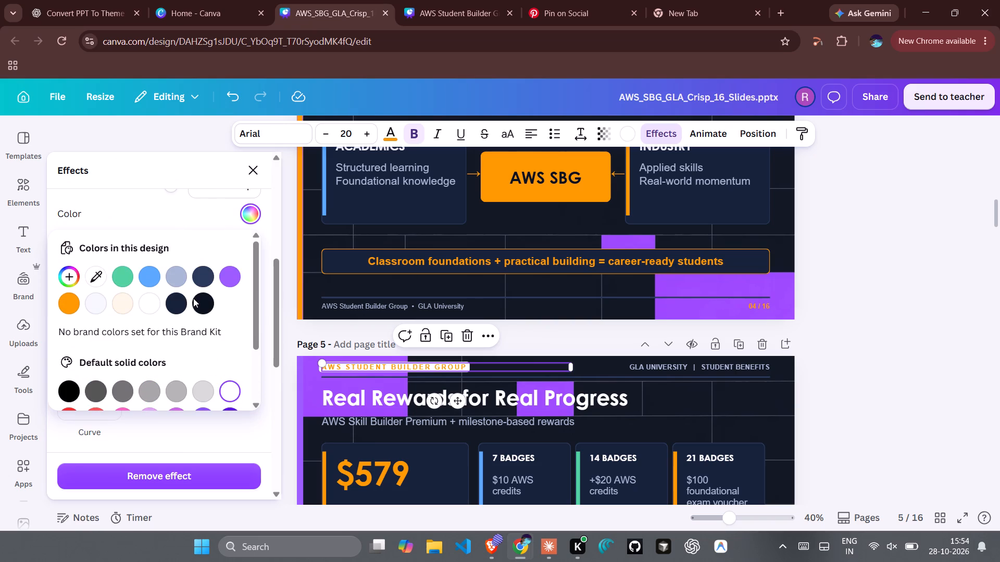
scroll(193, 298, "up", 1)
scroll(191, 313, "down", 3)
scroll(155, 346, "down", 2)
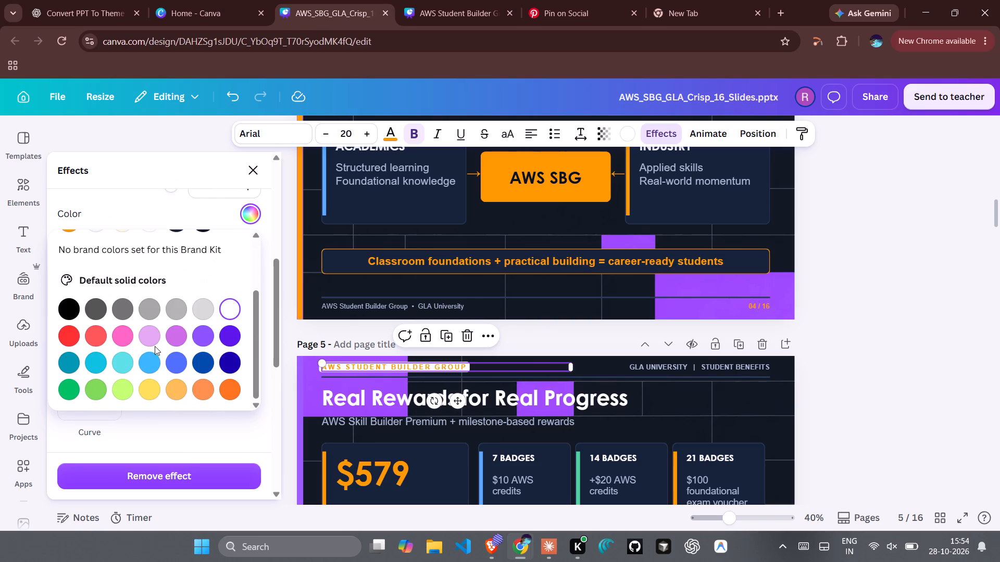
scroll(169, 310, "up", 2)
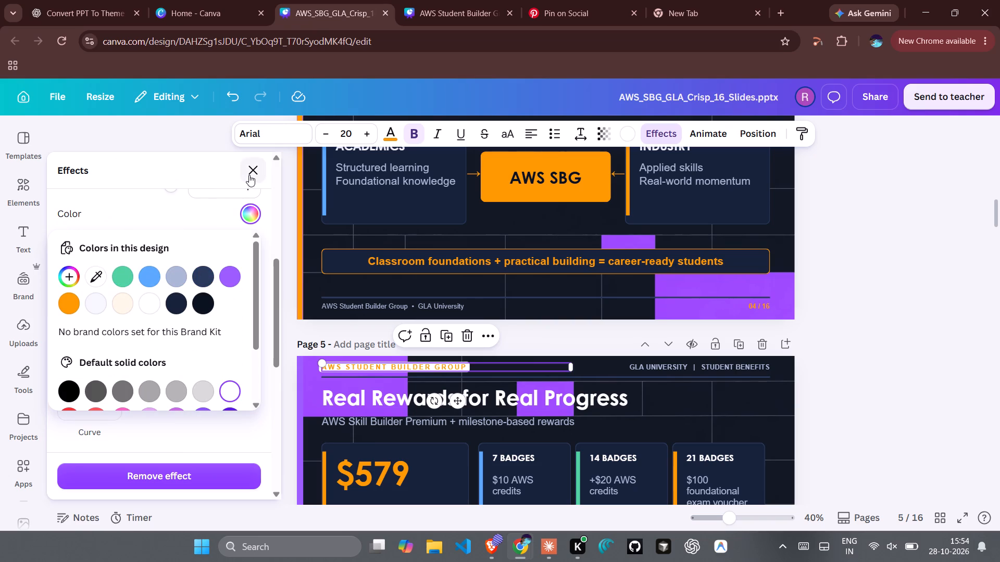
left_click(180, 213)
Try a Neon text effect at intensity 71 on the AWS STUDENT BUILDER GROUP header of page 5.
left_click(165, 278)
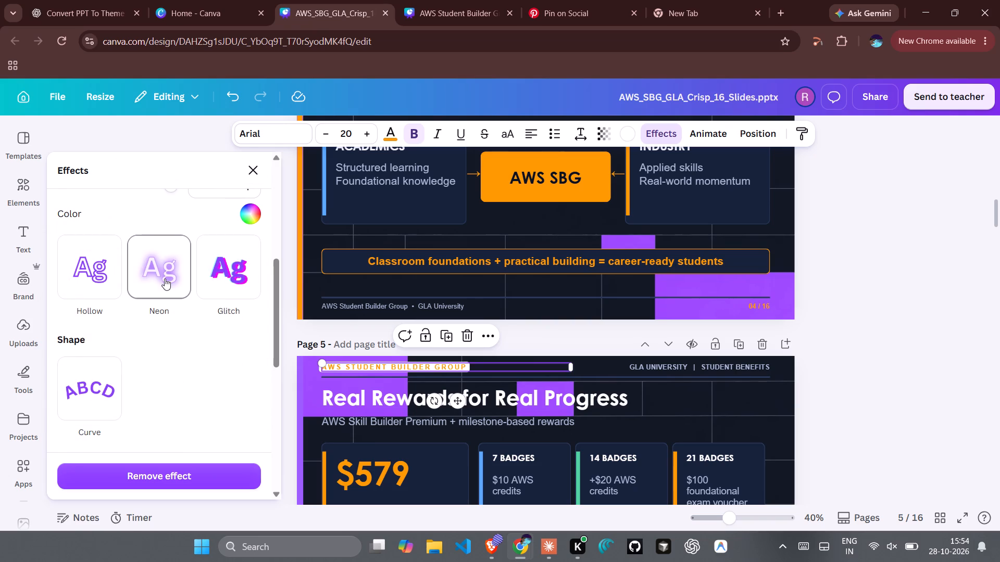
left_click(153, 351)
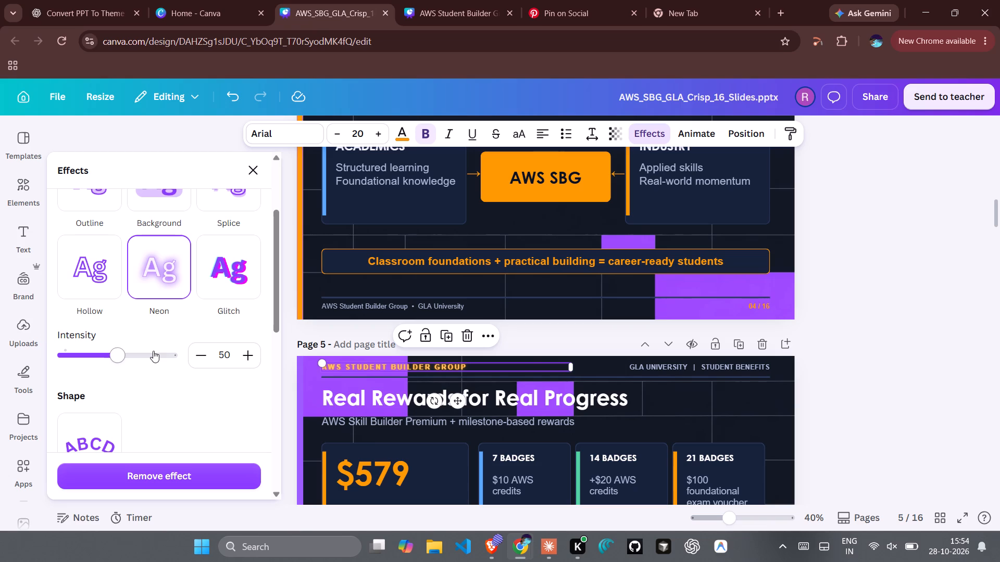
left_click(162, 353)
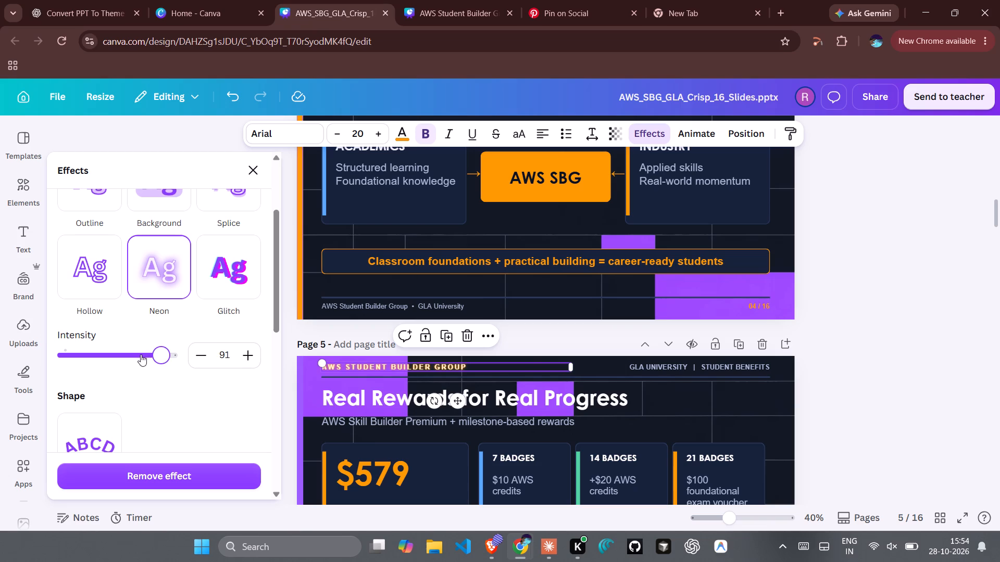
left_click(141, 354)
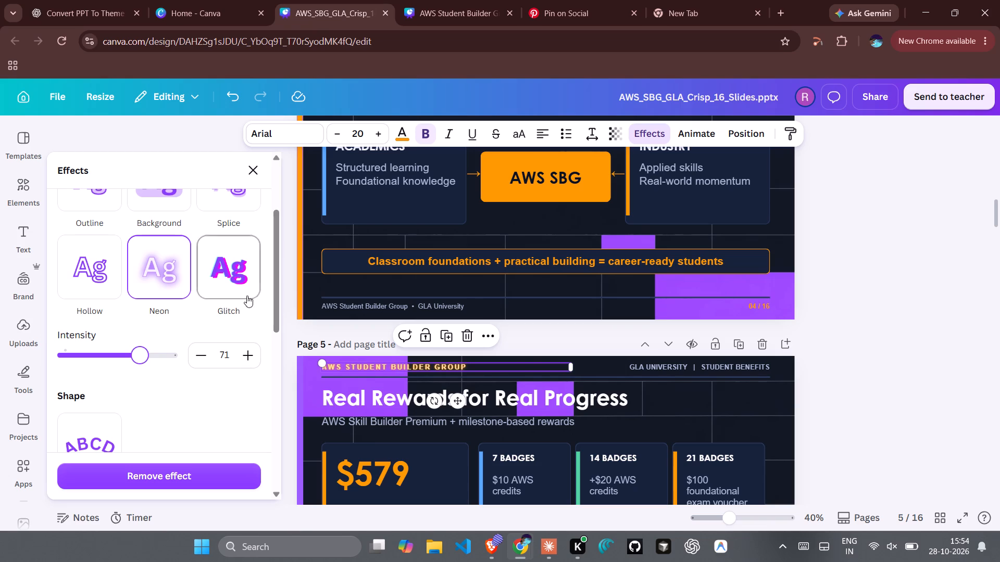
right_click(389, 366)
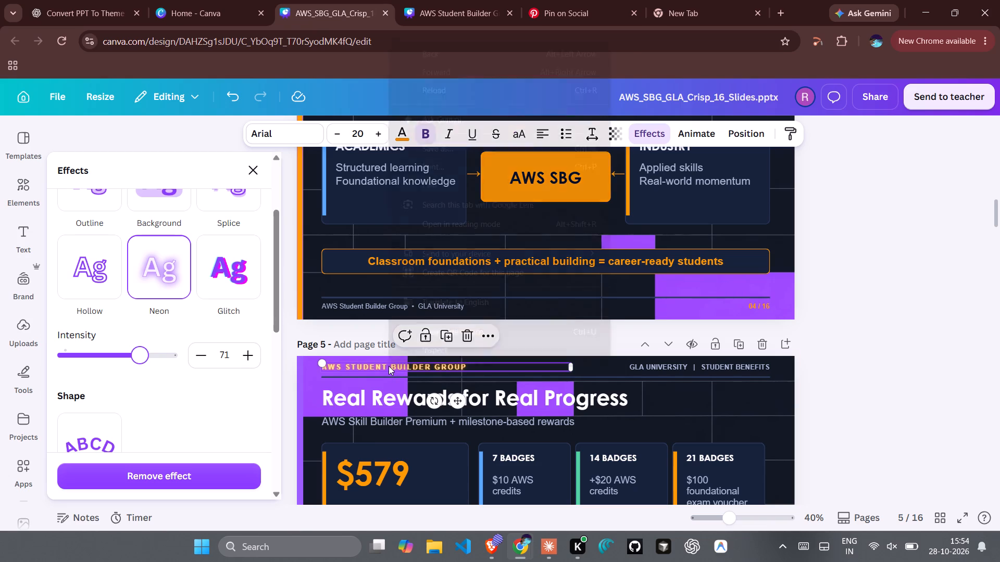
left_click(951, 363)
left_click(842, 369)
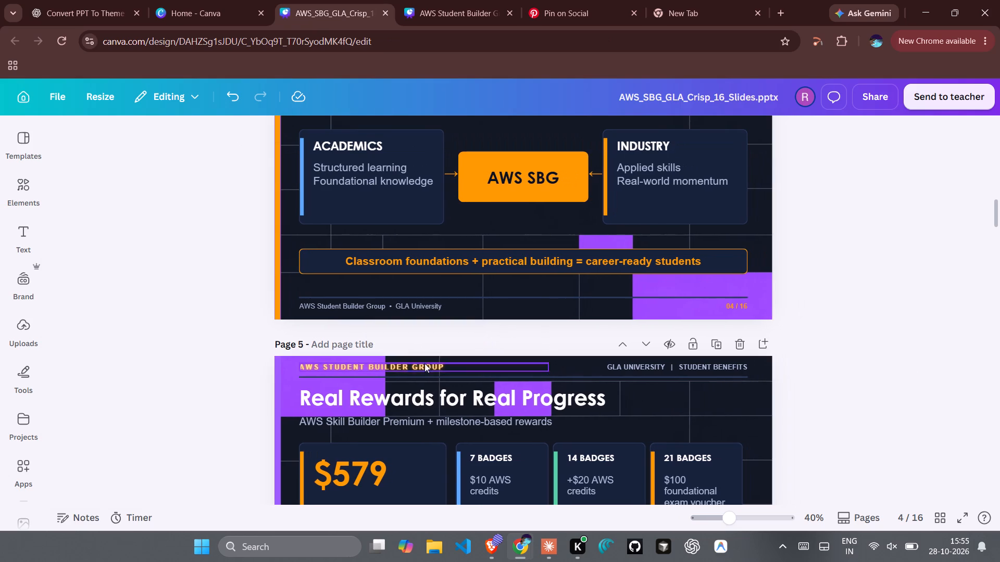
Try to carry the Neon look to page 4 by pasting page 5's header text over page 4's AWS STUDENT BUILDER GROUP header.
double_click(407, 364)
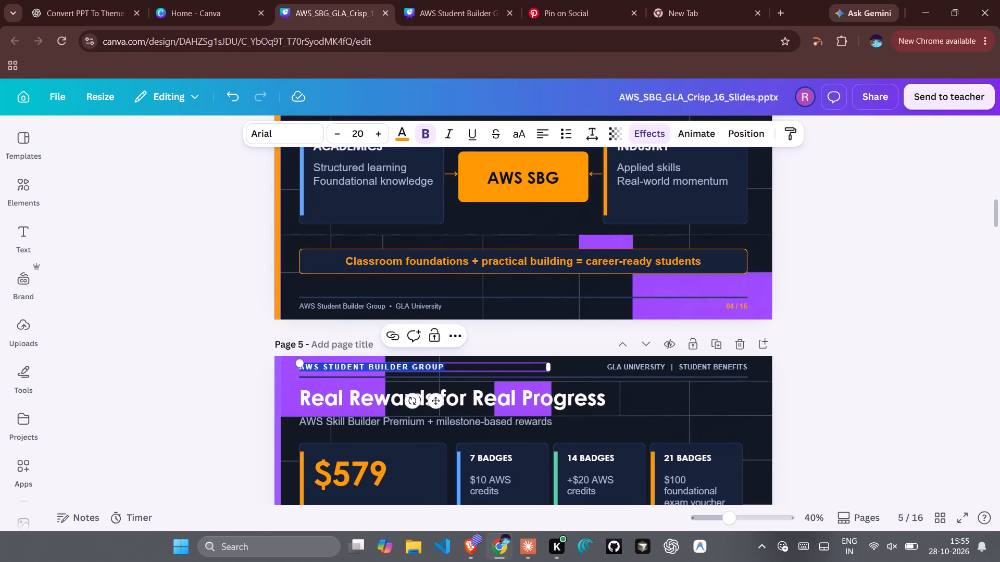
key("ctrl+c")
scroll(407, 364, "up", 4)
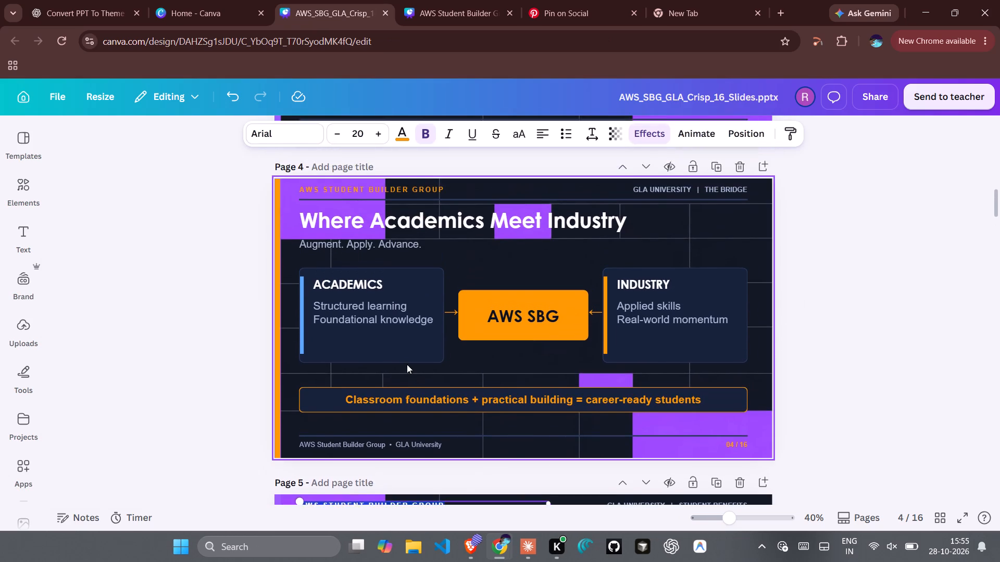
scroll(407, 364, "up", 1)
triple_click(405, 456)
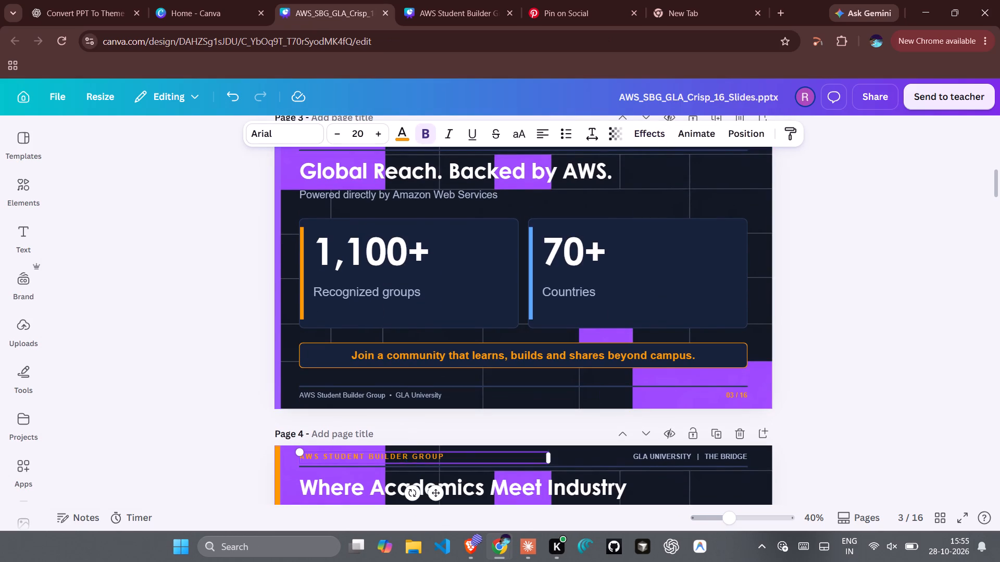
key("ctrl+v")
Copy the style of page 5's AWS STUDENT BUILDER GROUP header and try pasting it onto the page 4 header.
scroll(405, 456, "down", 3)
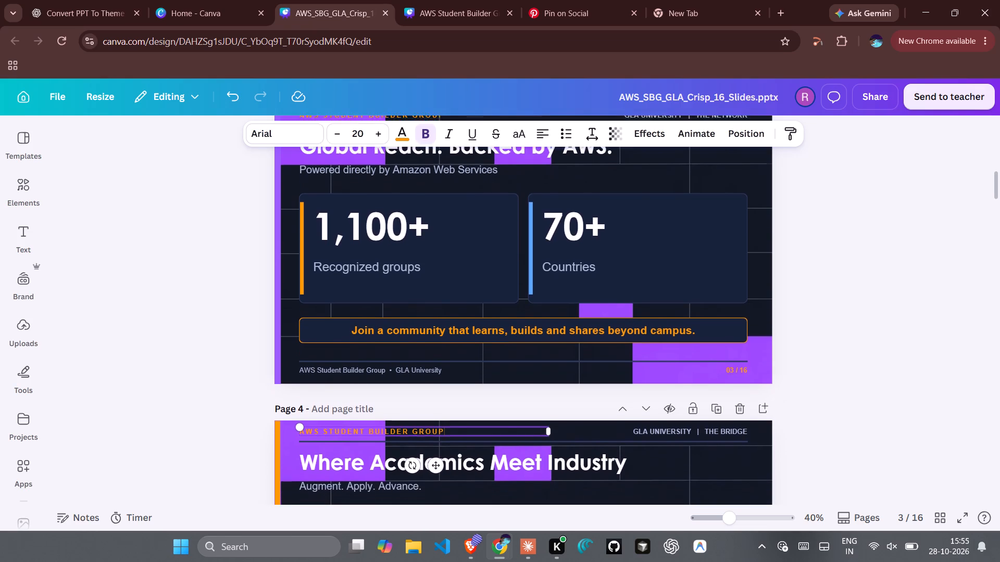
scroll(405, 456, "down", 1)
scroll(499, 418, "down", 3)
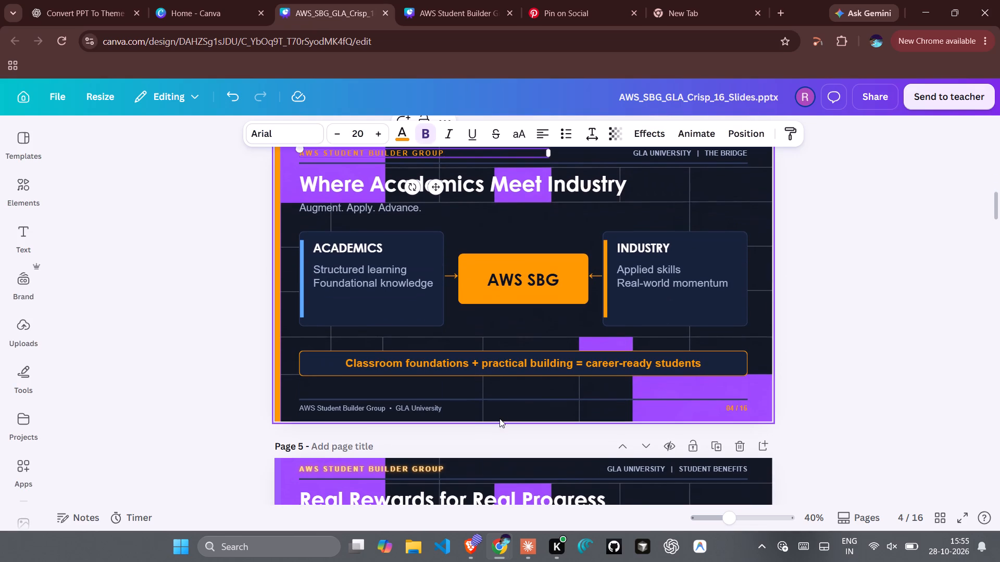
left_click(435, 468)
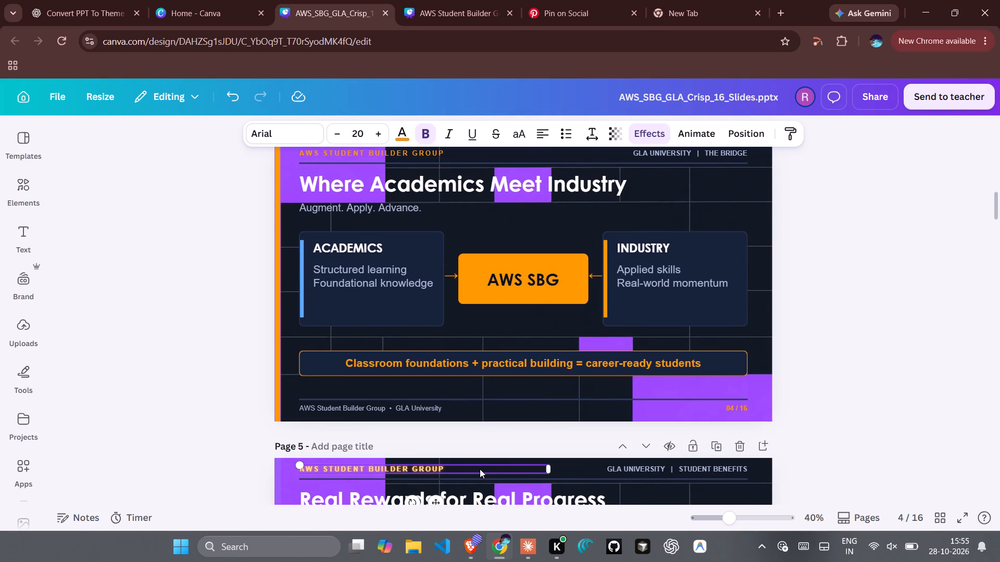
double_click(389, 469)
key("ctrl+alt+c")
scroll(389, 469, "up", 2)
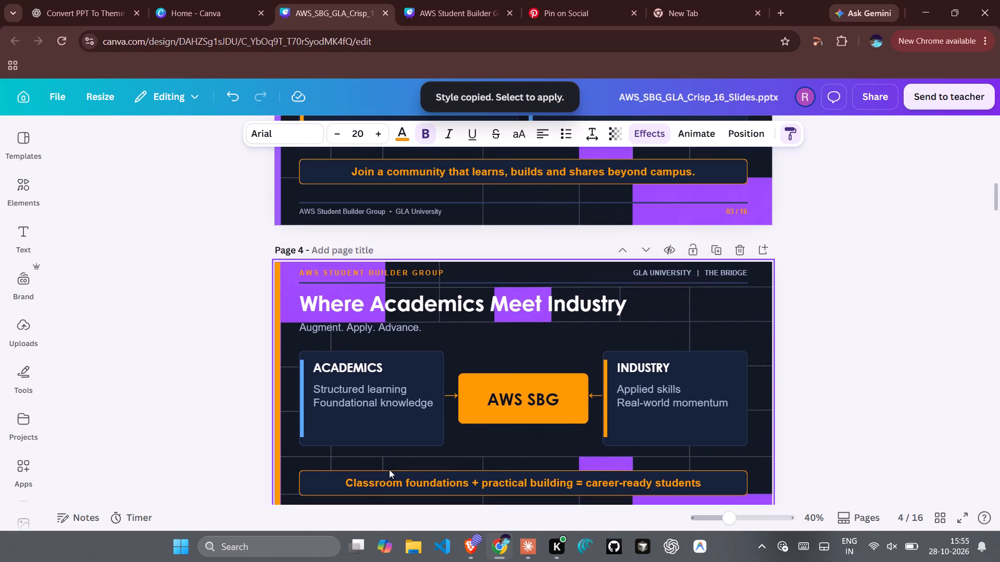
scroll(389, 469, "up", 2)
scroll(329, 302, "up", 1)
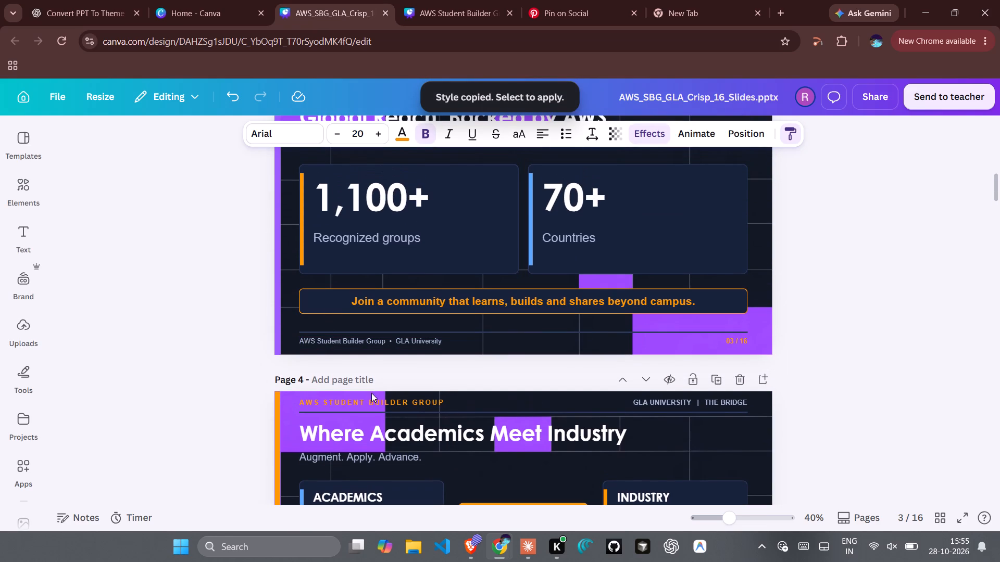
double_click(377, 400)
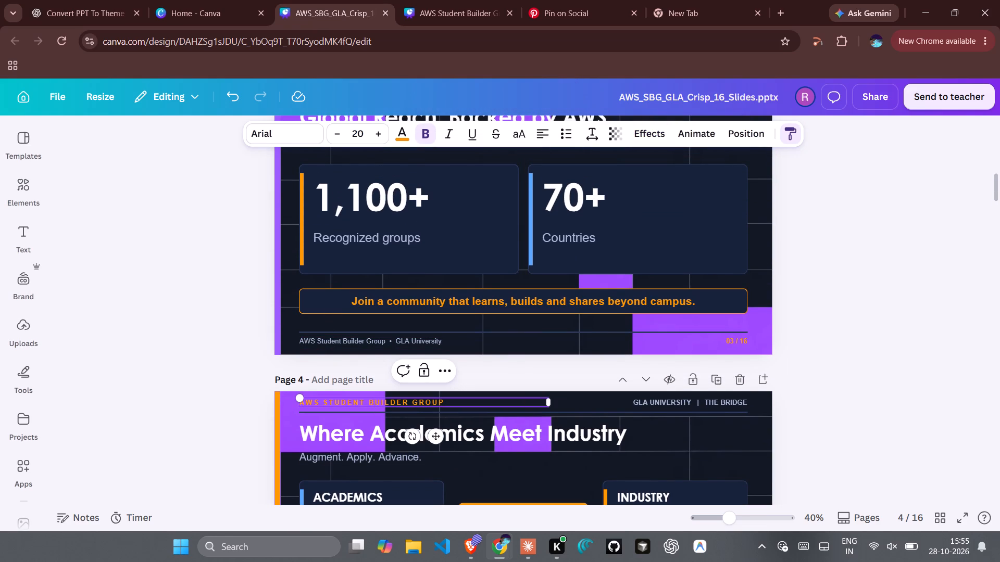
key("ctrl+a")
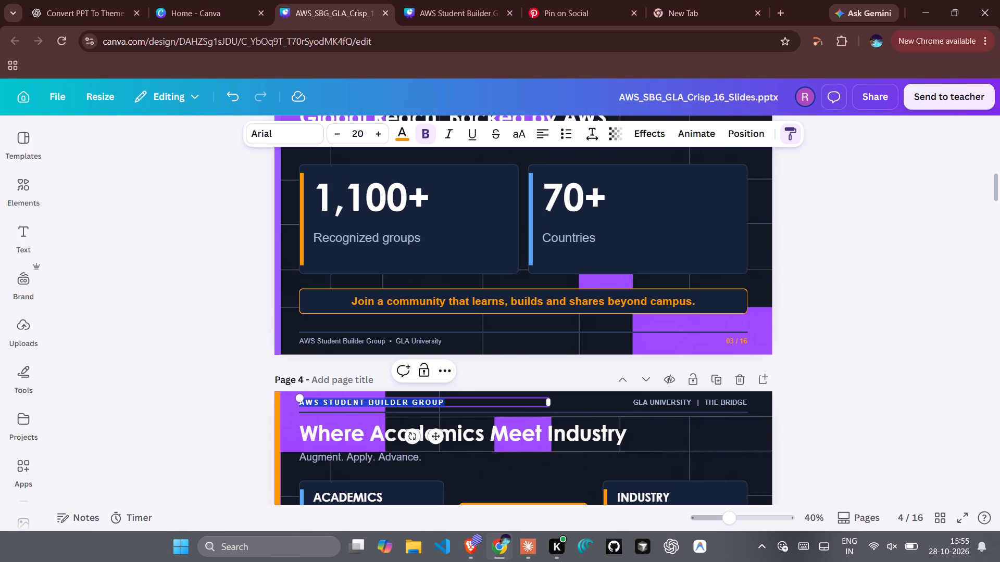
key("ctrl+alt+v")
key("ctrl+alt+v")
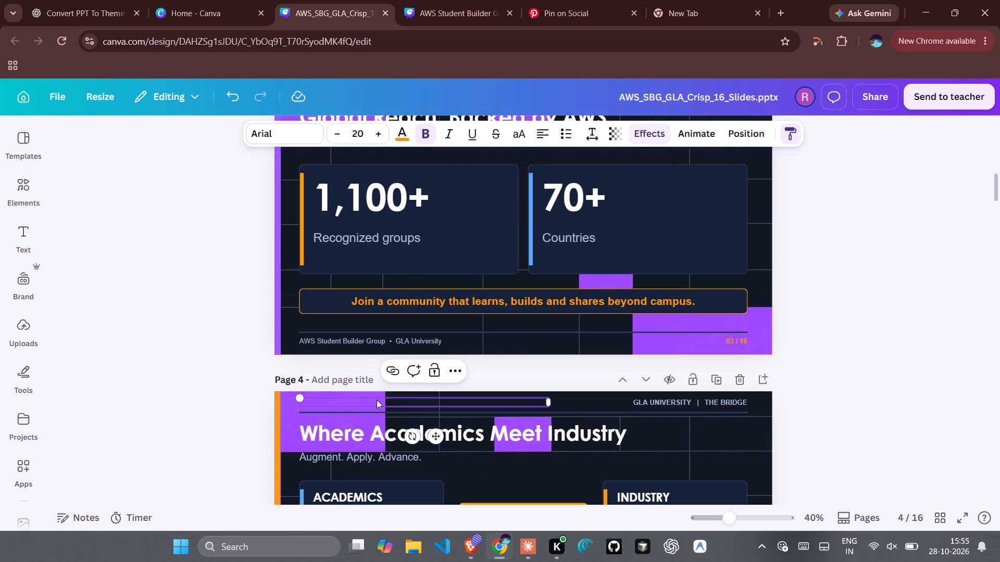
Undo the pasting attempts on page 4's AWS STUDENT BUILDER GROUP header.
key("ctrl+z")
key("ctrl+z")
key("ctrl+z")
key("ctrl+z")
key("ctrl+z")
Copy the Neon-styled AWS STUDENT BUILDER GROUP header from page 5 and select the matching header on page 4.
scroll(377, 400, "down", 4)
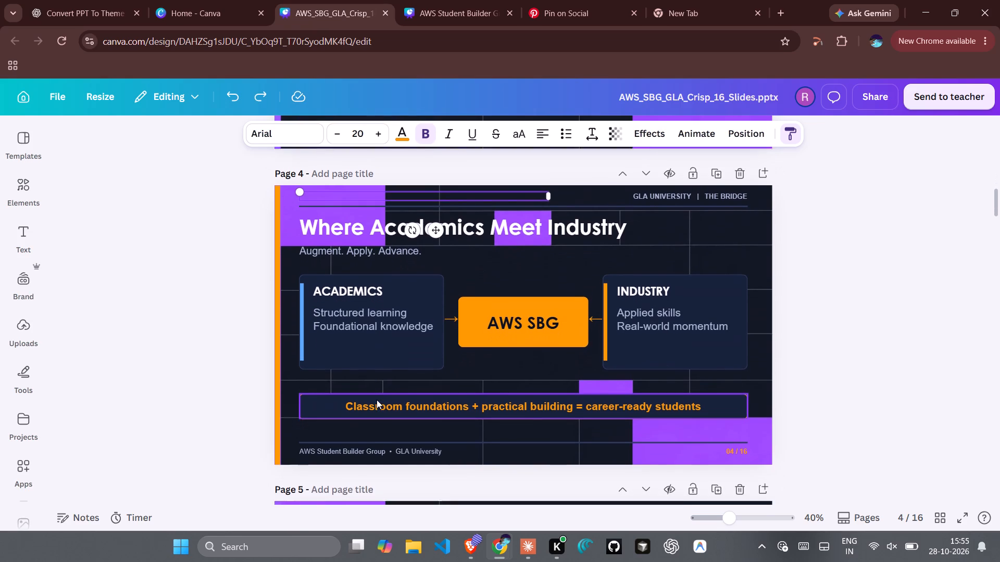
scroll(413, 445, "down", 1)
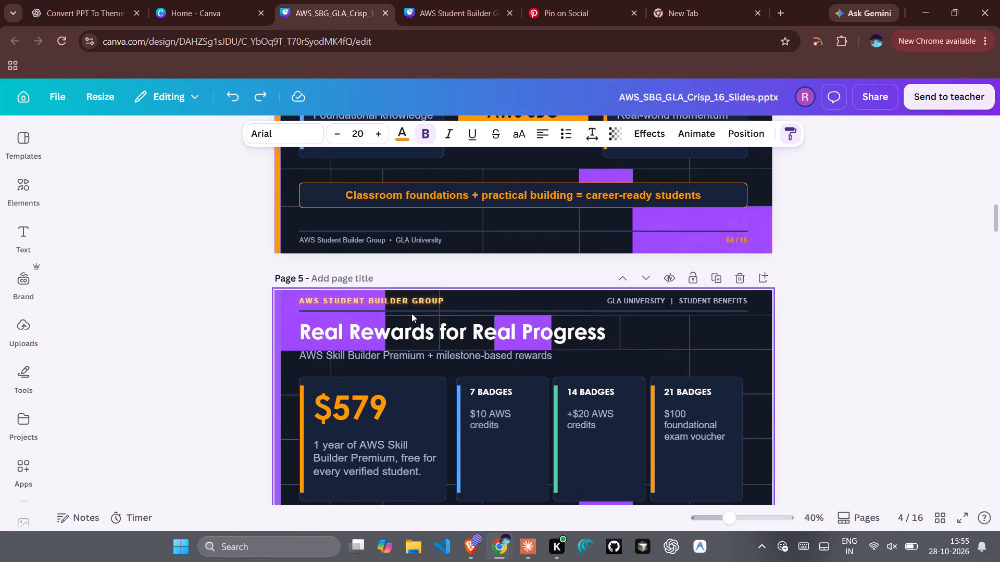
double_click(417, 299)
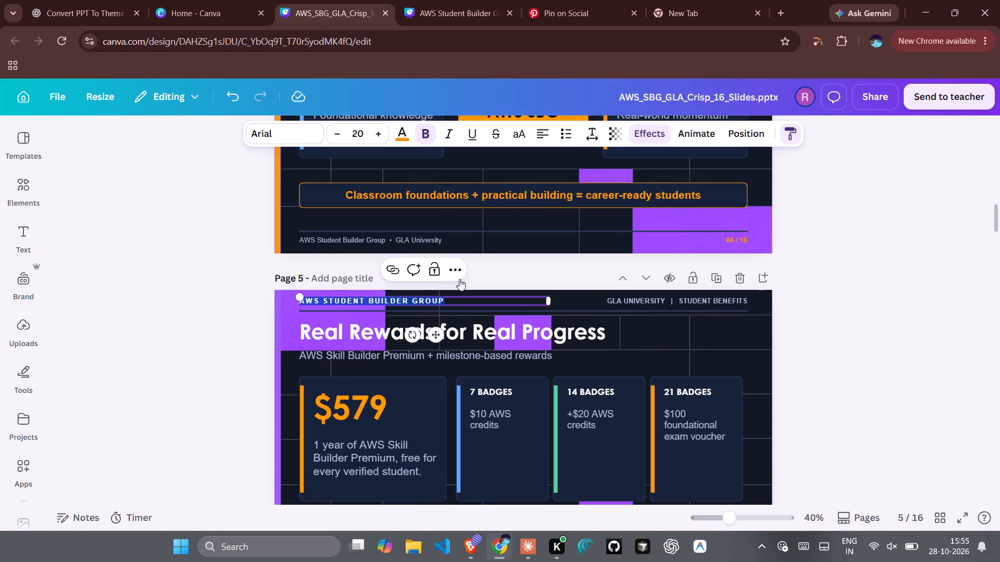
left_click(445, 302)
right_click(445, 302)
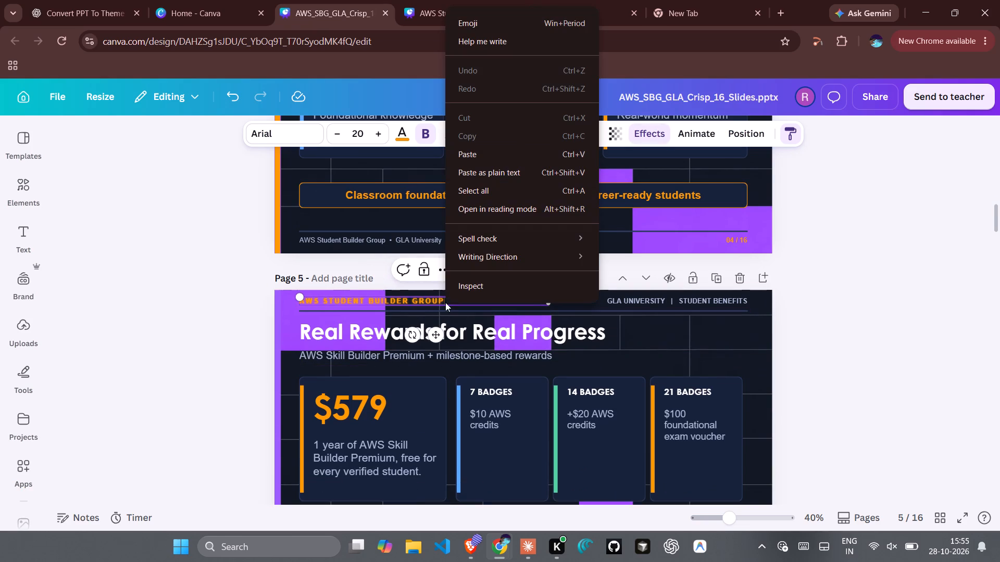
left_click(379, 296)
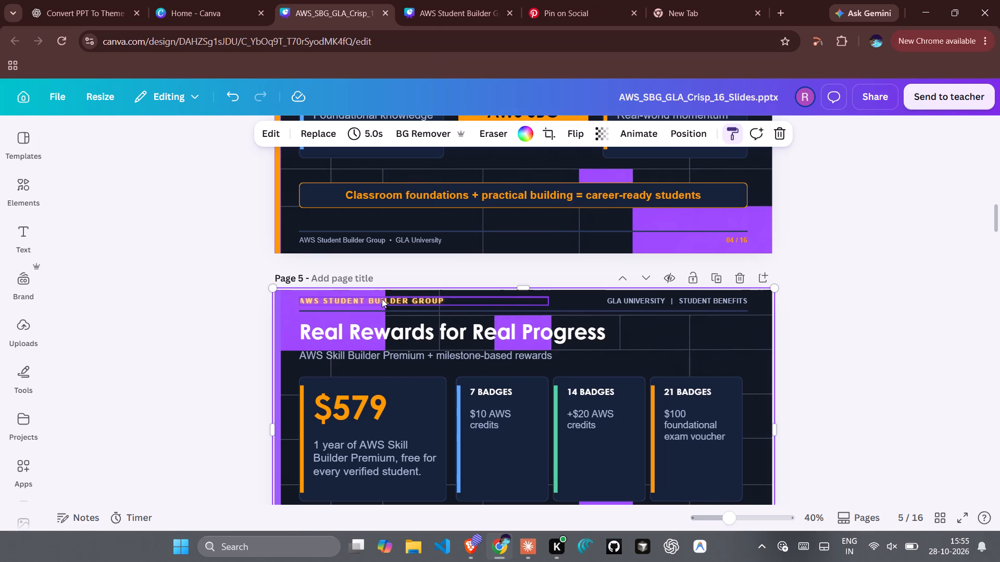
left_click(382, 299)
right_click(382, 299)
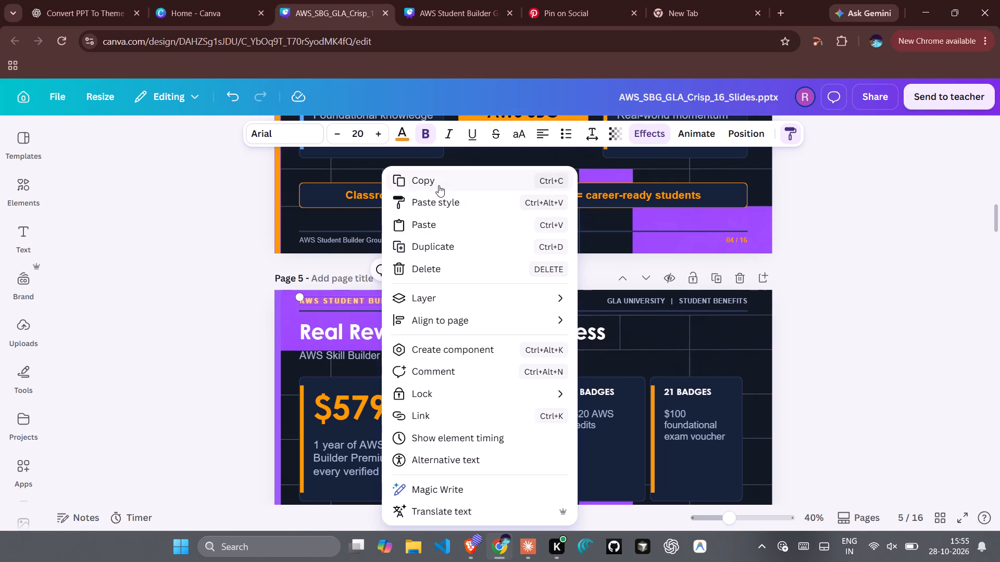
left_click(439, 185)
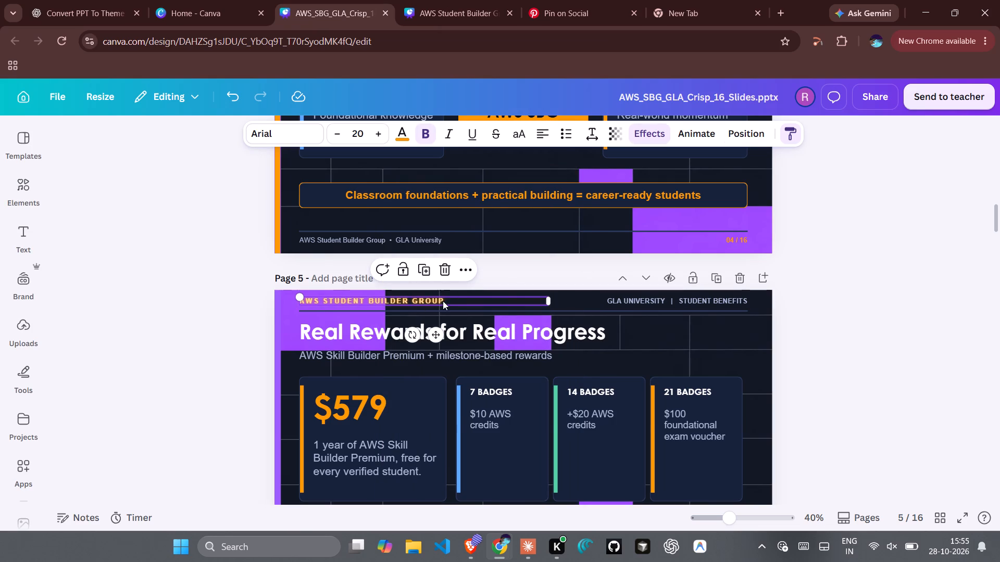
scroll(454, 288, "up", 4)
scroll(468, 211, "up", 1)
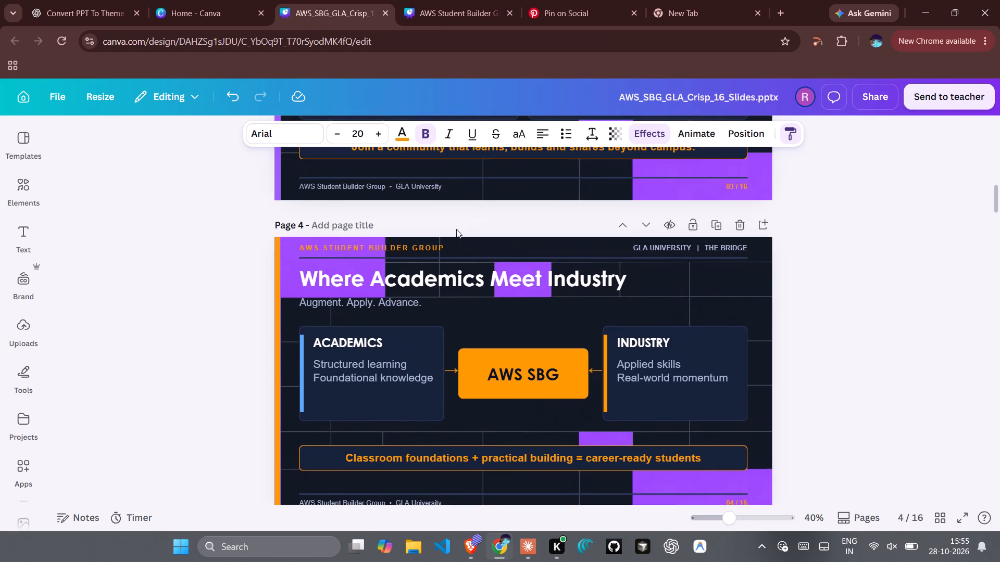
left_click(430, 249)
Replace the Neon effect on page 5's AWS STUDENT BUILDER GROUP header with the Drop text effect.
scroll(430, 249, "down", 3)
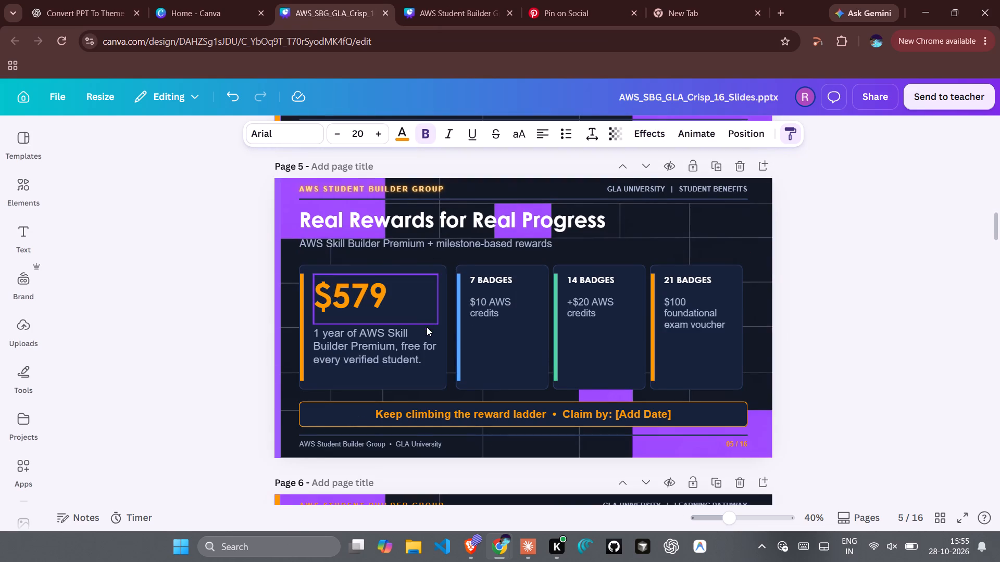
left_click(408, 190)
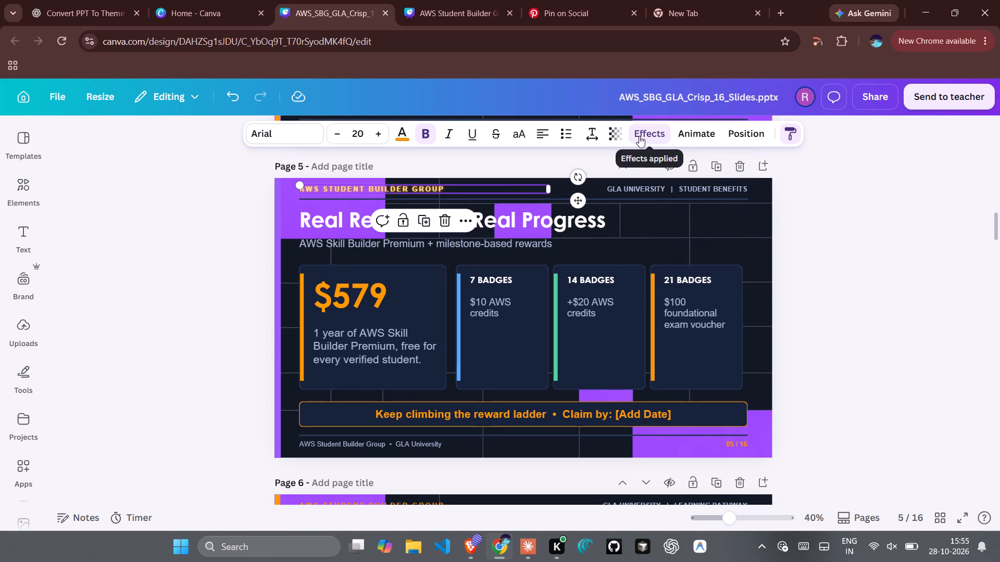
left_click(639, 136)
scroll(176, 277, "up", 3)
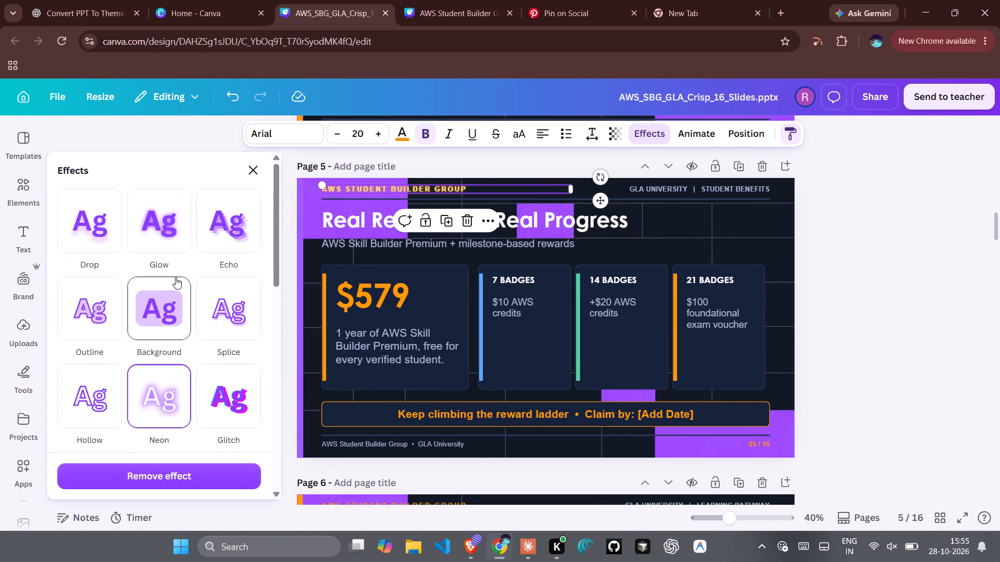
left_click(90, 232)
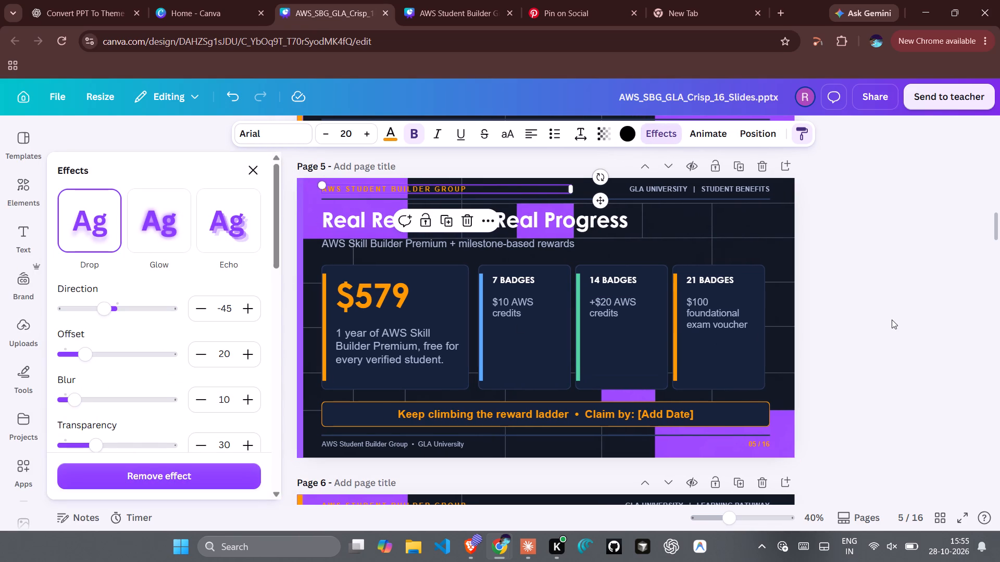
left_click(893, 320)
left_click(893, 320)
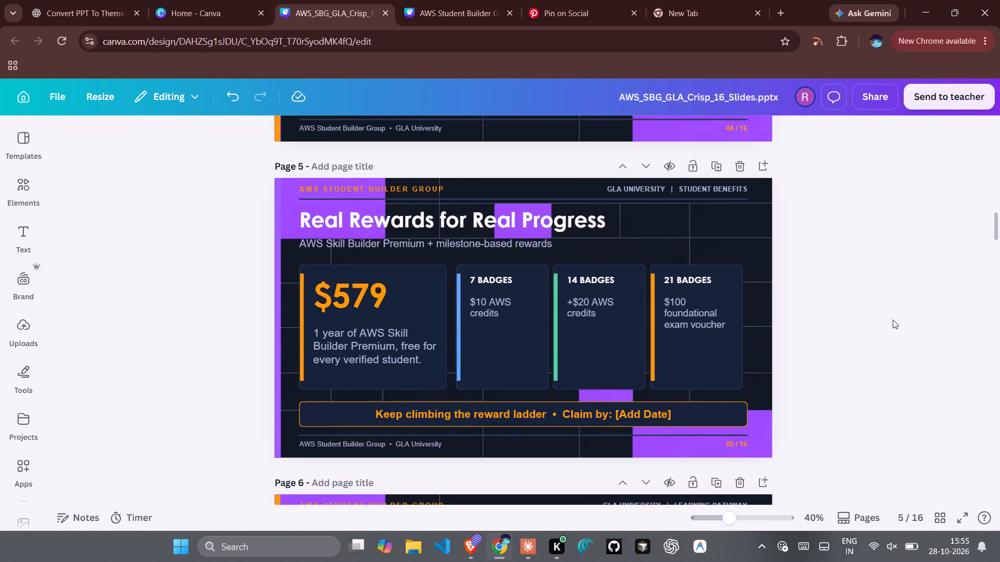
Review the look of the slides from page 5 through page 10.
scroll(893, 320, "down", 2)
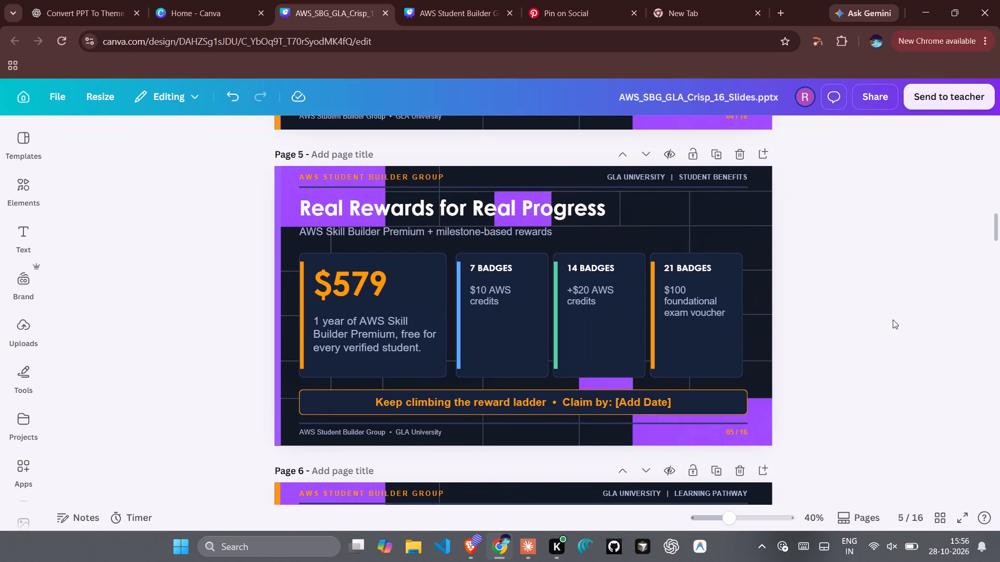
scroll(893, 320, "down", 6)
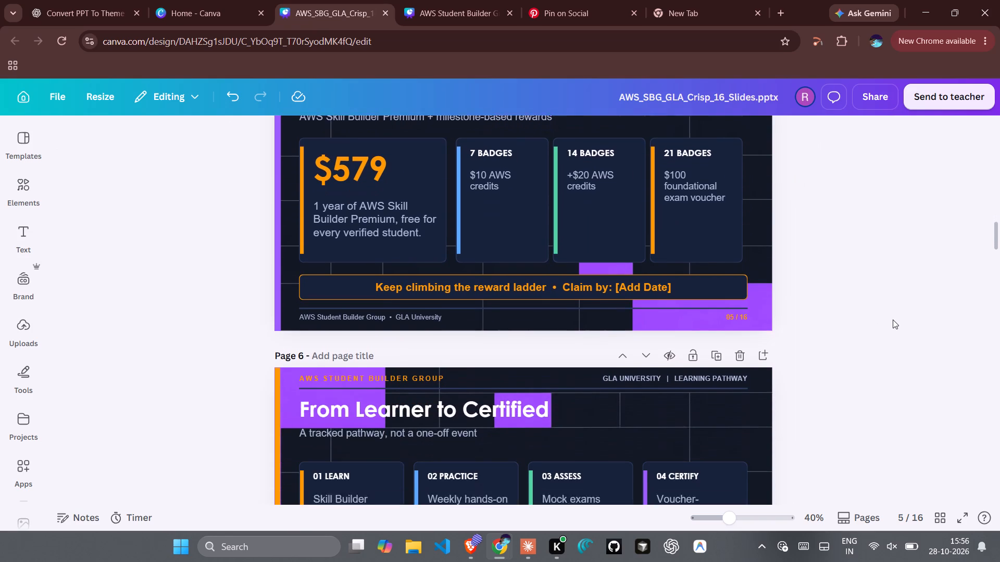
scroll(893, 320, "down", 4)
scroll(893, 320, "up", 7)
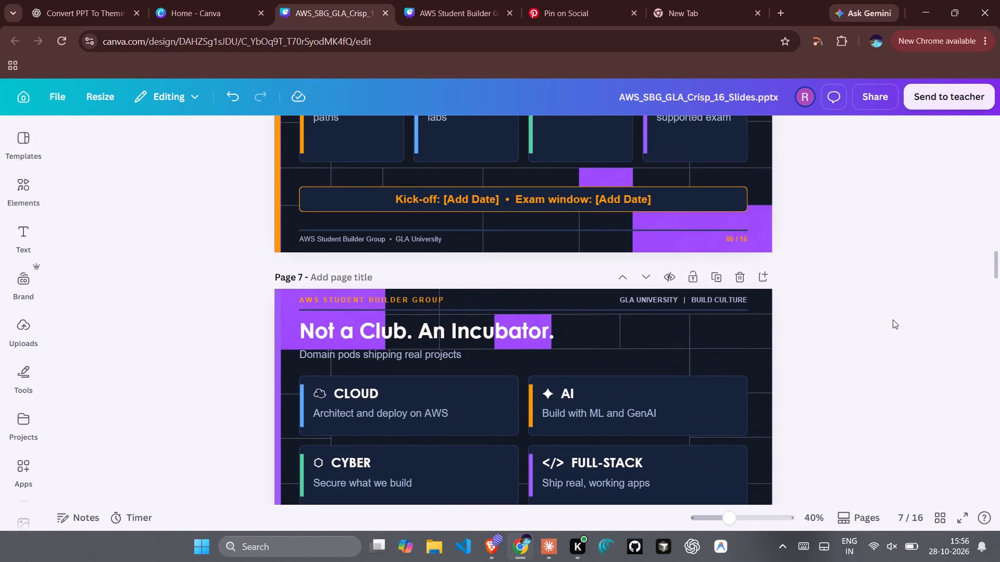
scroll(893, 320, "down", 5)
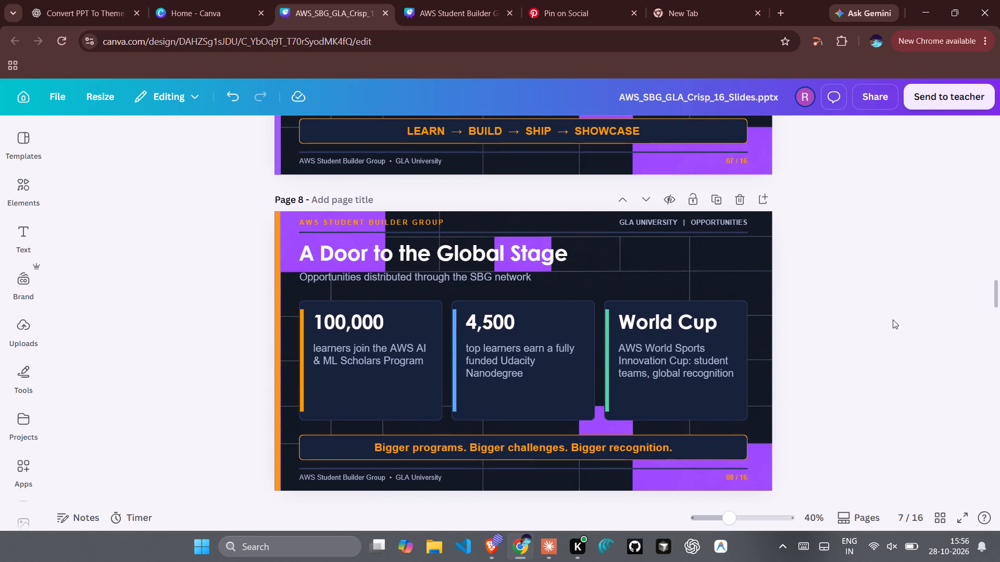
scroll(893, 320, "down", 4)
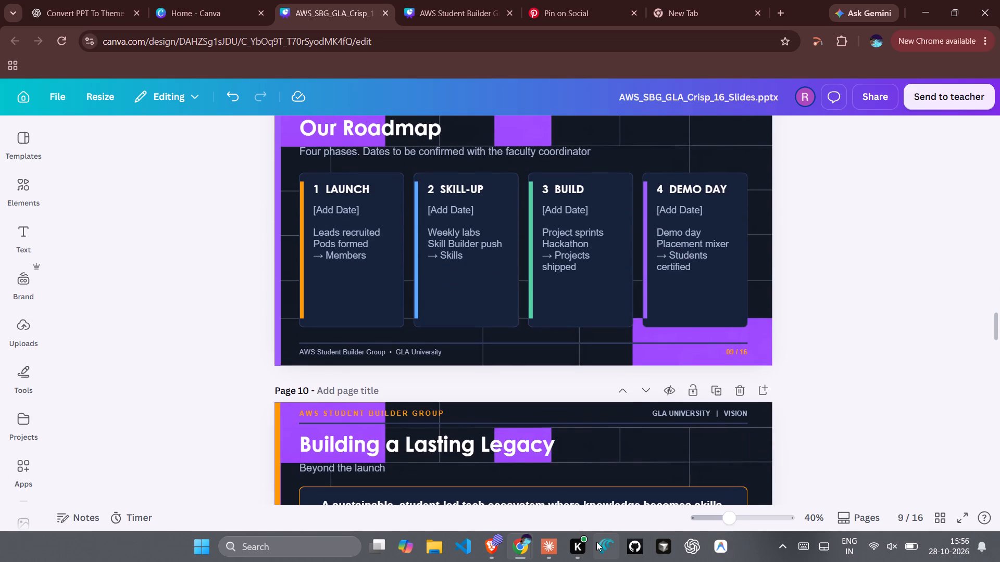
Search the computer for "wha" and open WhatsApp.
type("wha")
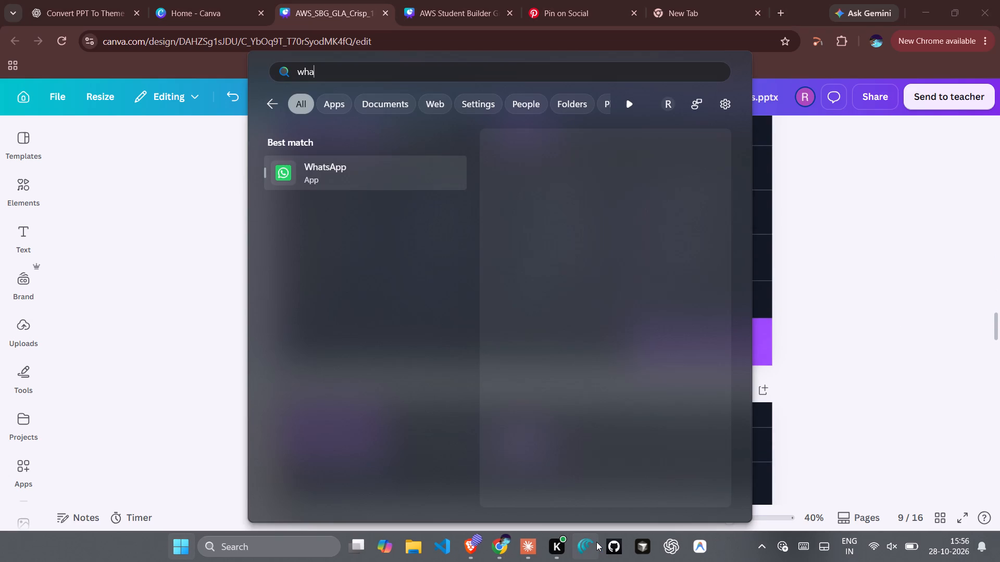
key("Return")
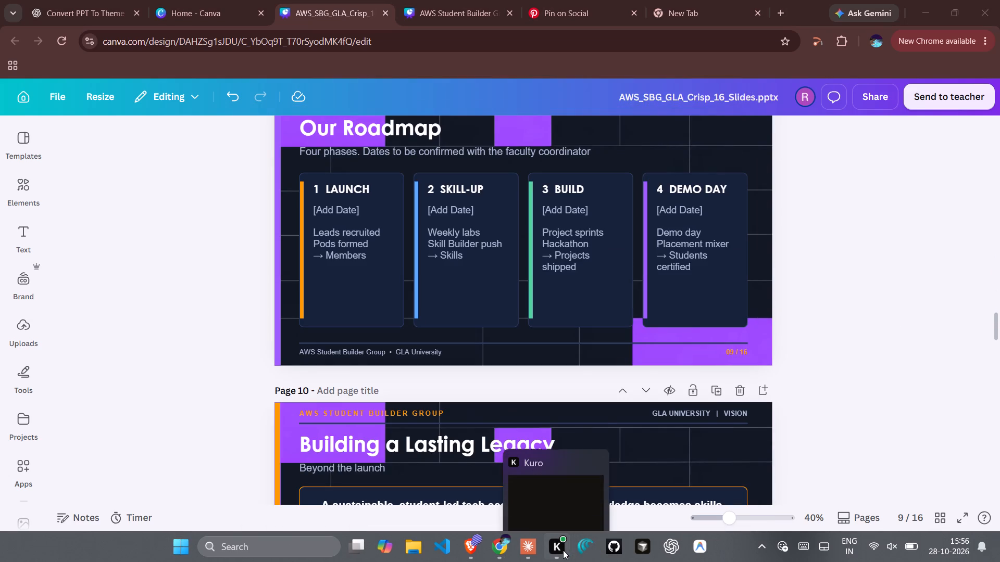
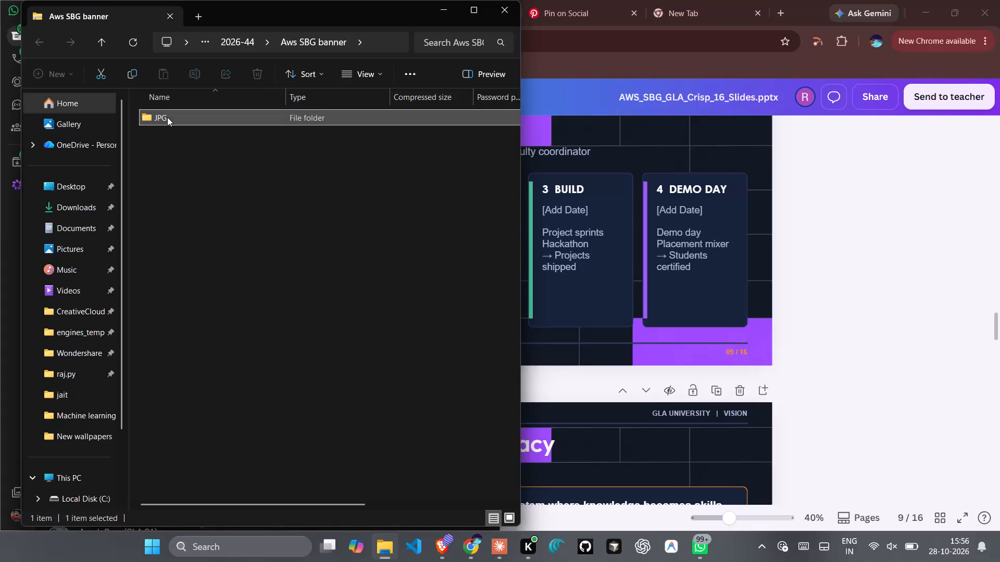
Open the JPG folder inside Aws SBG banner and preview its first three AWS Student Builder Group brandmark files, including the PDF.
left_click(167, 117)
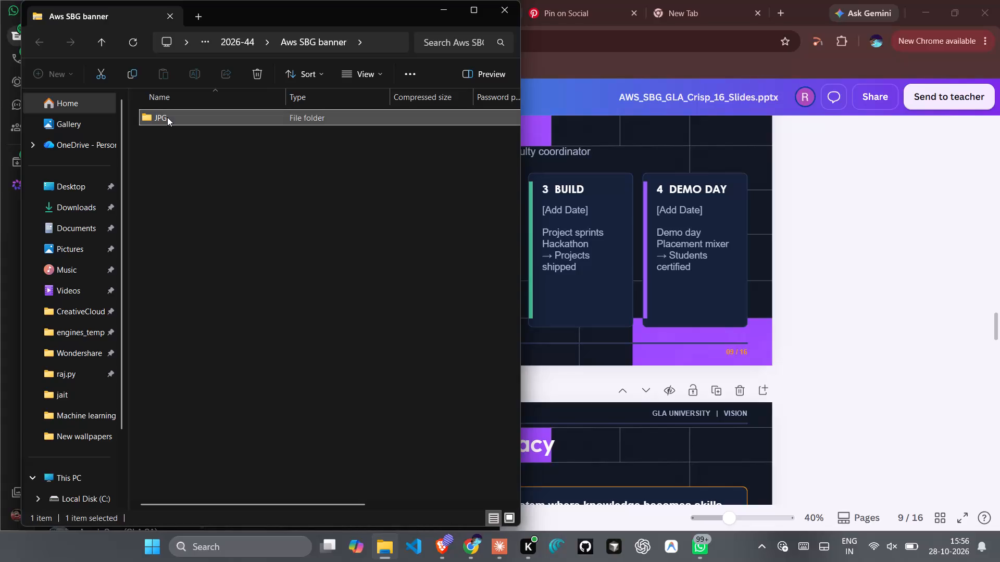
double_click(167, 117)
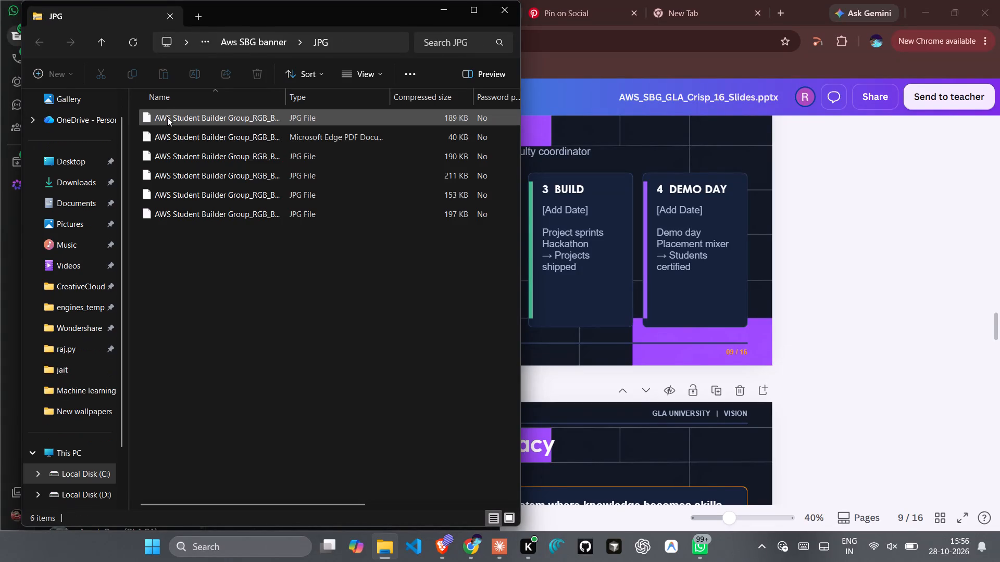
double_click(203, 125)
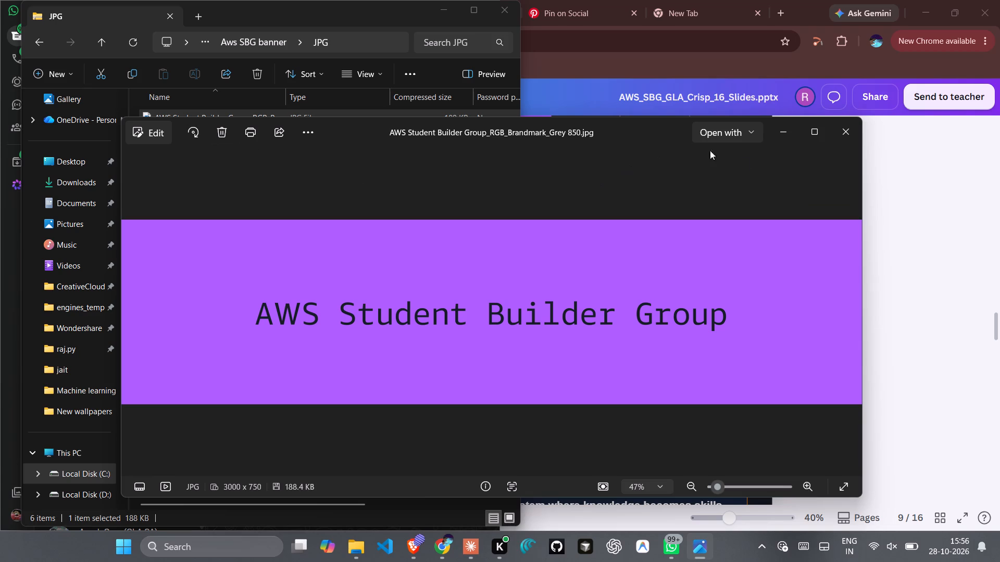
left_click(787, 133)
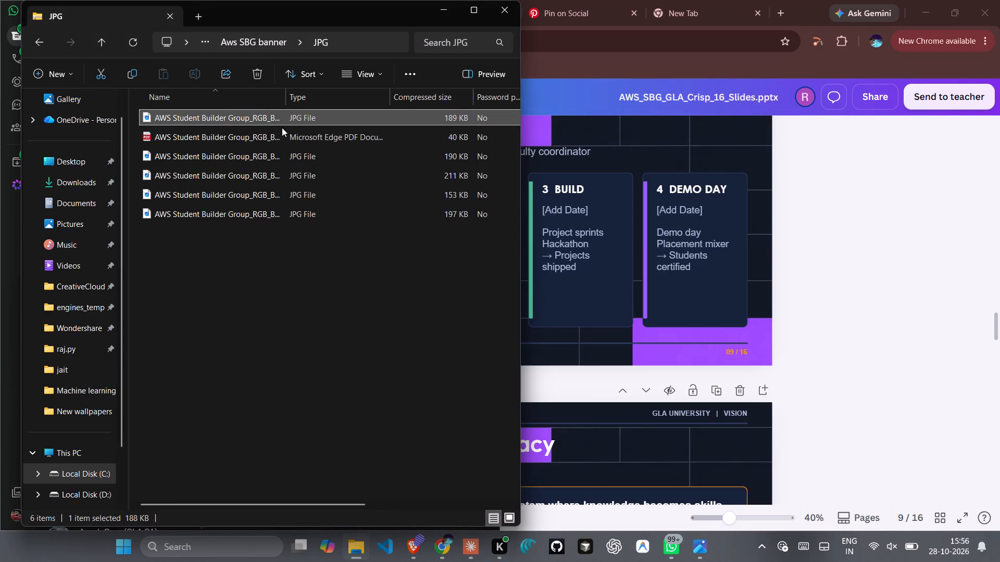
triple_click(286, 134)
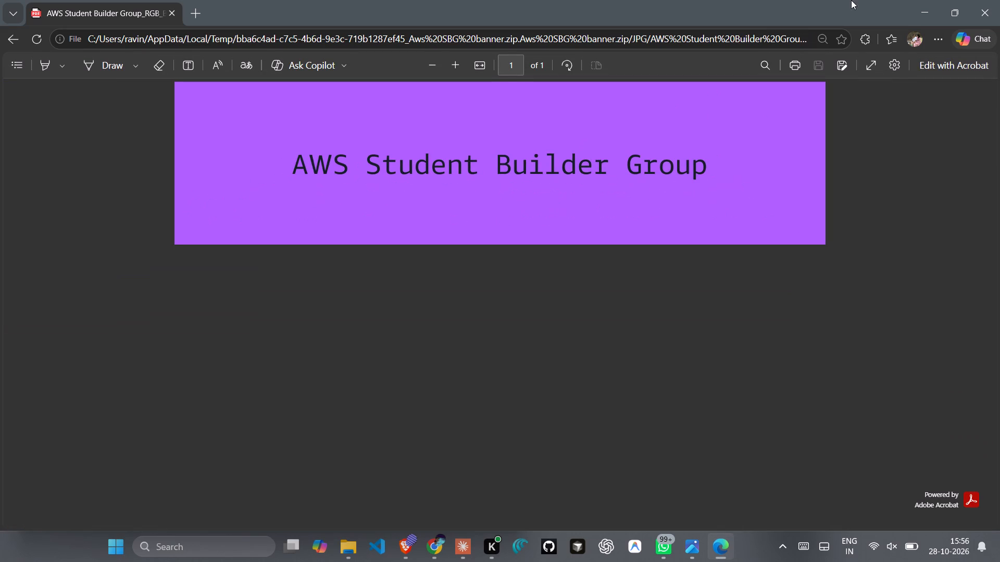
left_click(911, 2)
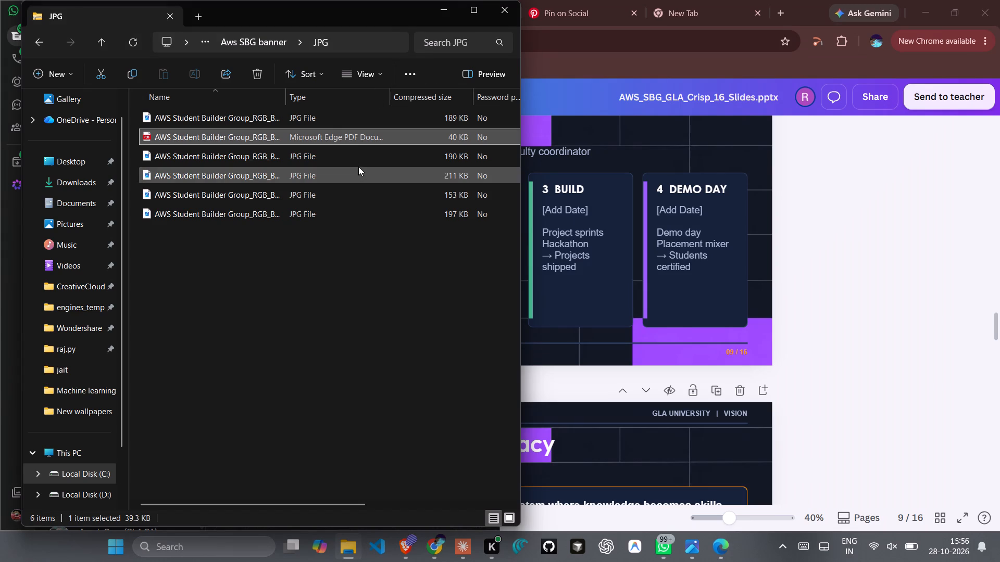
triple_click(353, 160)
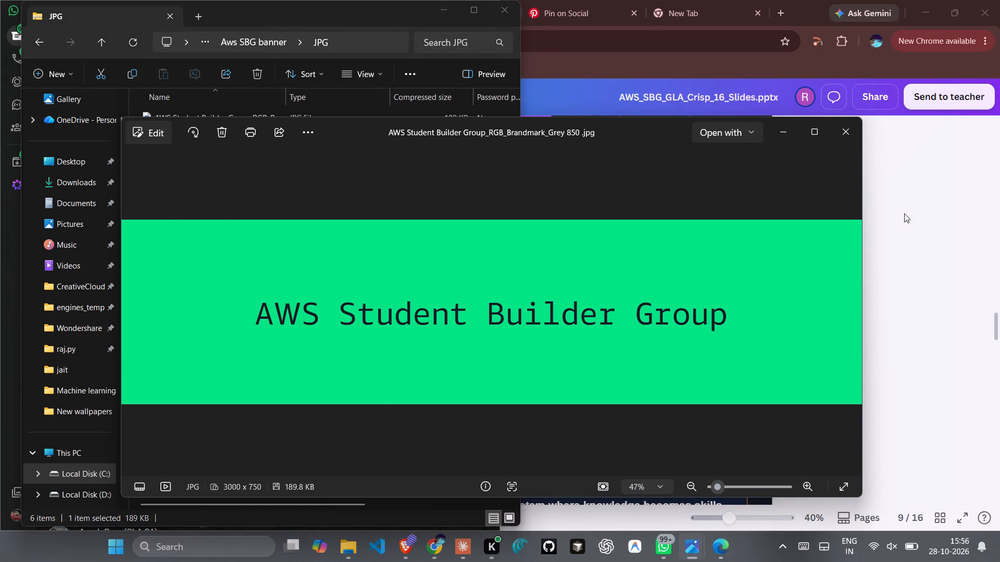
left_click(904, 213)
key("alt+Tab")
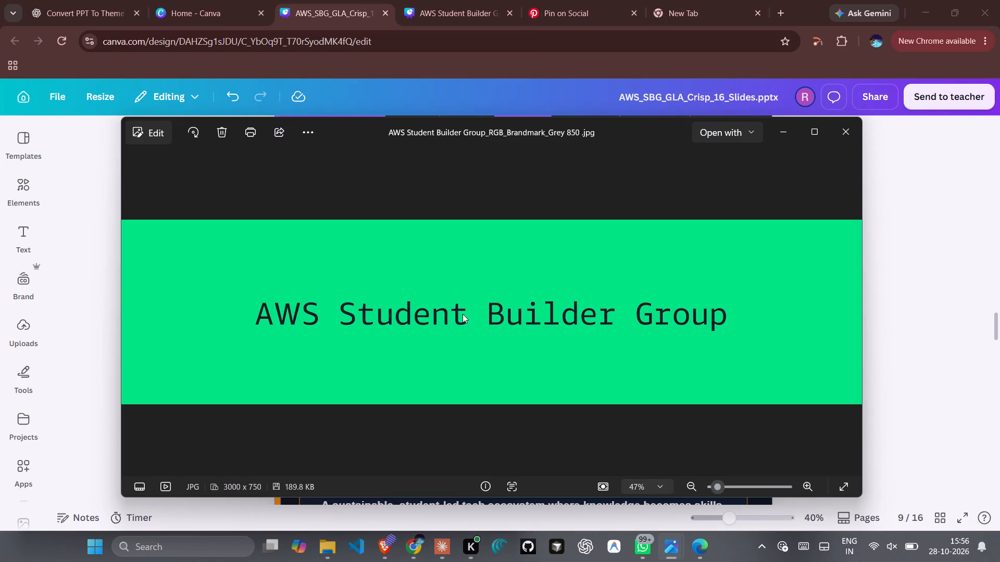
left_click(792, 136)
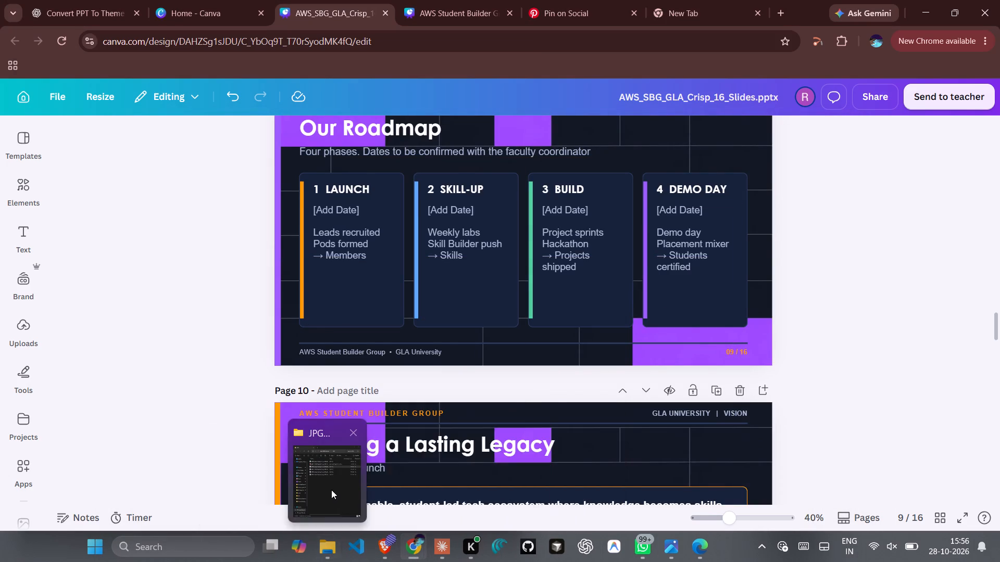
Return to the JPG folder and preview the AWS Student Builder Group_RGB_Brandmark_Magenta.jpg file, closing the preview when done.
left_click(331, 490)
double_click(342, 176)
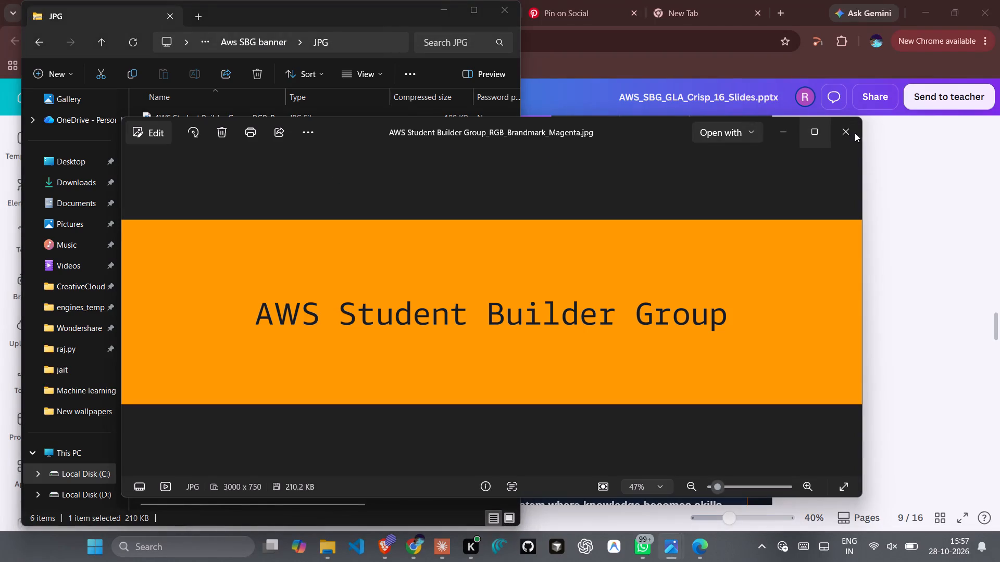
left_click(855, 133)
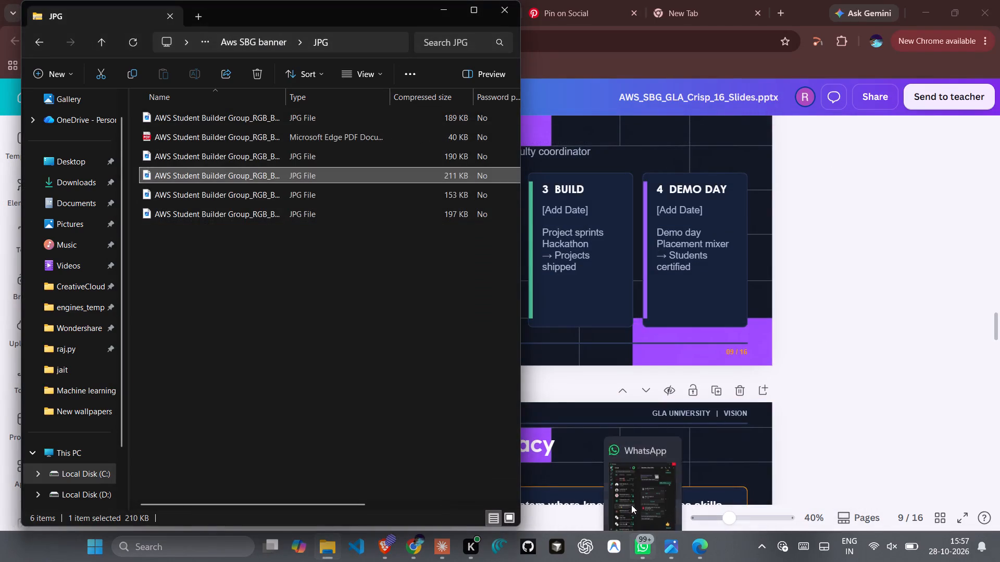
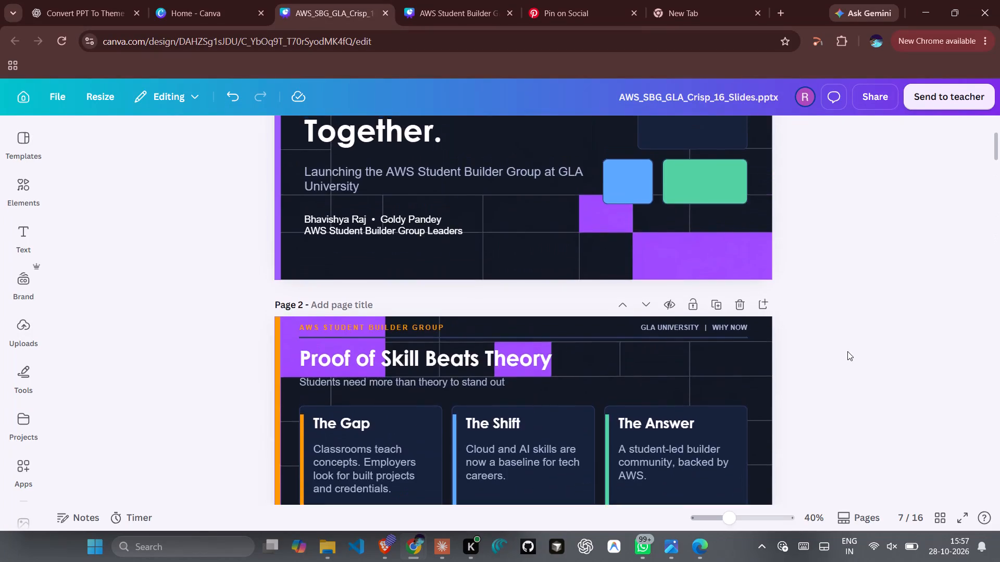
Recolor the purple vertical bar along the left edge of the page 3 slide to the green used in the design.
scroll(847, 351, "up", 4)
scroll(631, 336, "down", 1)
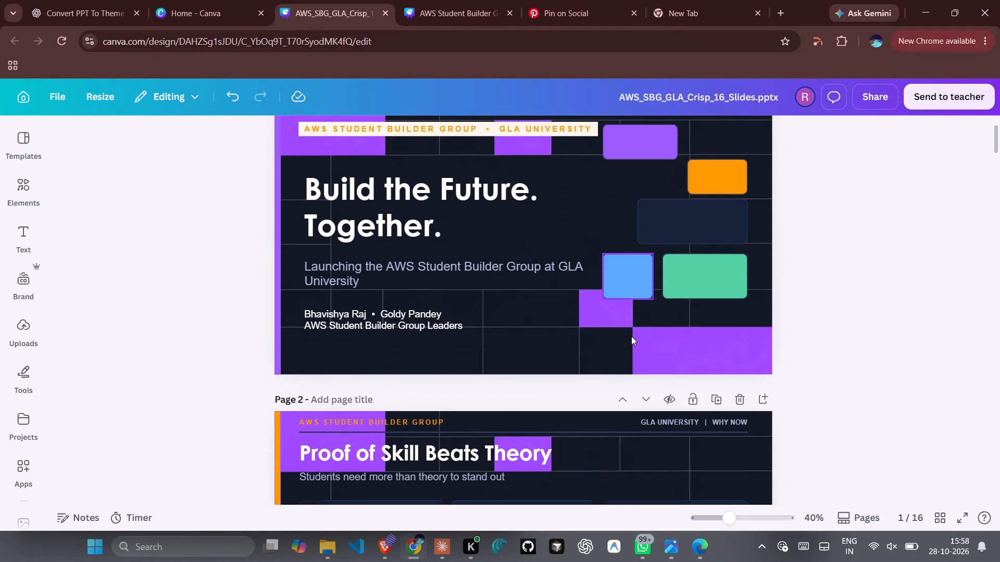
scroll(631, 336, "down", 8)
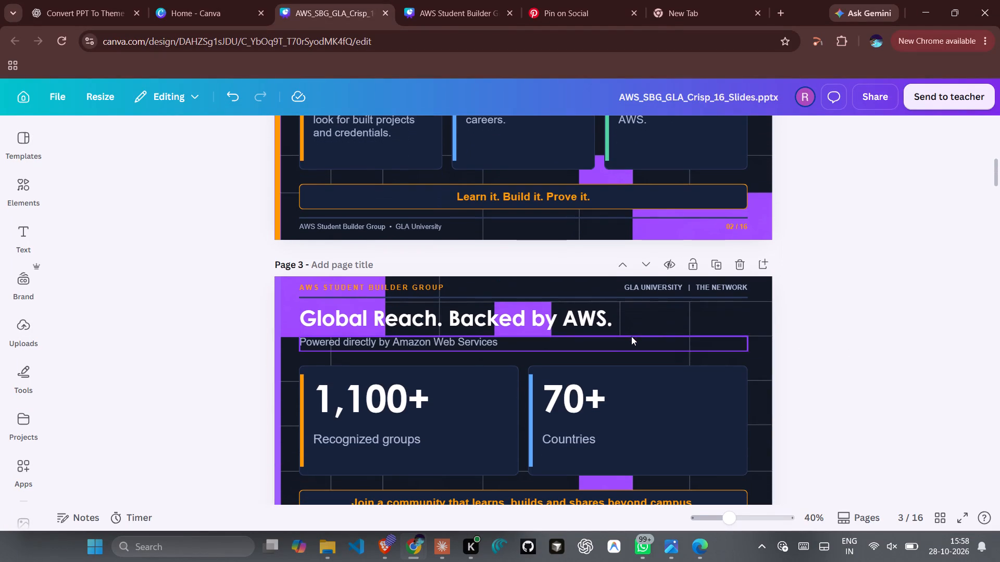
left_click(278, 392)
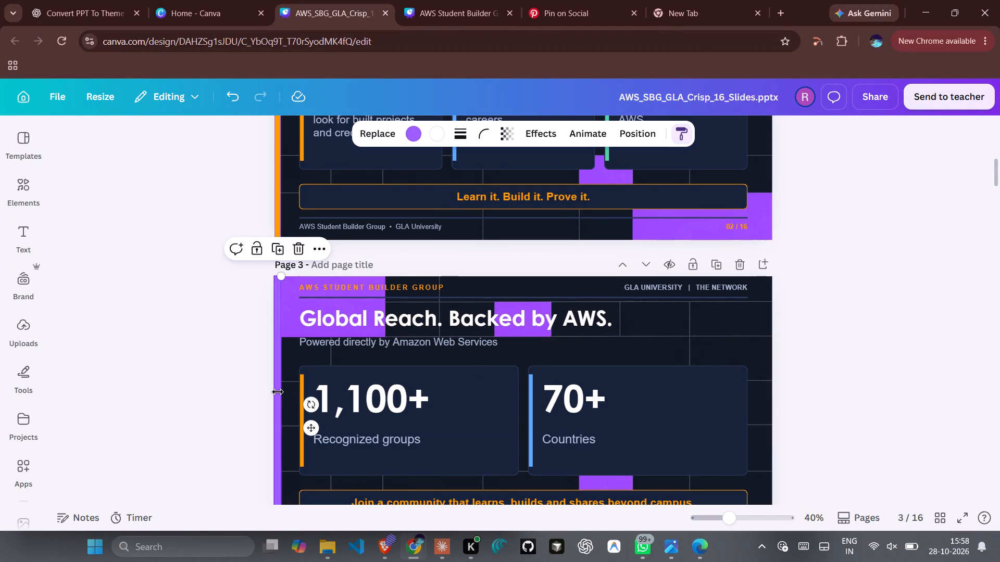
left_click(411, 137)
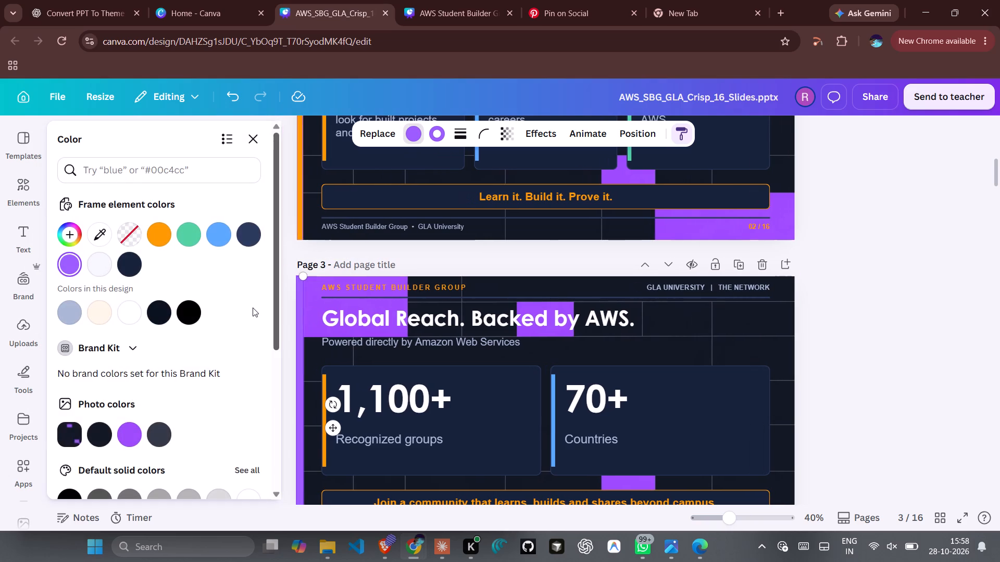
left_click(192, 240)
scroll(334, 362, "down", 2)
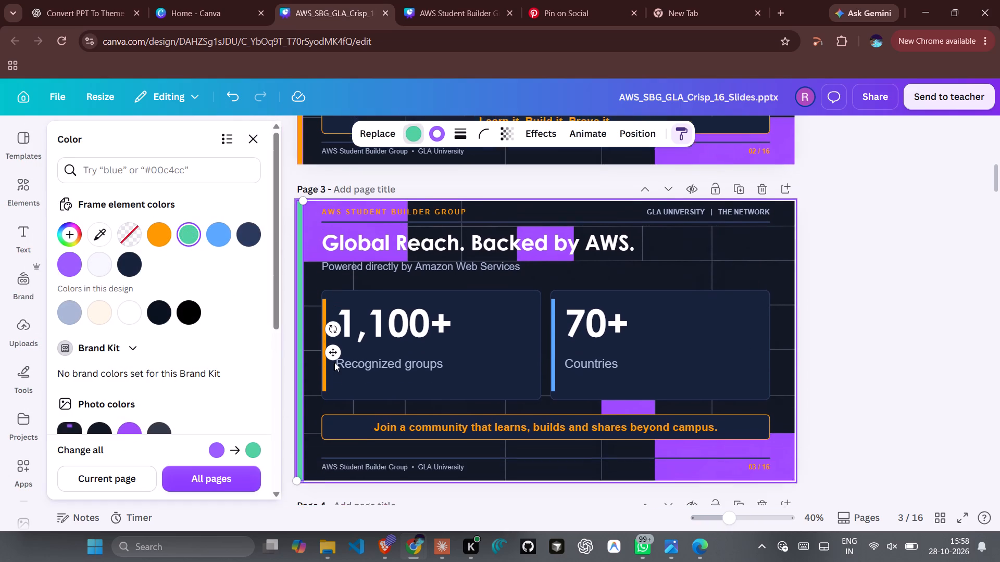
Recolor the vertical edge bar on page 6, From Learner to Certified, to the design's green.
scroll(334, 362, "down", 5)
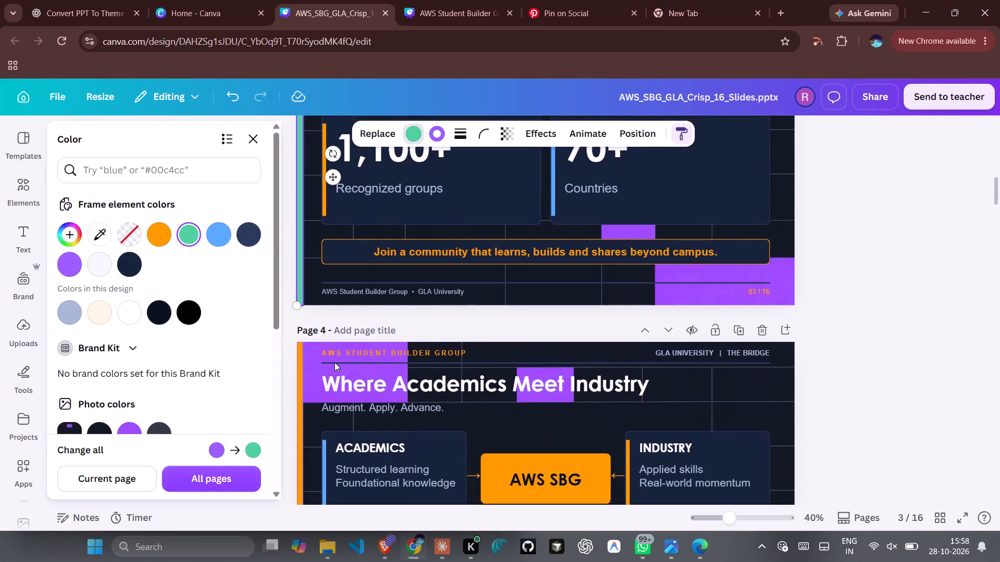
scroll(334, 362, "down", 7)
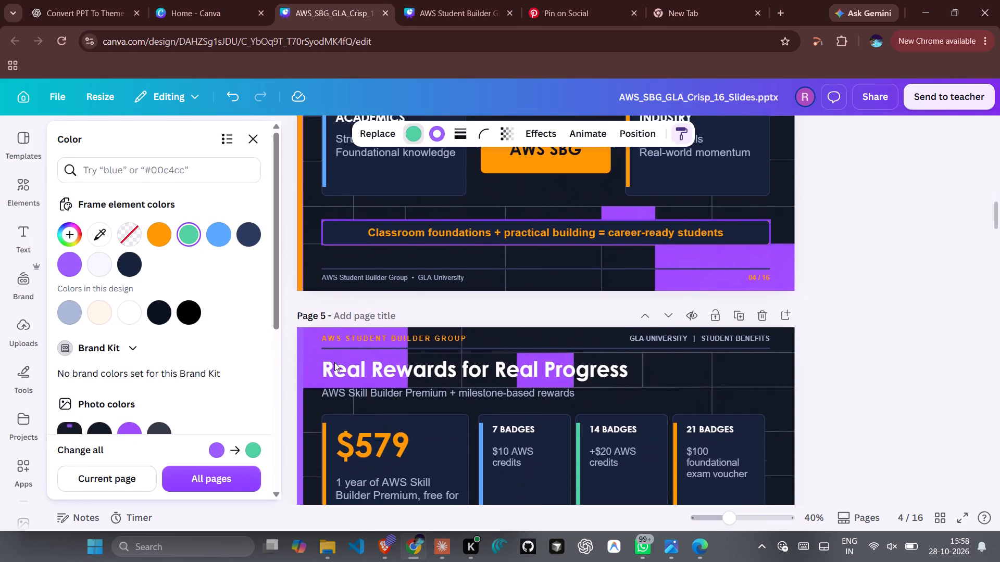
scroll(334, 362, "down", 4)
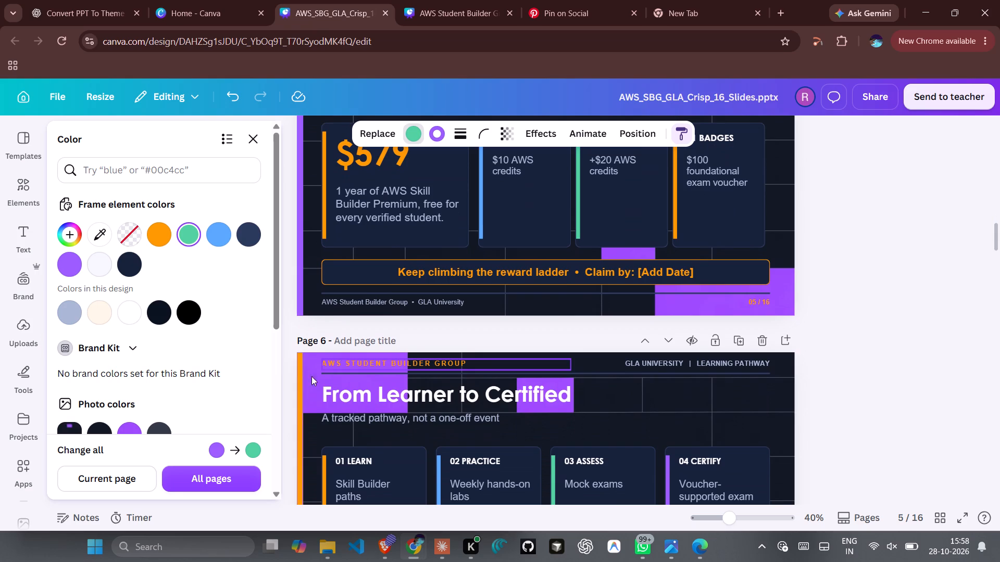
left_click(299, 393)
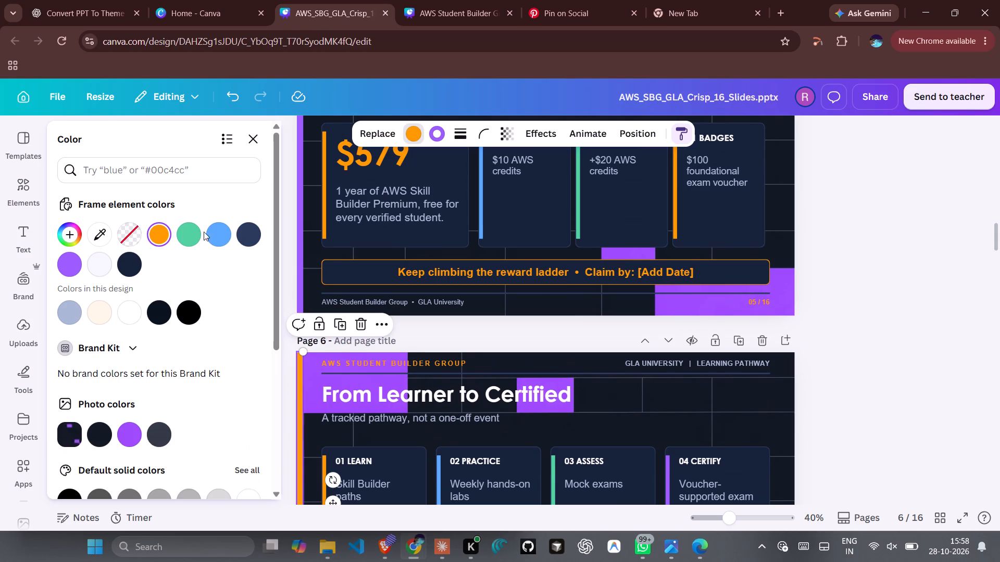
left_click(189, 235)
Review the edge bar colors on pages 1 to 7 to check how they alternate across the slides.
scroll(388, 402, "down", 1)
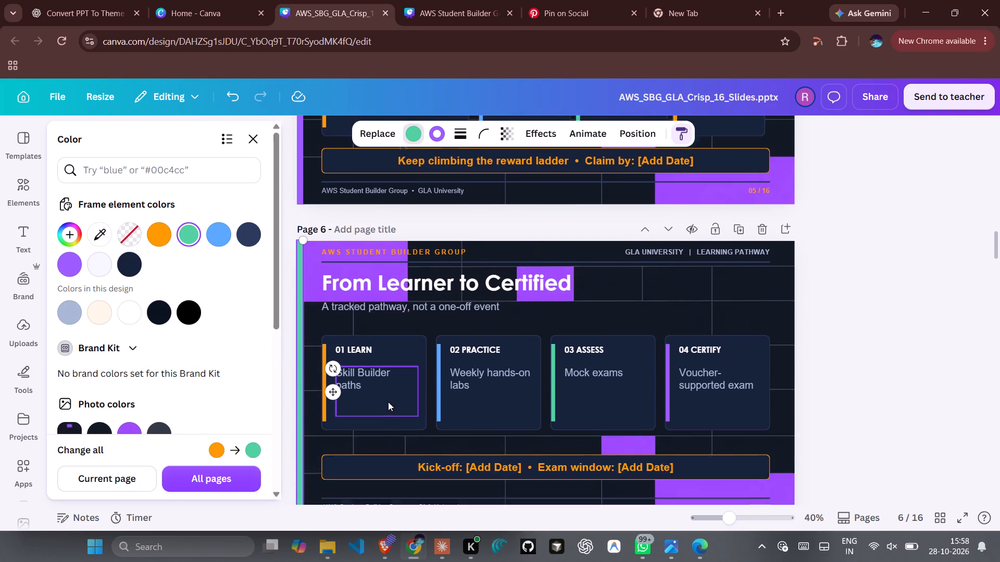
scroll(388, 402, "down", 6)
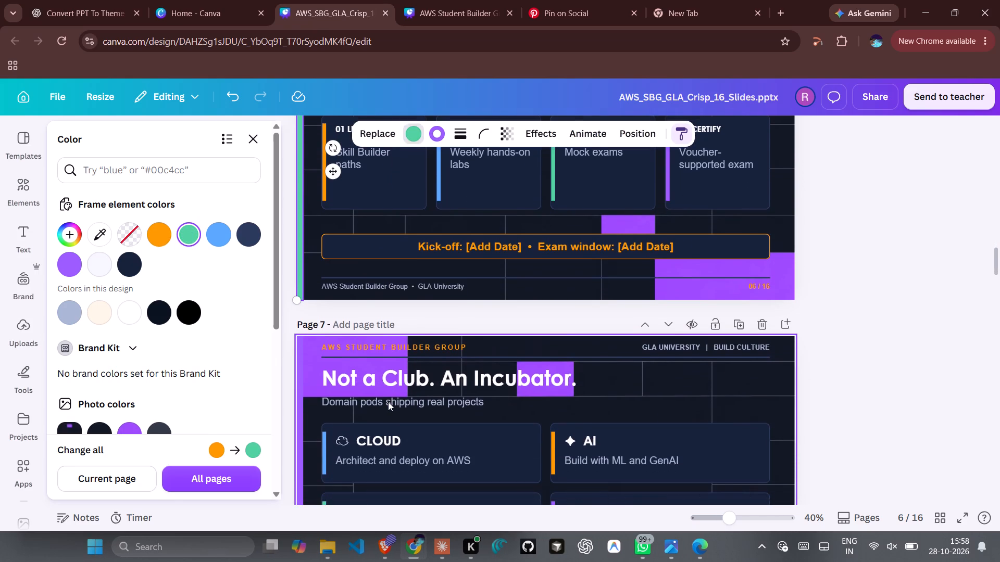
scroll(388, 402, "up", 2)
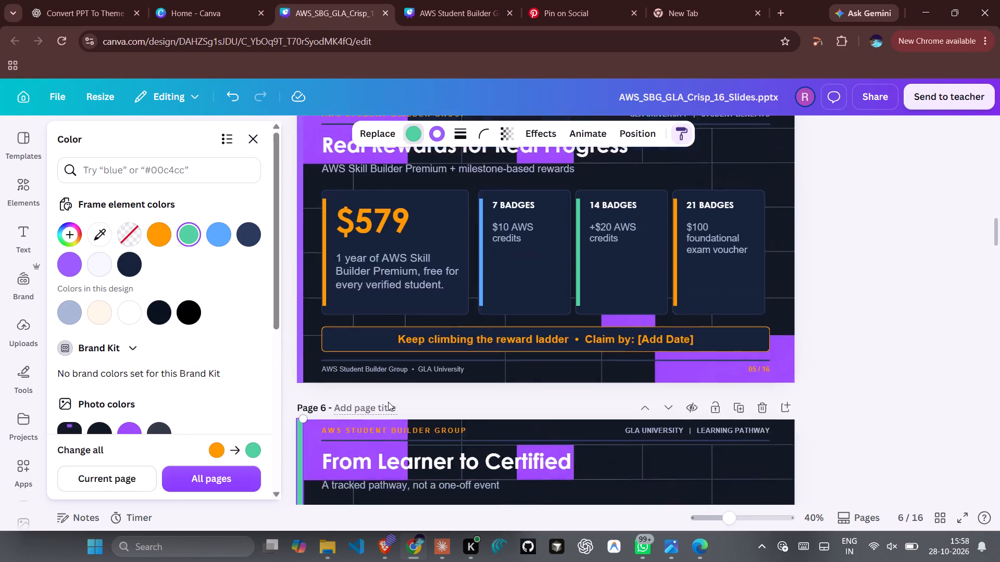
scroll(388, 402, "up", 14)
scroll(388, 402, "down", 1)
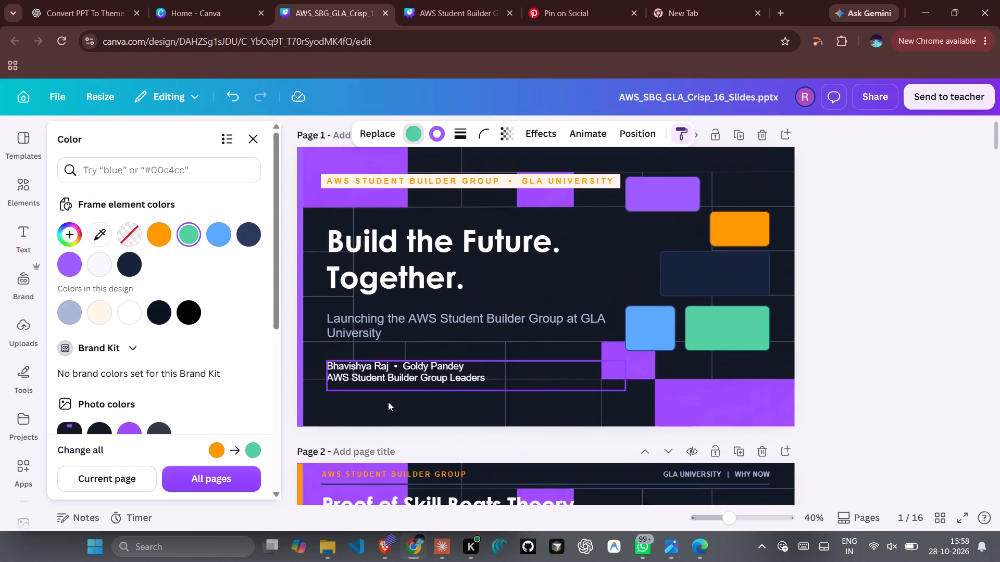
scroll(388, 402, "down", 5)
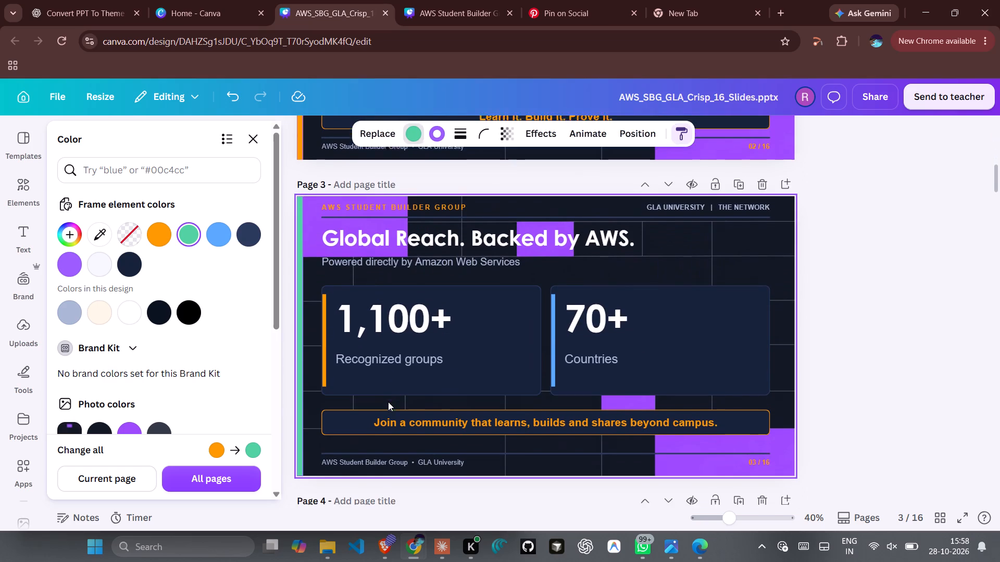
scroll(388, 402, "down", 4)
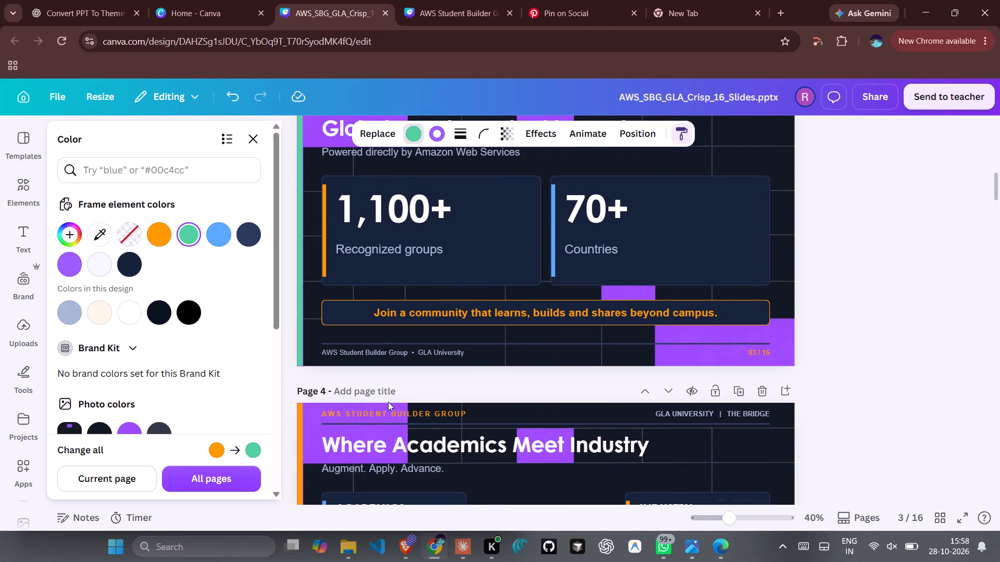
scroll(388, 402, "down", 3)
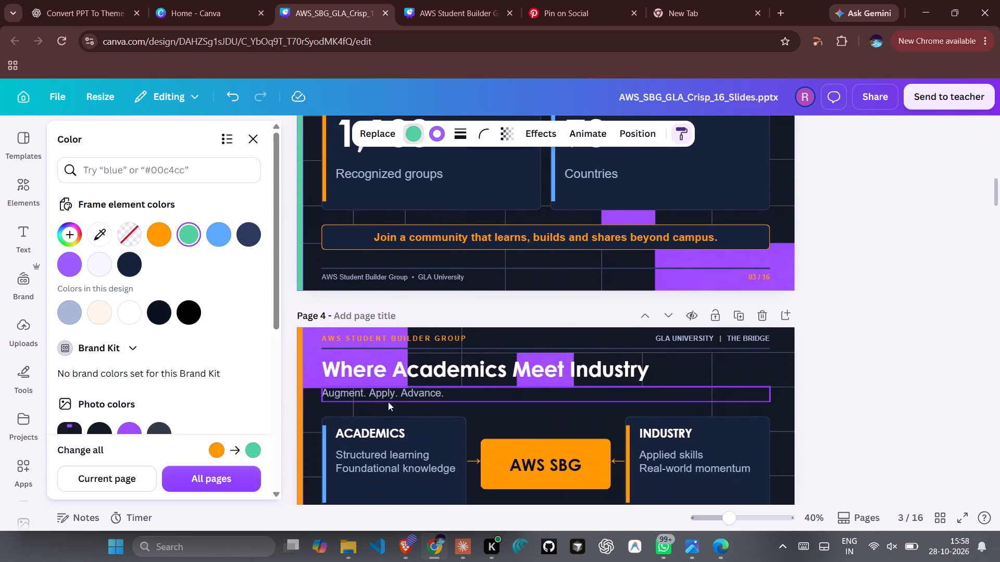
scroll(388, 402, "down", 5)
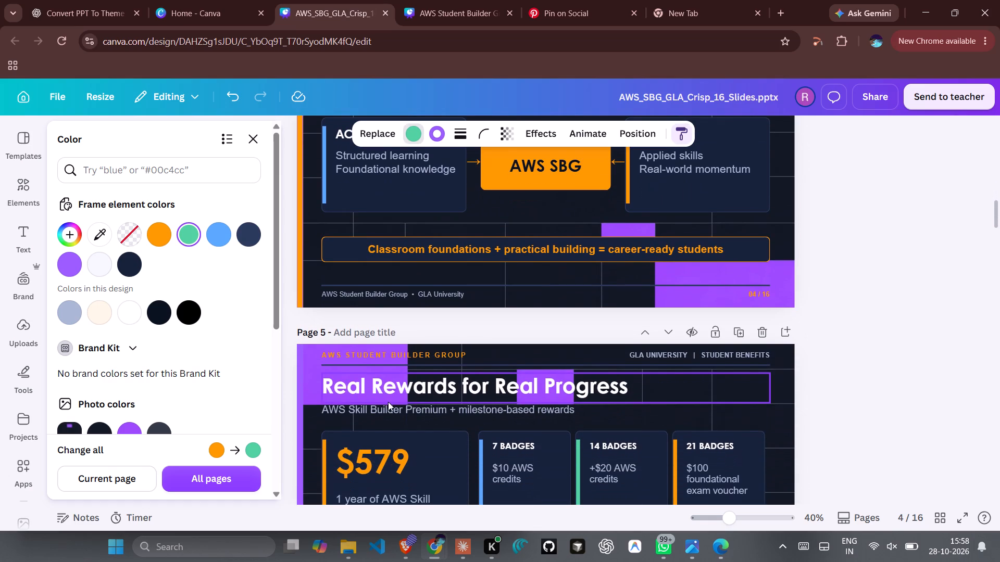
scroll(388, 402, "down", 5)
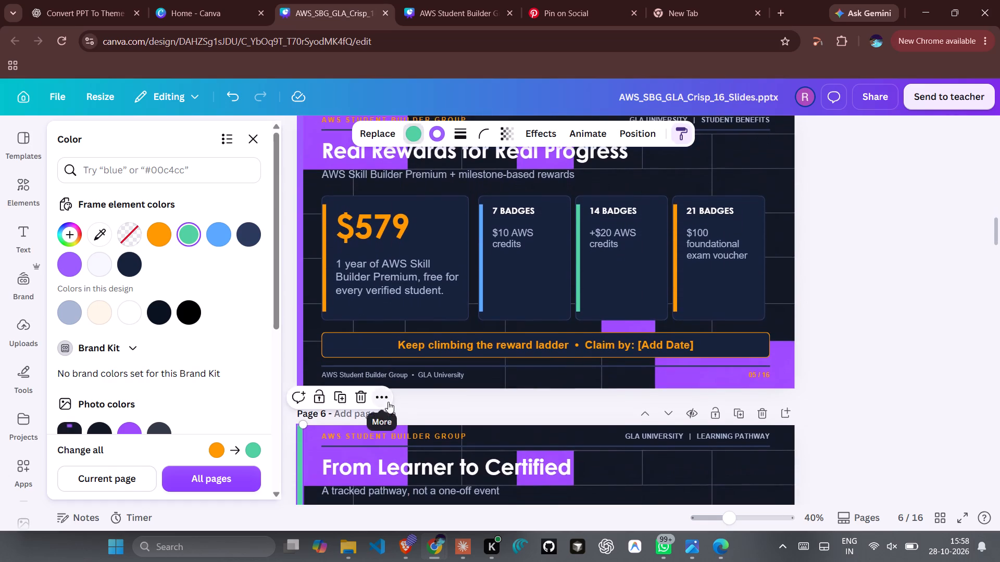
Recolor the vertical edge bar on page 9, Our Roadmap, to the same green.
scroll(388, 402, "down", 6)
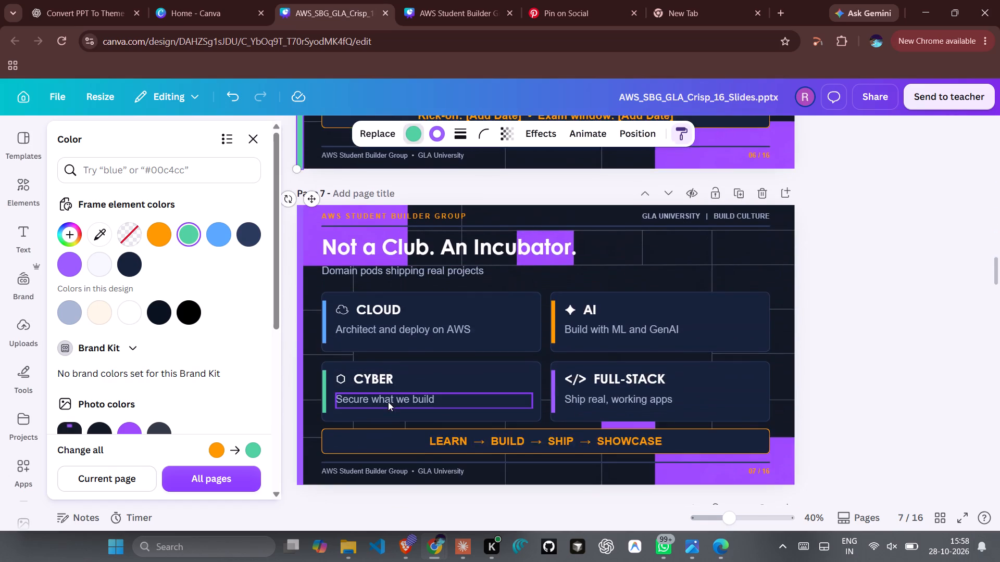
scroll(388, 402, "down", 6)
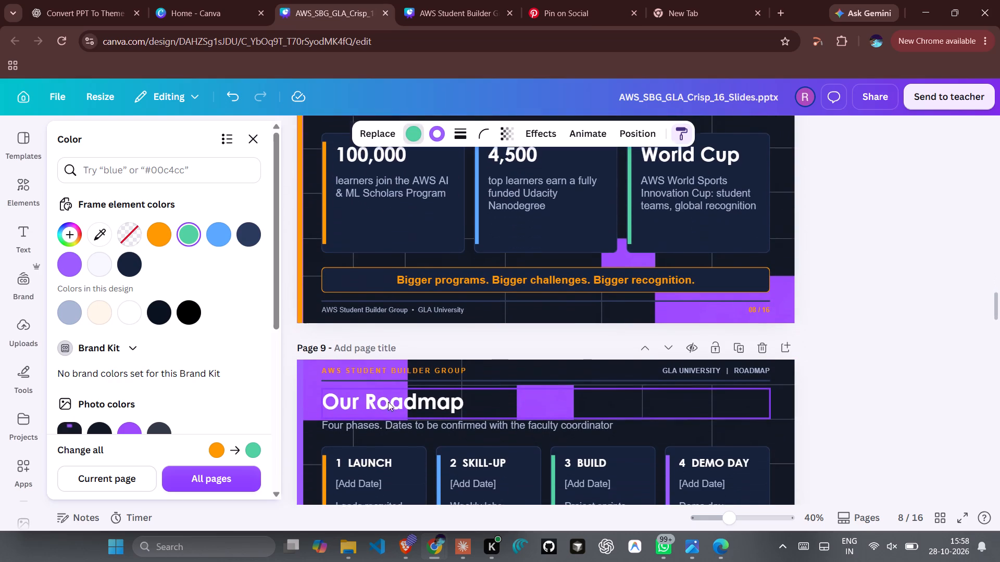
left_click(298, 425)
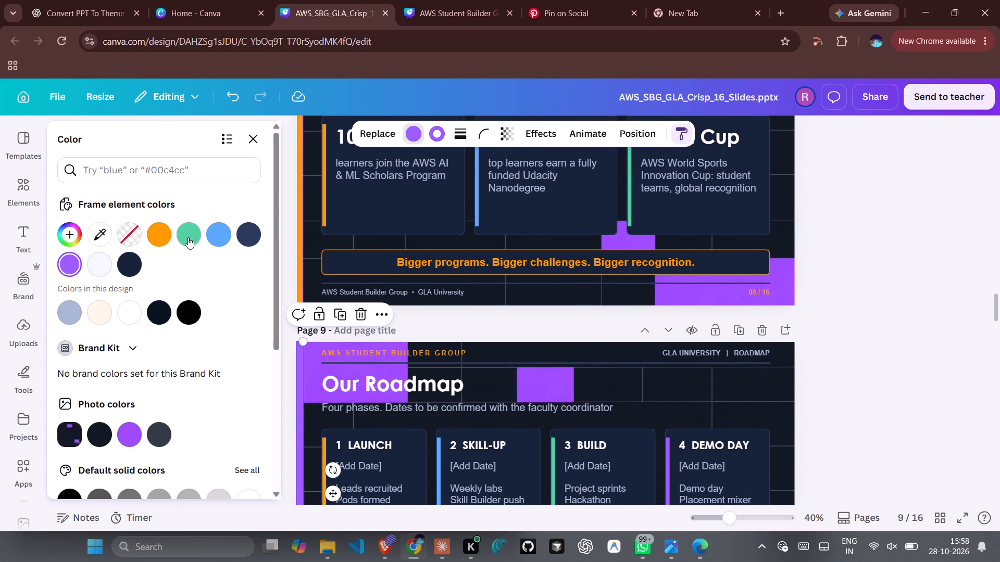
left_click(188, 238)
Recolor the vertical edge bar on page 12, Accountable. Student-Driven., to the same green.
scroll(420, 405, "down", 3)
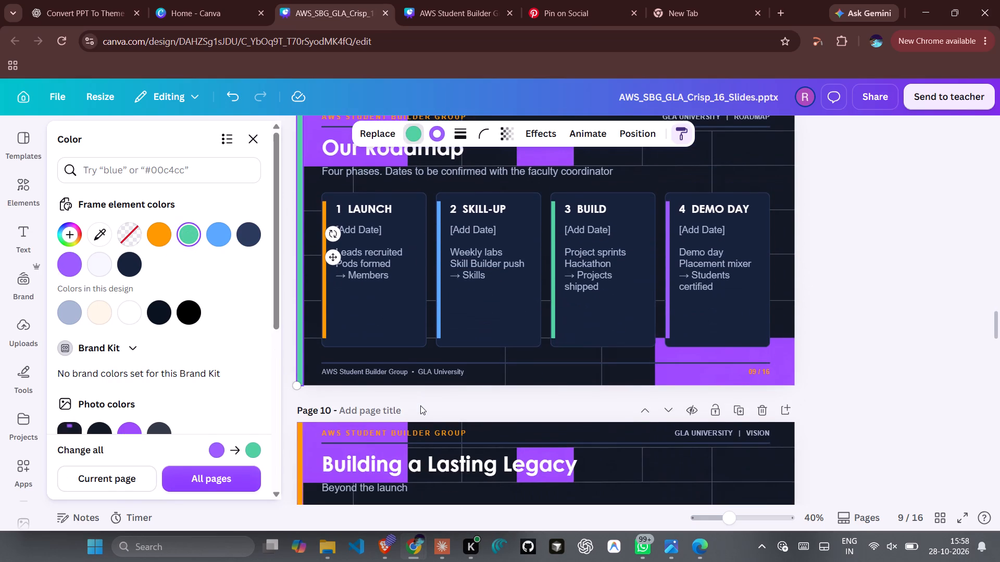
scroll(420, 405, "down", 7)
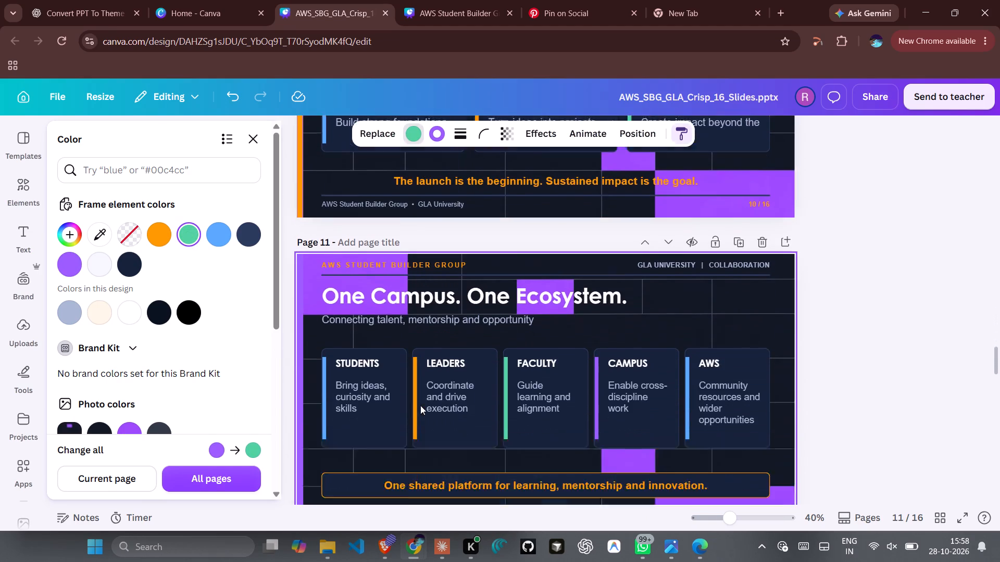
scroll(420, 405, "down", 1)
left_click(300, 371)
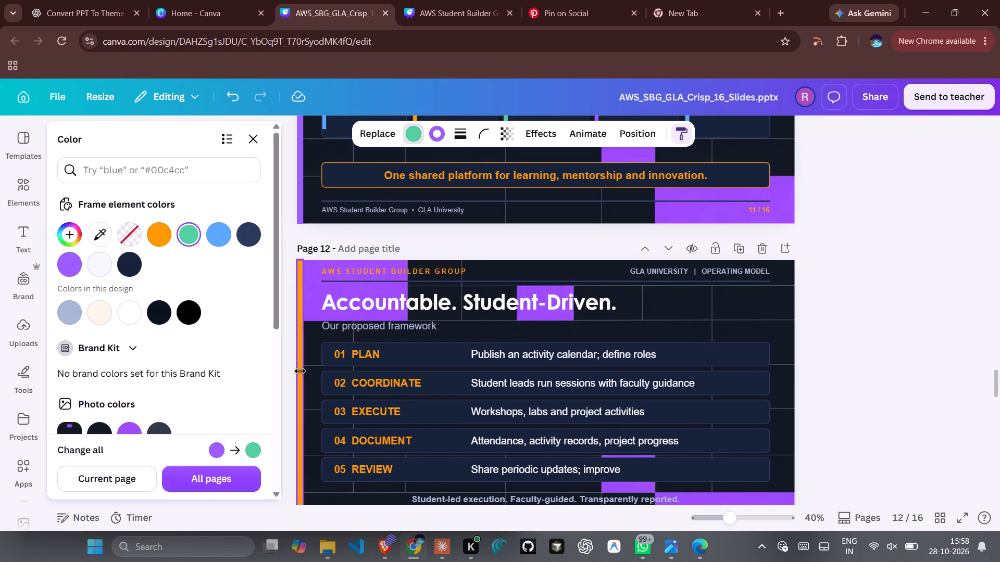
left_click(187, 234)
Recolor the vertical edge bar on page 15, Your Journey Starts Here, to the same green.
scroll(430, 424, "down", 6)
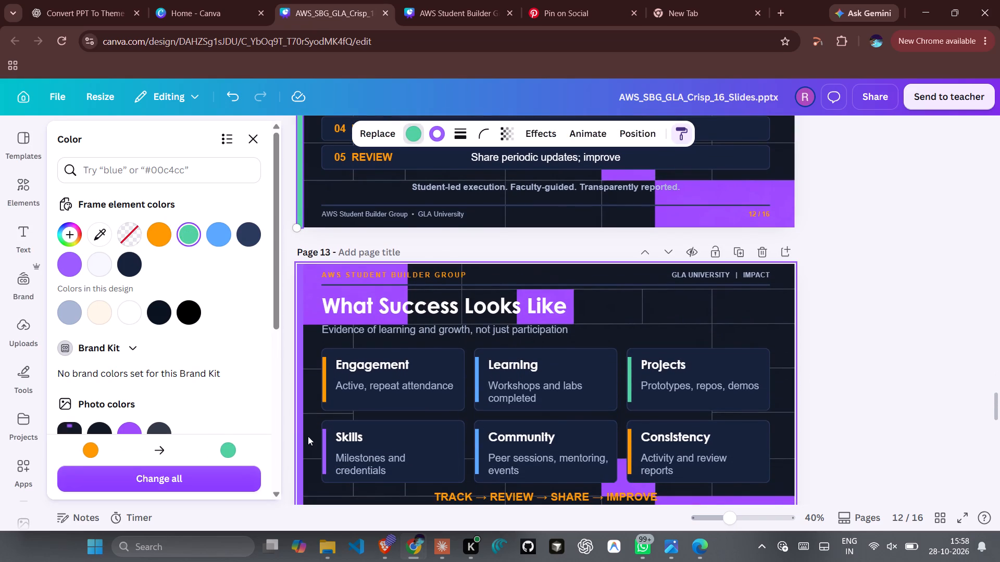
scroll(307, 430, "down", 2)
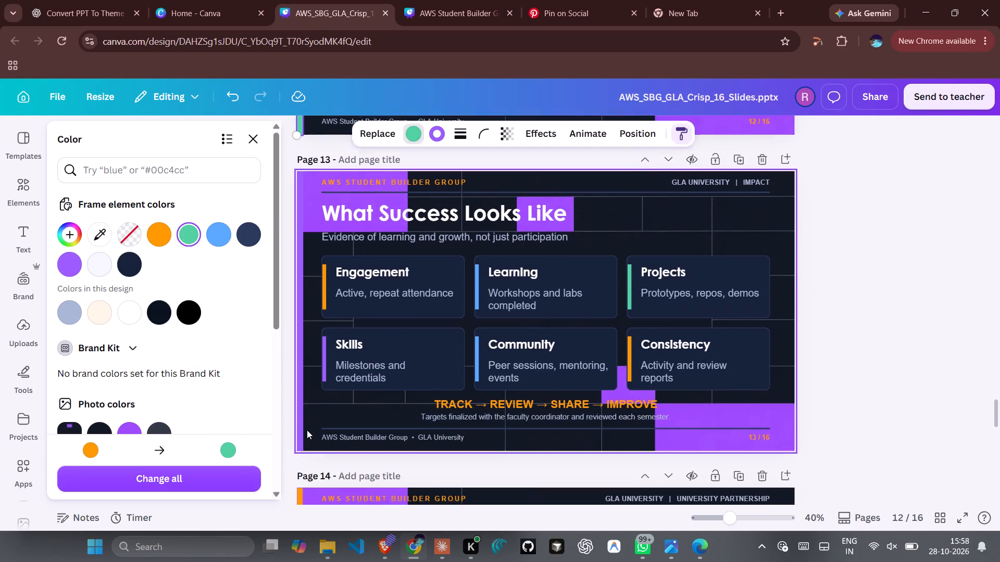
scroll(307, 430, "down", 3)
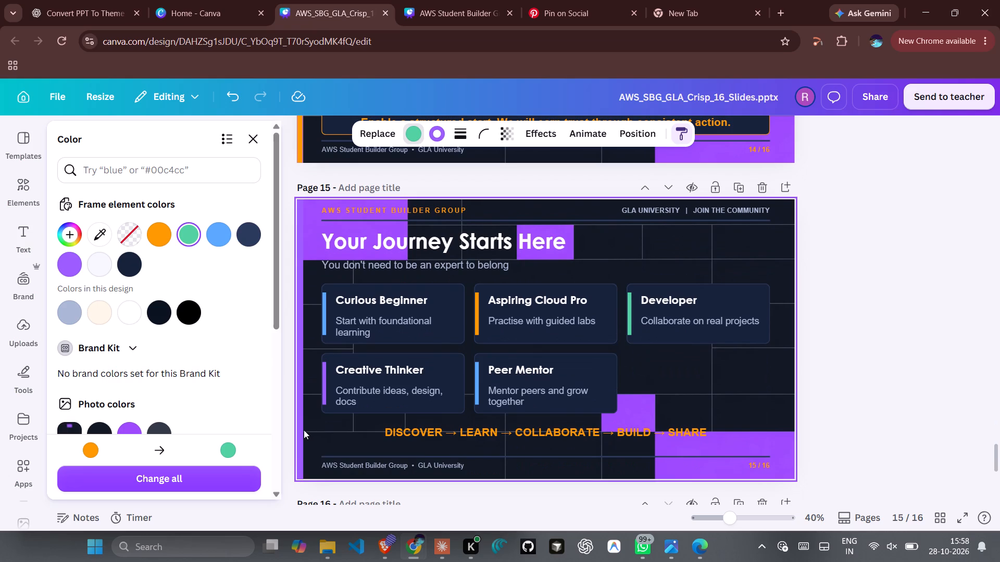
left_click(301, 430)
left_click(192, 237)
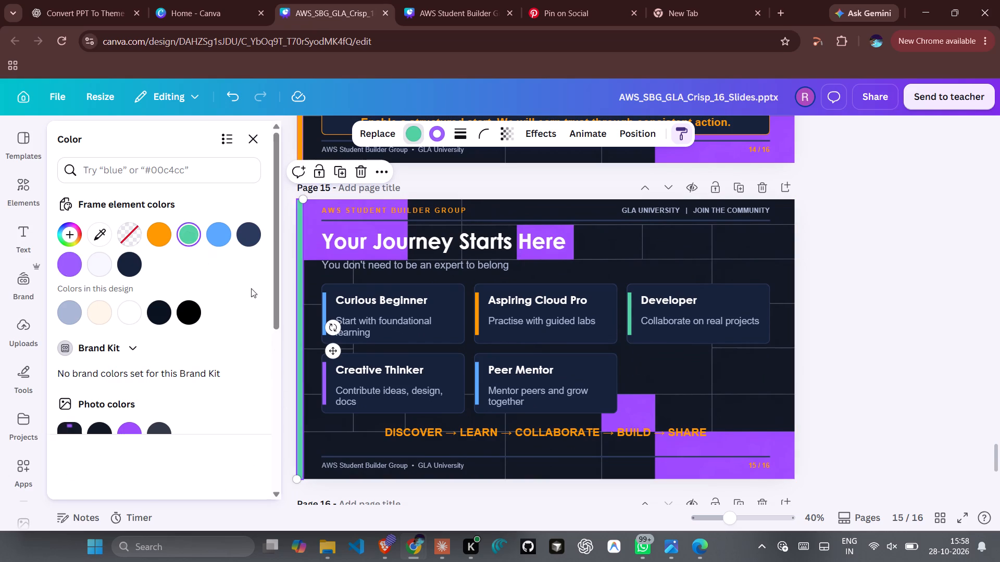
Review the whole deck at 30% zoom, from closing page 16 back to the cover, checking edge bars and overall styling.
scroll(416, 413, "down", 4)
scroll(356, 429, "down", 2)
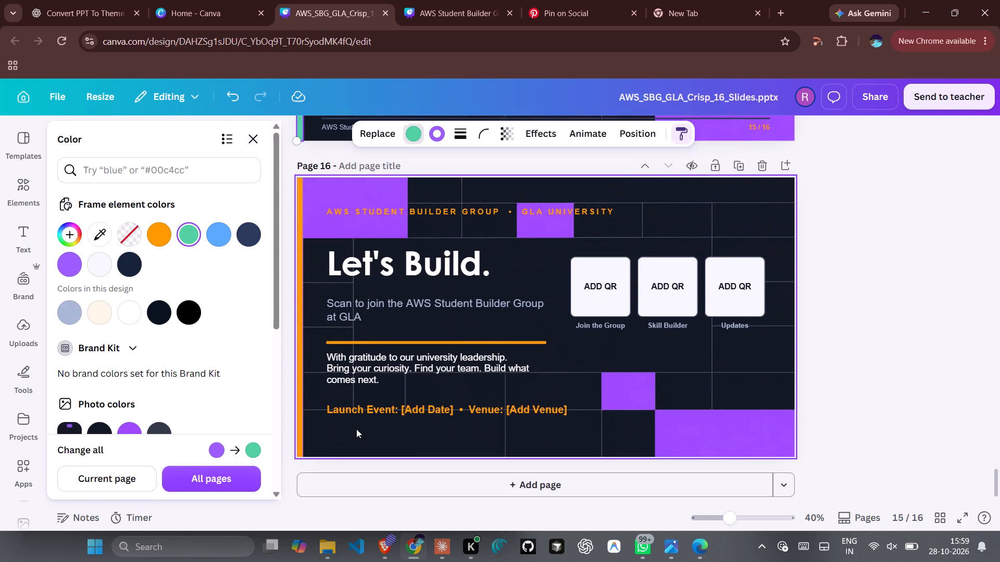
scroll(356, 429, "down", 1)
left_click(817, 431)
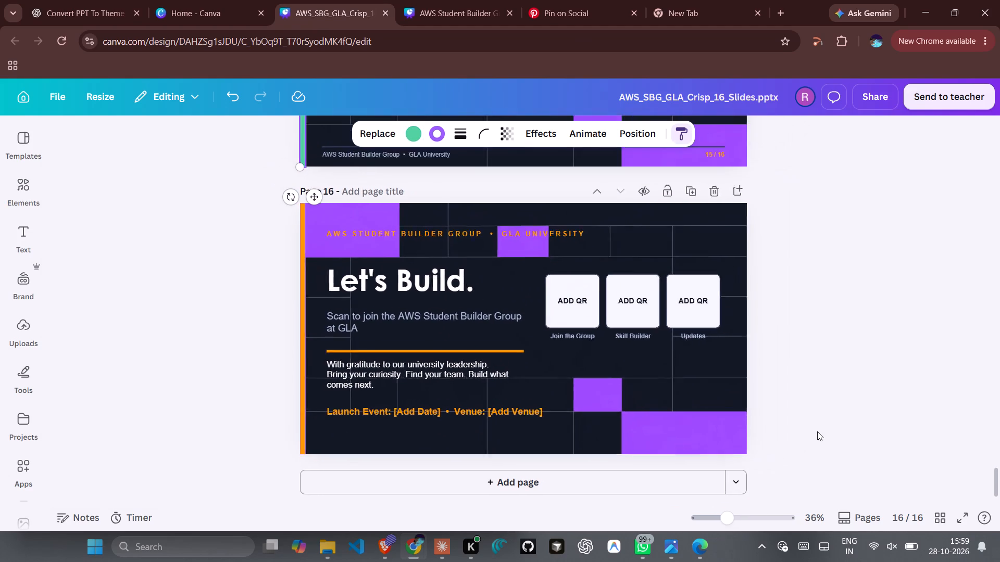
scroll(708, 406, "up", 8)
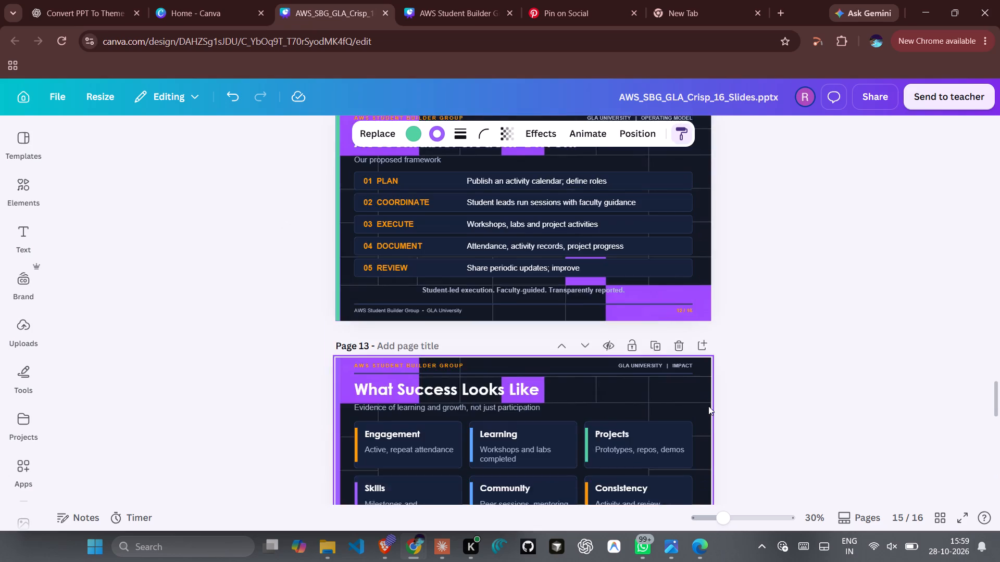
scroll(708, 406, "up", 11)
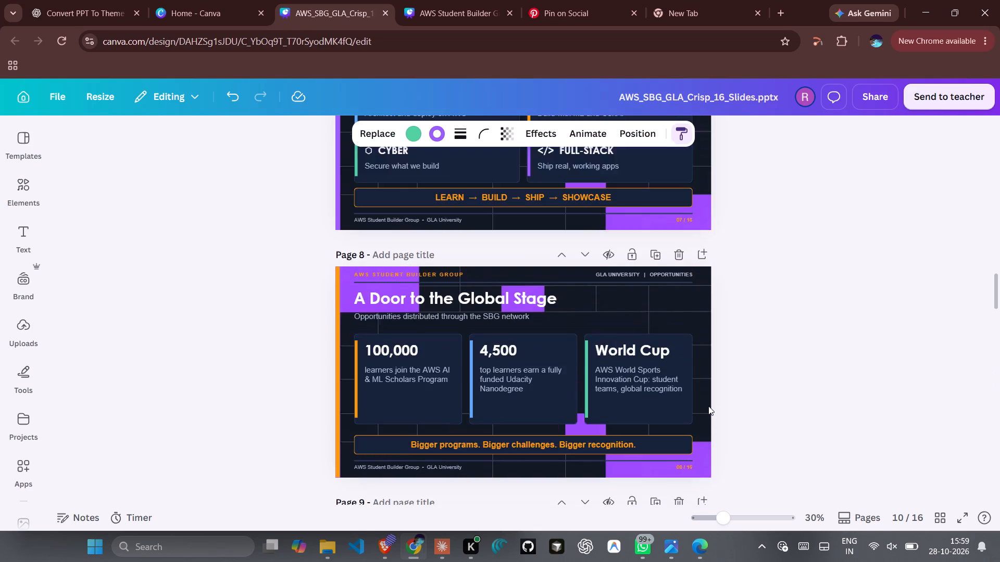
scroll(708, 406, "up", 3)
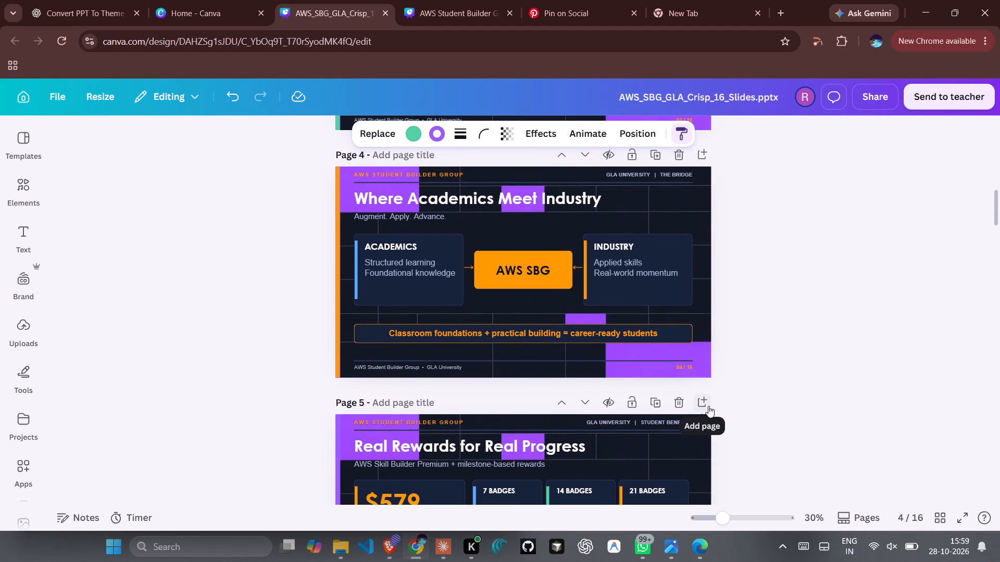
scroll(708, 406, "up", 10)
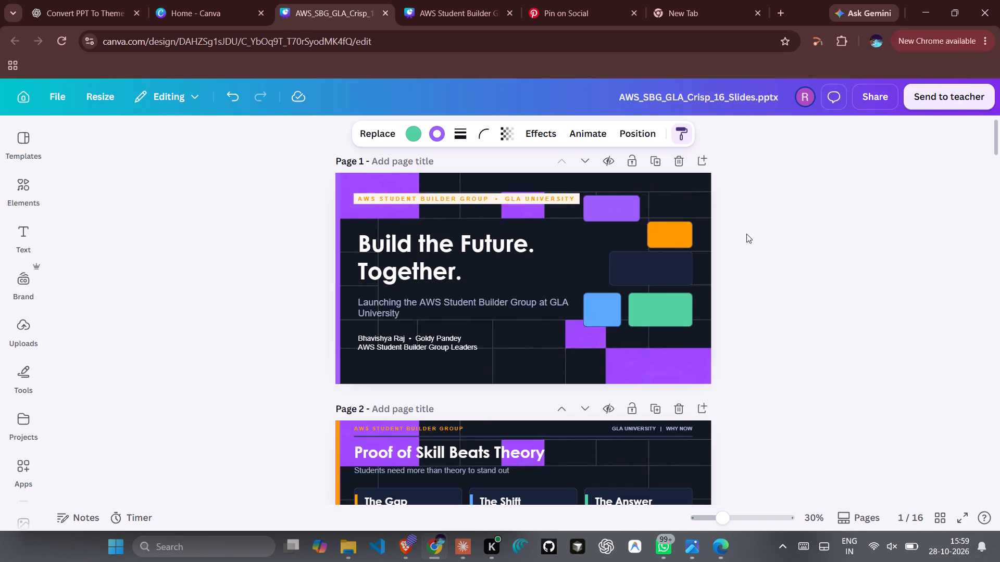
scroll(746, 234, "down", 4)
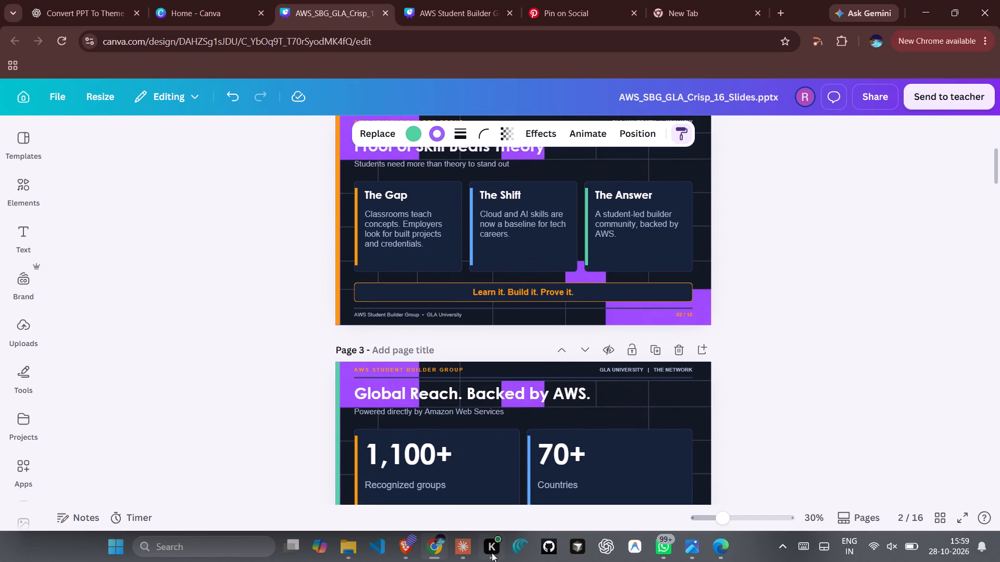
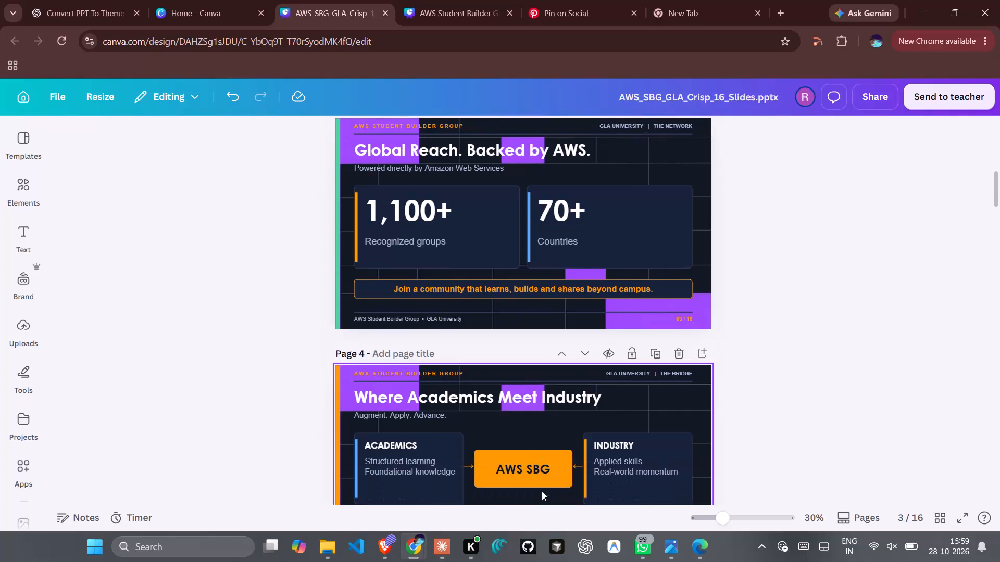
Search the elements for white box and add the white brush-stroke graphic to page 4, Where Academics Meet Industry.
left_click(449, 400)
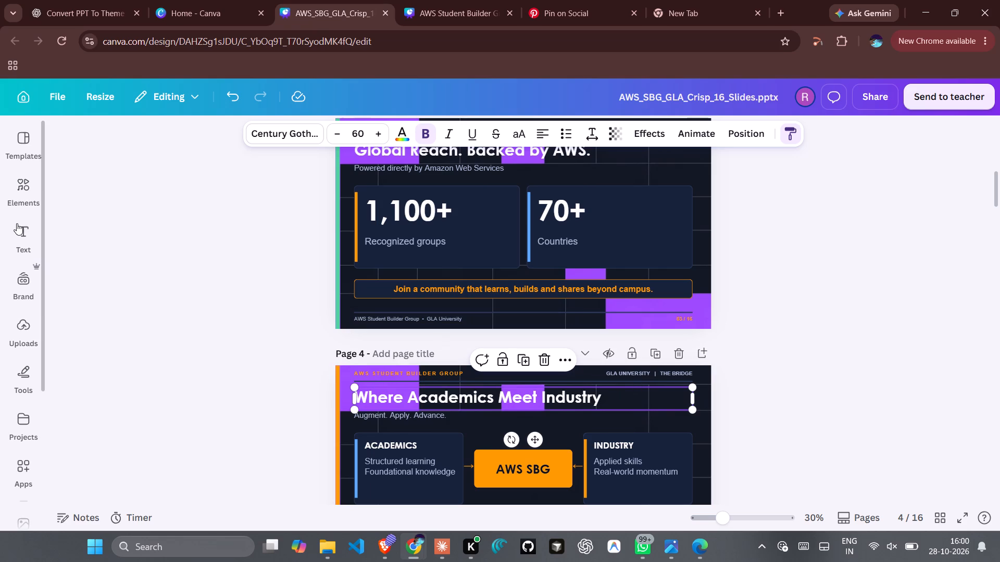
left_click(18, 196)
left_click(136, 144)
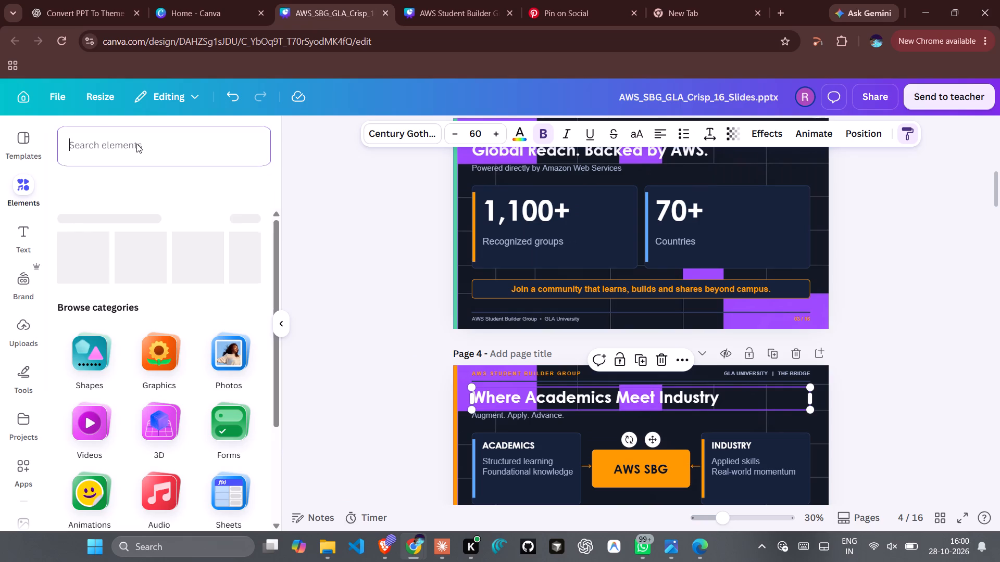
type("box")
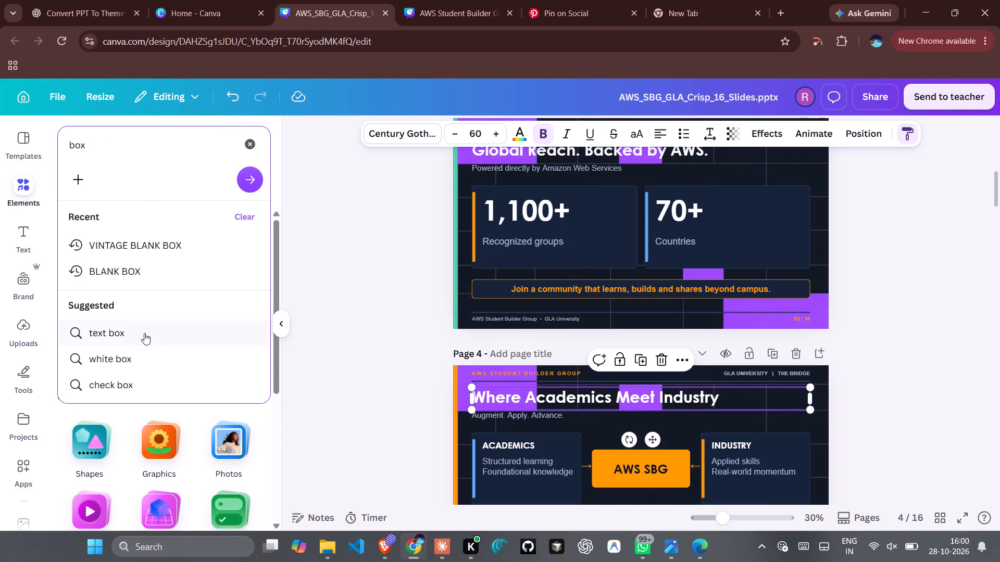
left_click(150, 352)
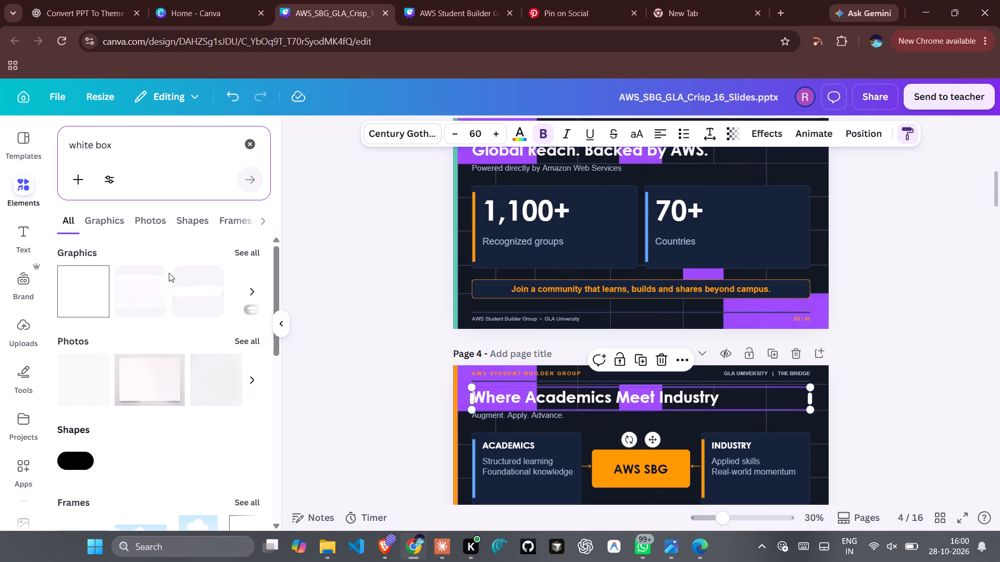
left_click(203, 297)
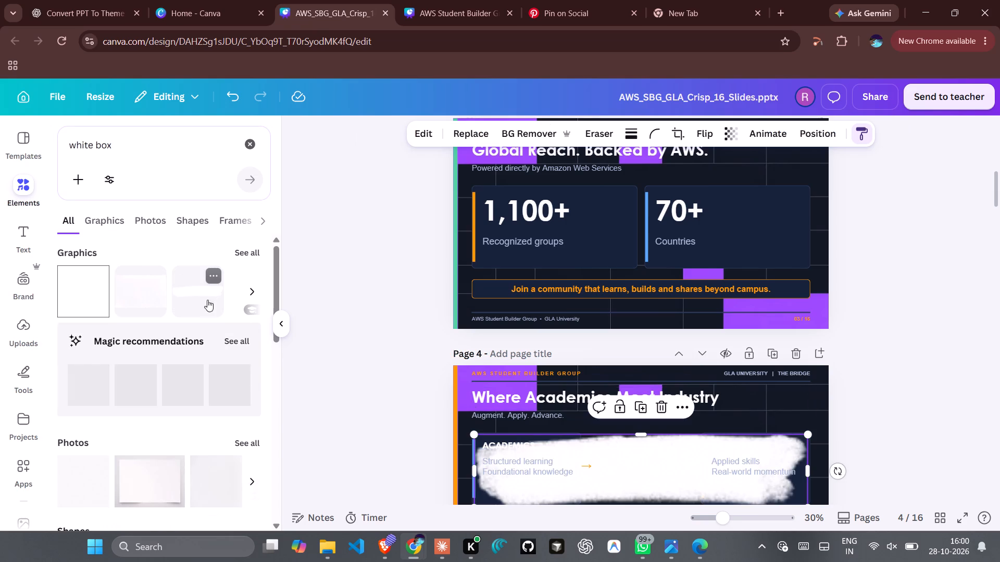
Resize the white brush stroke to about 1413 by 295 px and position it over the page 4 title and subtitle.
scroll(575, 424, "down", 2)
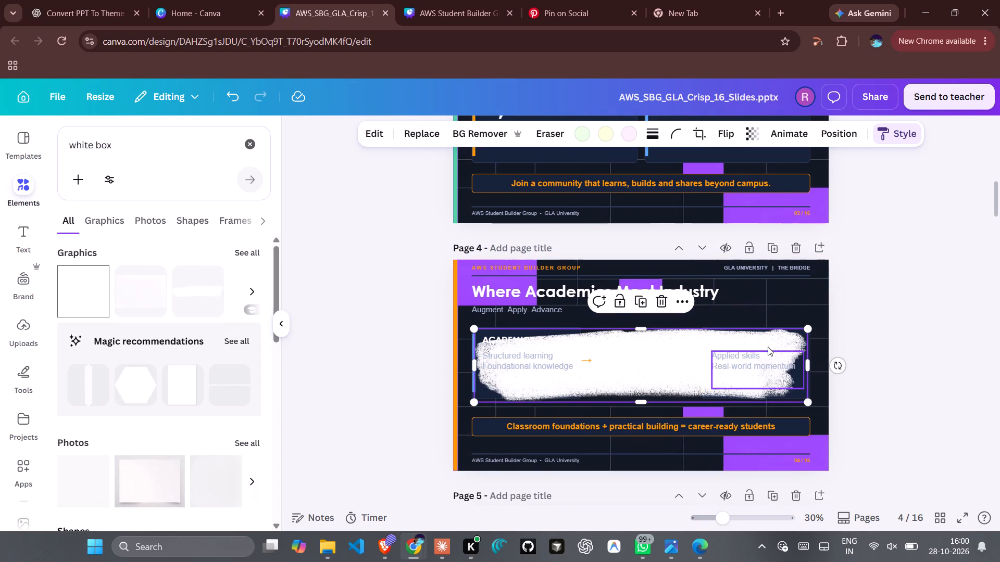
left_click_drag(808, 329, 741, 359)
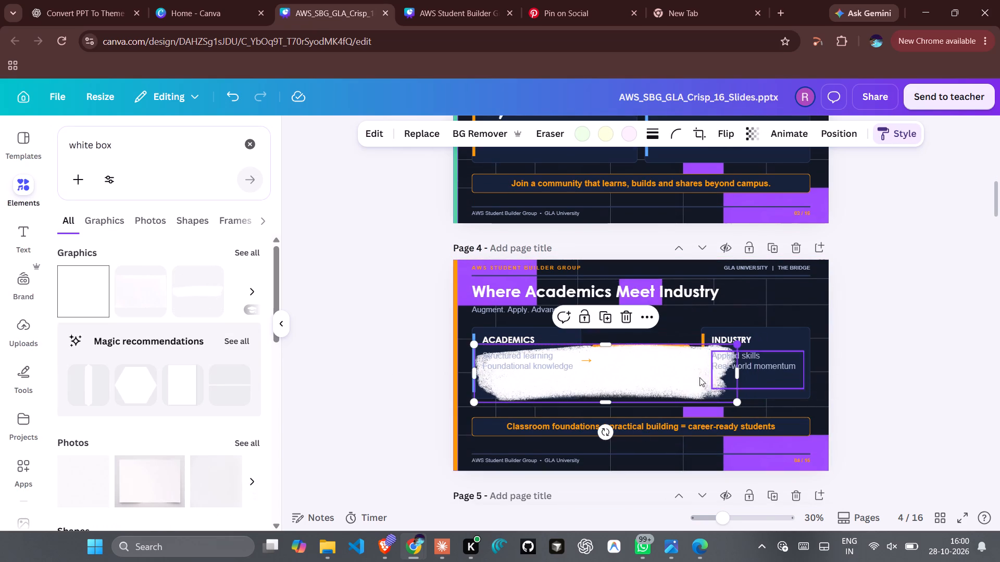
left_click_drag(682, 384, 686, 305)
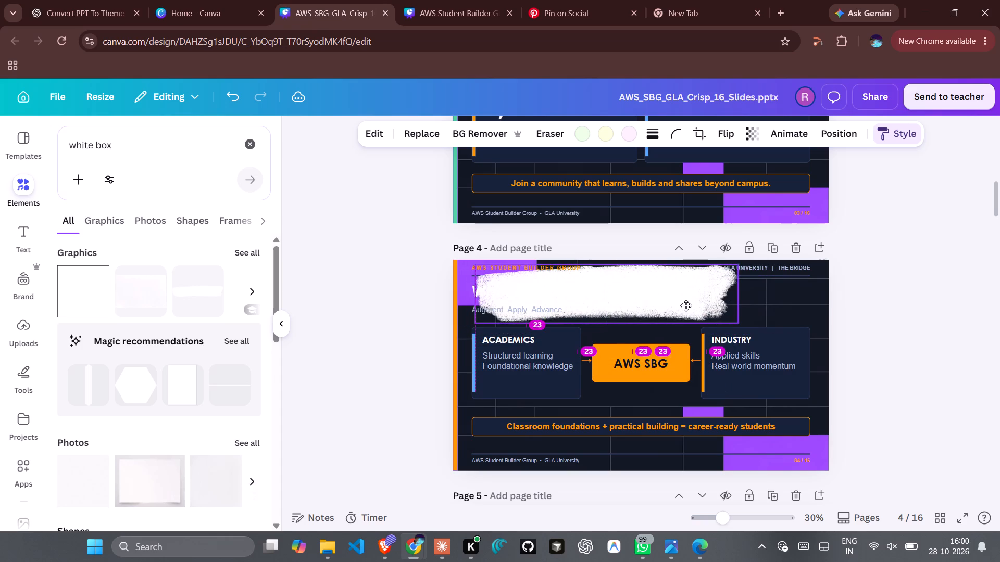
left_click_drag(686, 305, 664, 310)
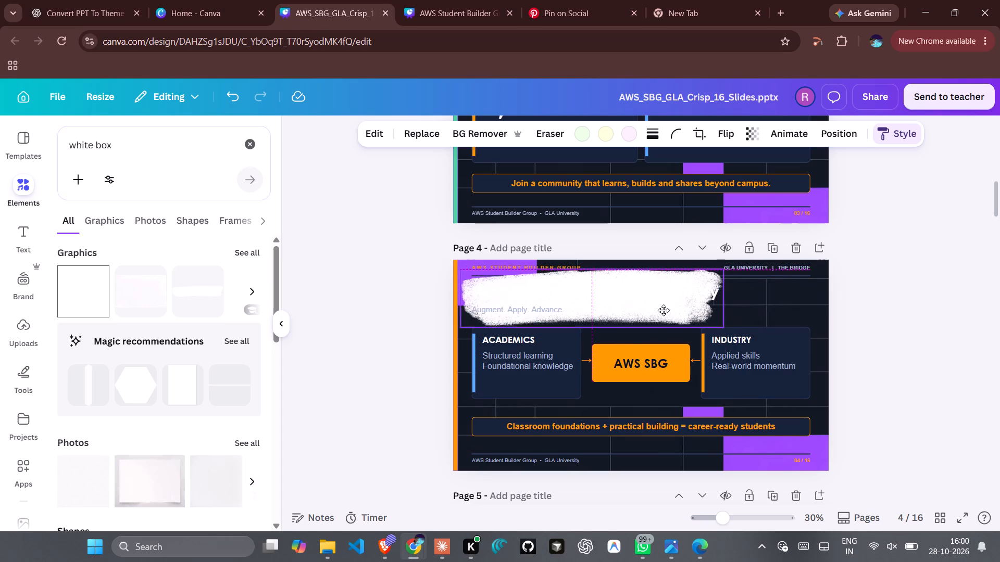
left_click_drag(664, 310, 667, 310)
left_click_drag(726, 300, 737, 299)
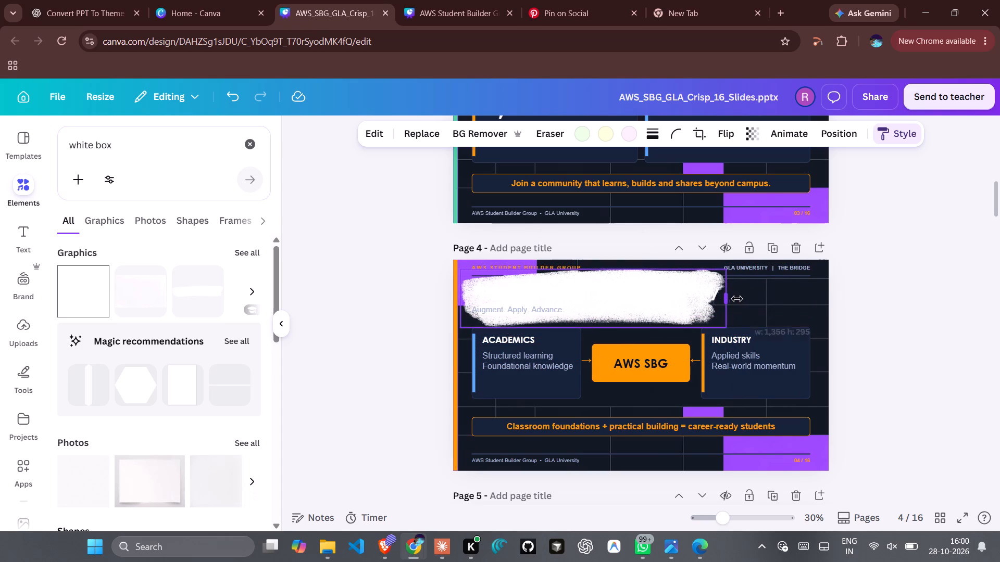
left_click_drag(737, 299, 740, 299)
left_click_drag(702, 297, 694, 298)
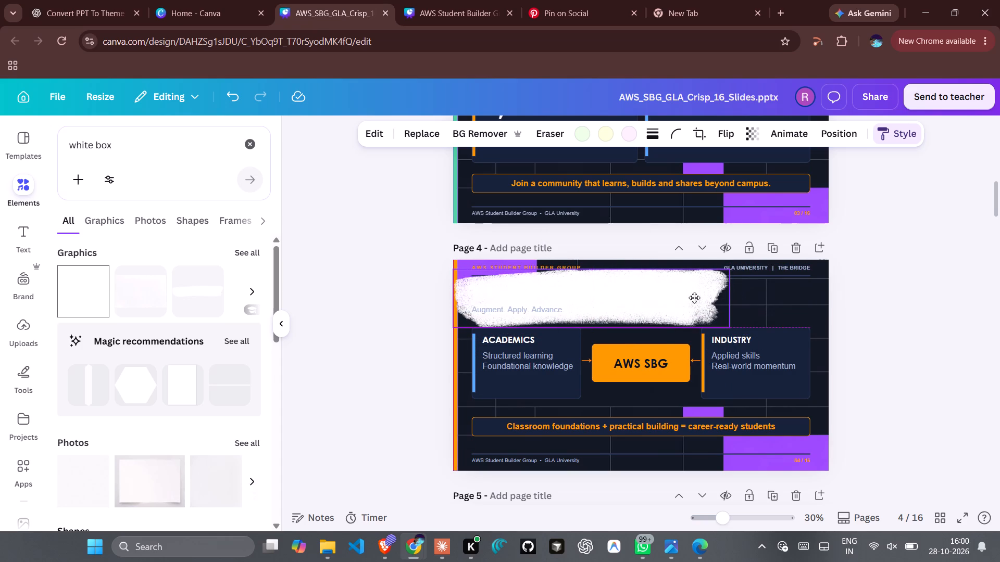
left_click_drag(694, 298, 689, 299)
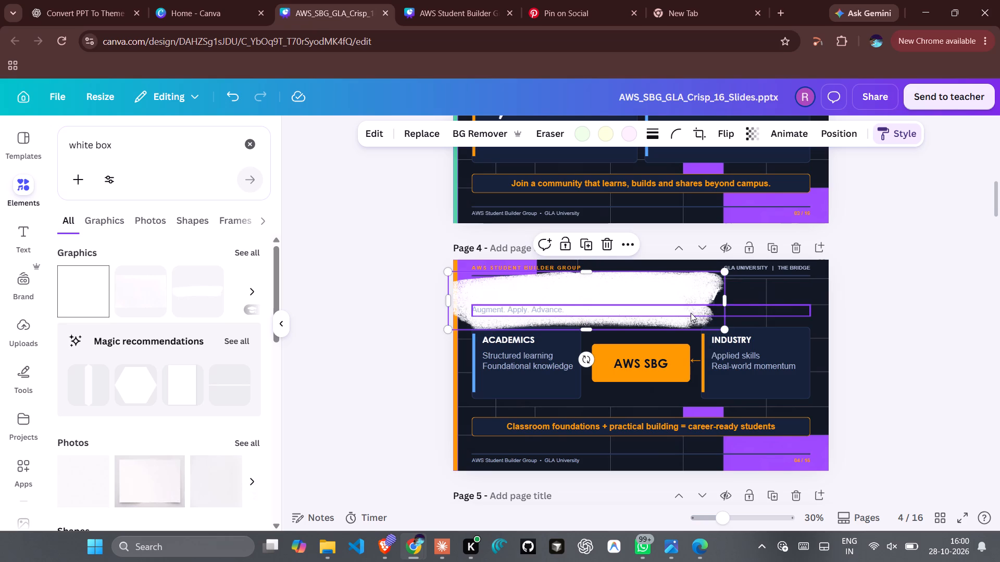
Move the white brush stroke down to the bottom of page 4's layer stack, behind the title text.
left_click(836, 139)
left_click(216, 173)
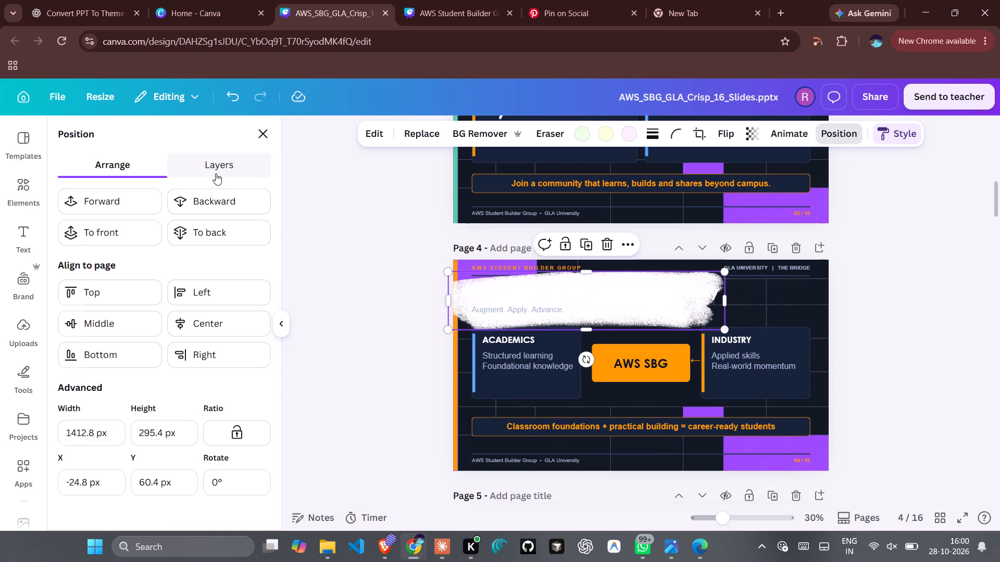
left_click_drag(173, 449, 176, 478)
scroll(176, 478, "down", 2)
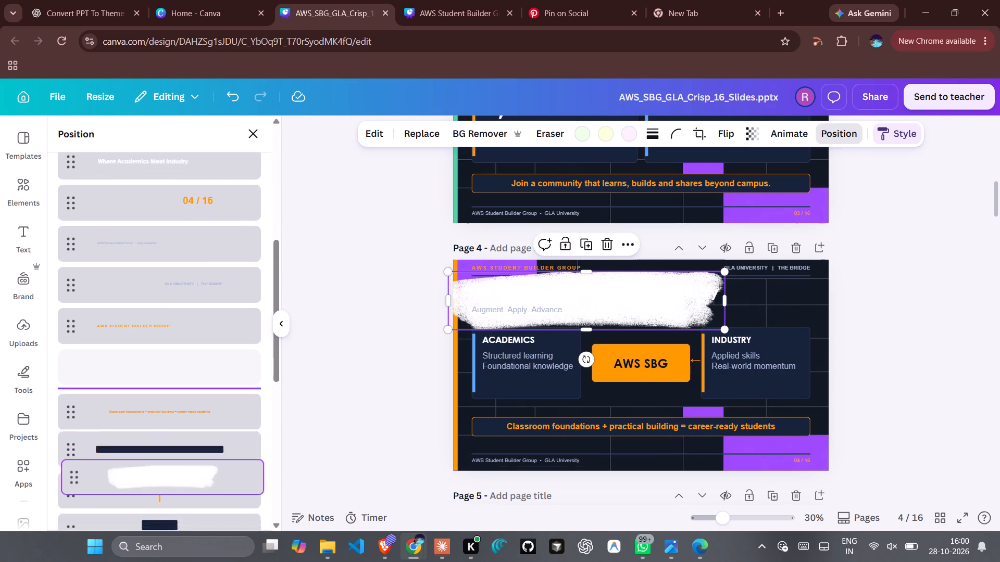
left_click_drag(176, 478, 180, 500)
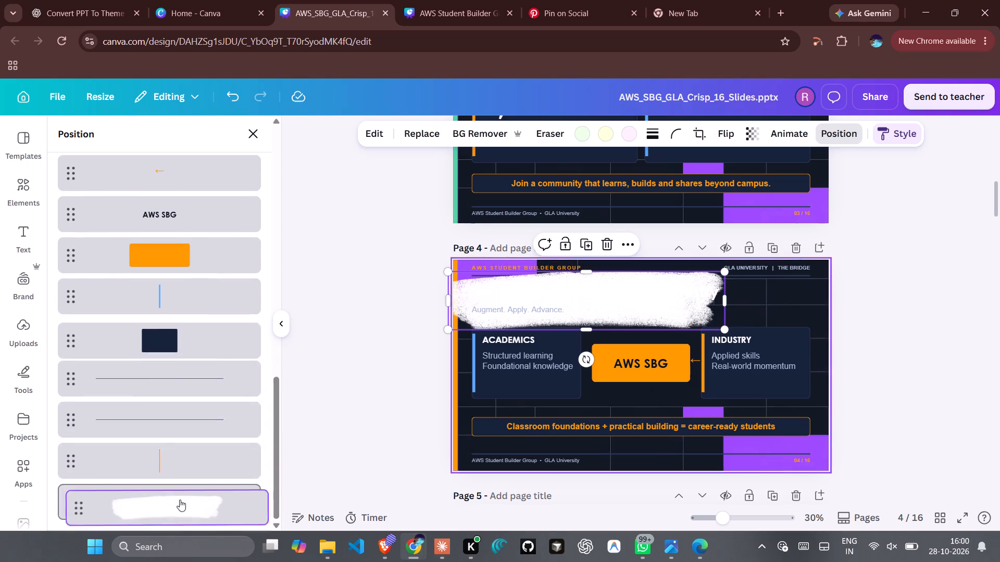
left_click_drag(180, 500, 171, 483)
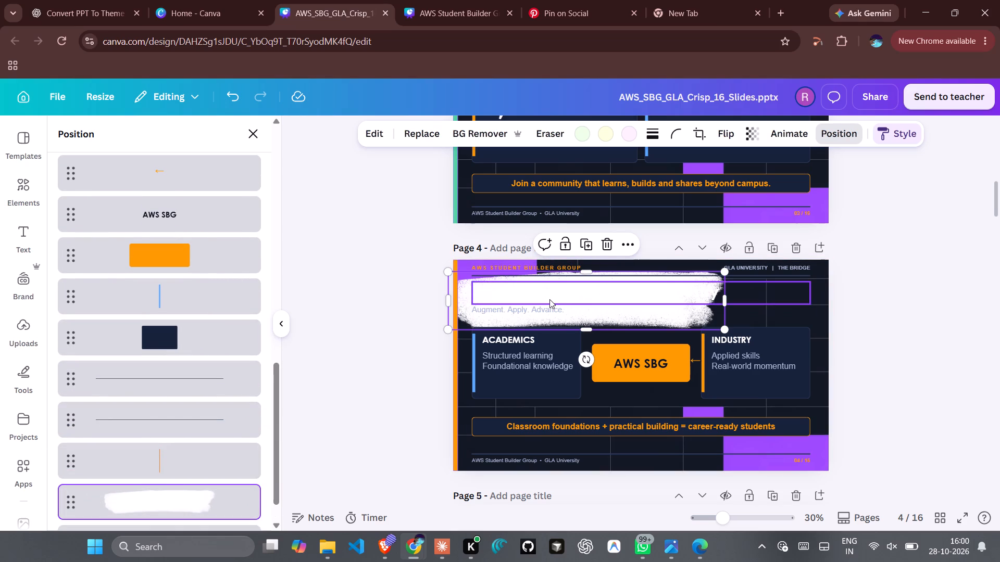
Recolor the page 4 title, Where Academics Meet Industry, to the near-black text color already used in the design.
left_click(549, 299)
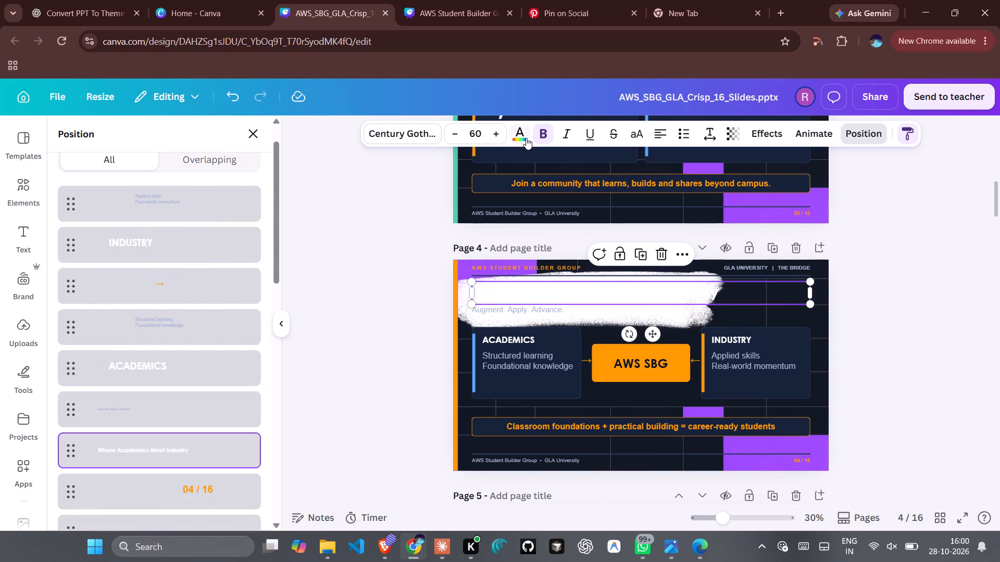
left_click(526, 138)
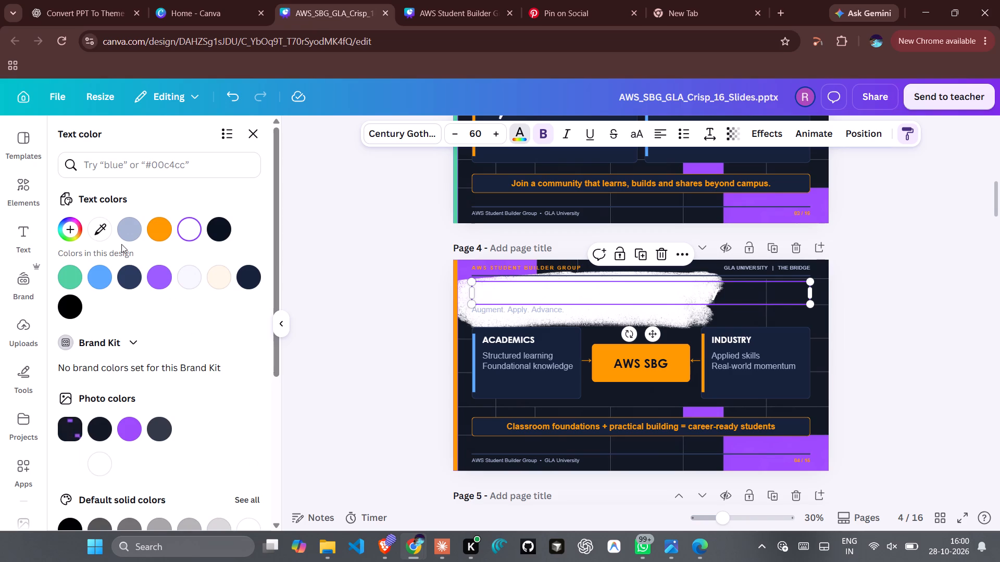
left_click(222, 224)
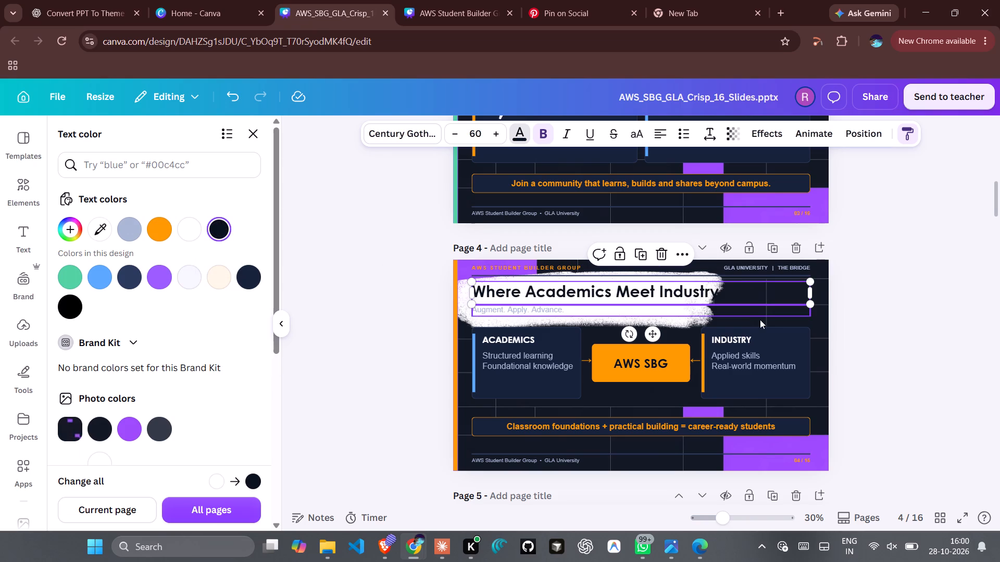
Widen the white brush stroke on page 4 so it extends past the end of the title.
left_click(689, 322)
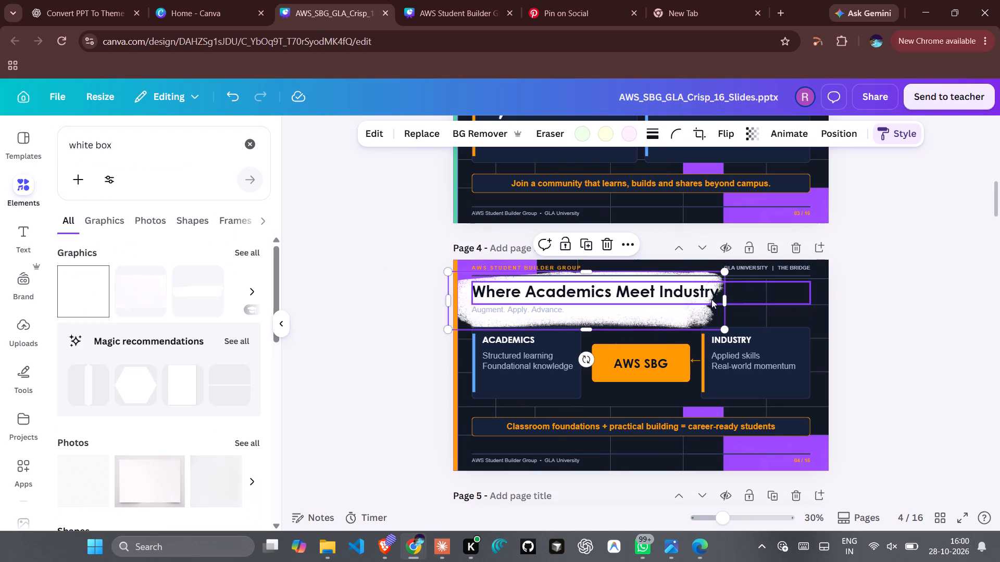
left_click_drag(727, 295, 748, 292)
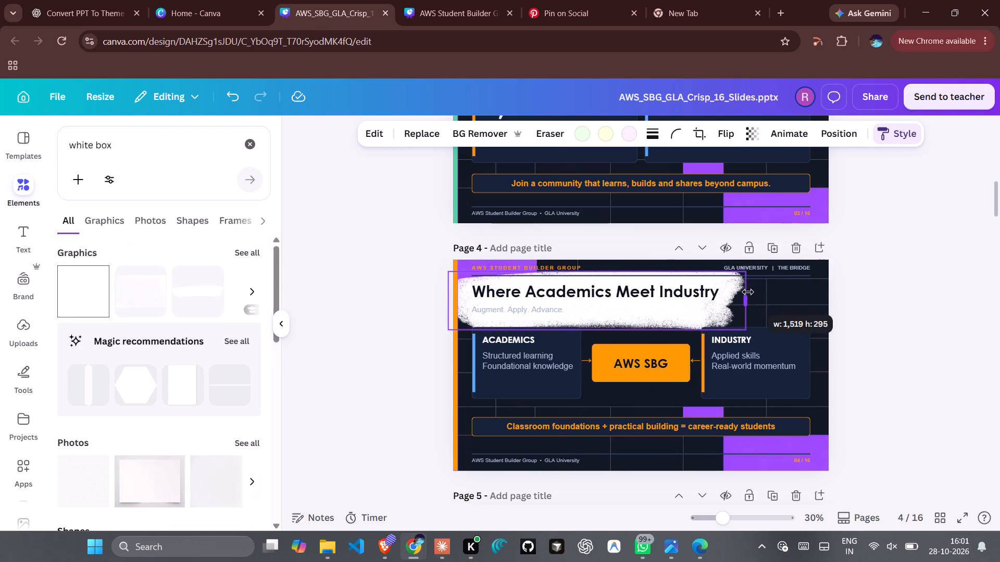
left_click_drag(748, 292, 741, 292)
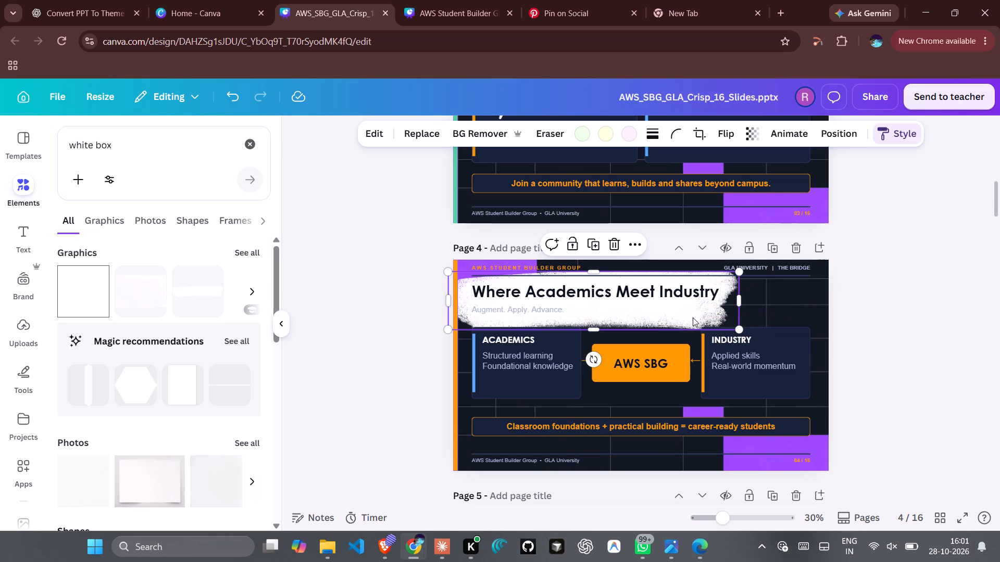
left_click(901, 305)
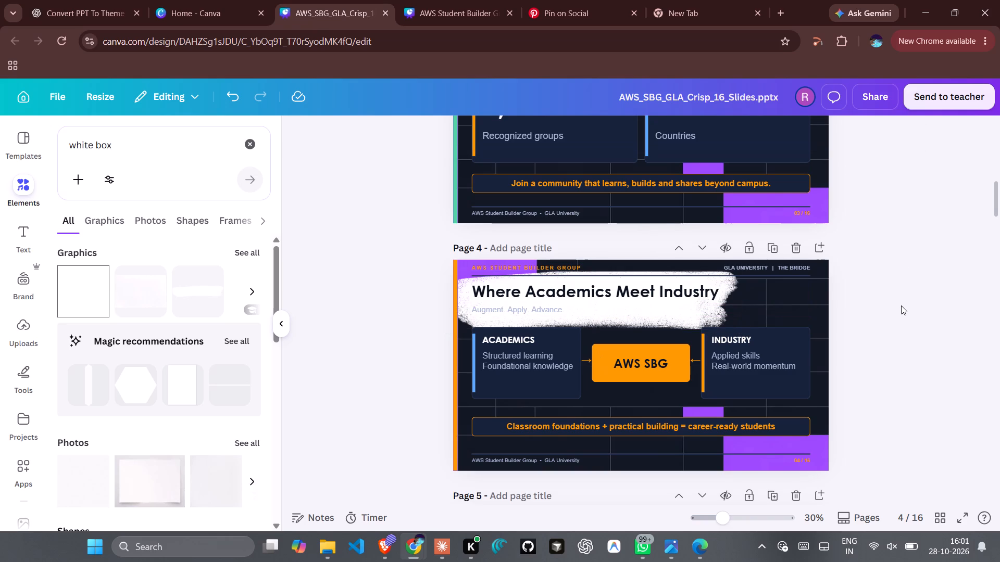
Undo the title recoloring and all the white brush-stroke edits on page 4, including adding the graphic, and dismiss the chat notification.
key("ctrl+z")
key("ctrl+z")
key("ctrl+z")
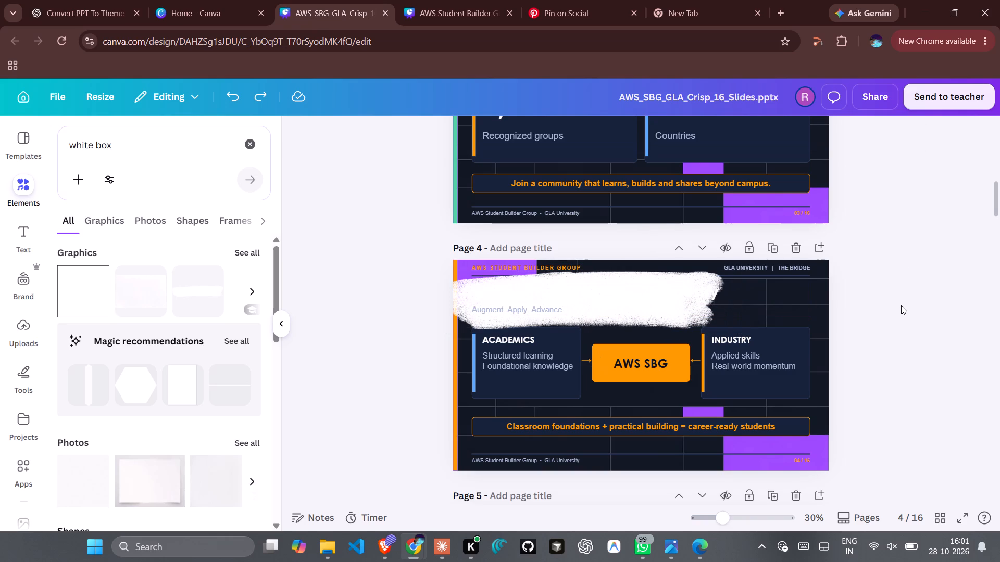
key("ctrl+z")
key("ctrl+z")
key("ctrl+z")
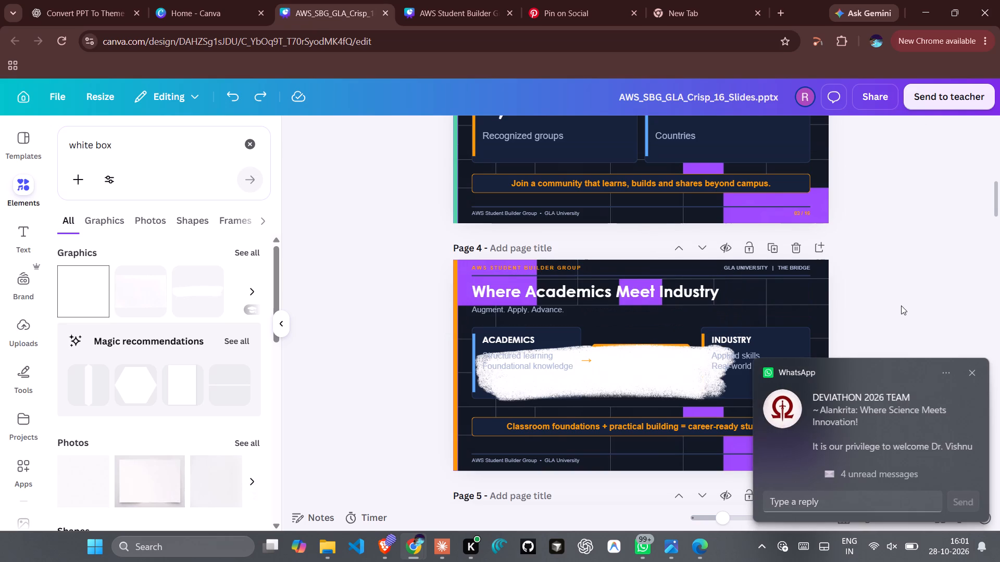
key("ctrl+z")
key("ctrl+z")
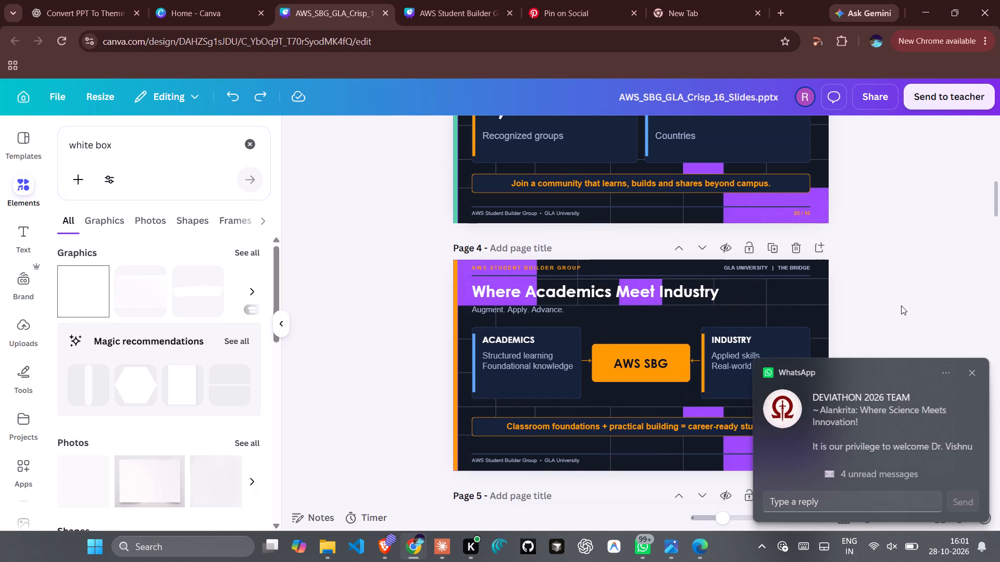
left_click(900, 308)
left_click(977, 372)
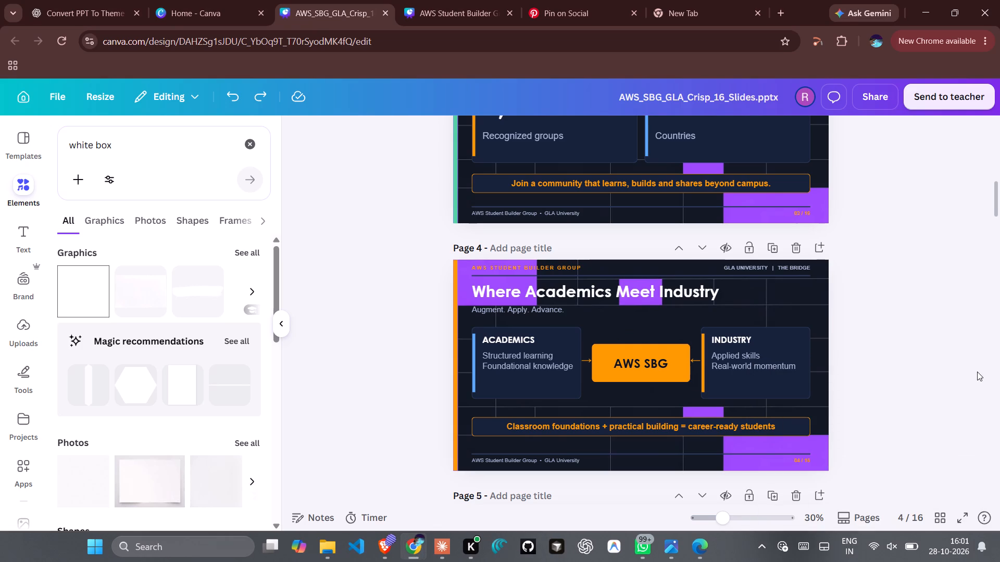
Open the page 5 title, Real Rewards for Real Progress, for text editing with all its text selected.
scroll(977, 372, "down", 3)
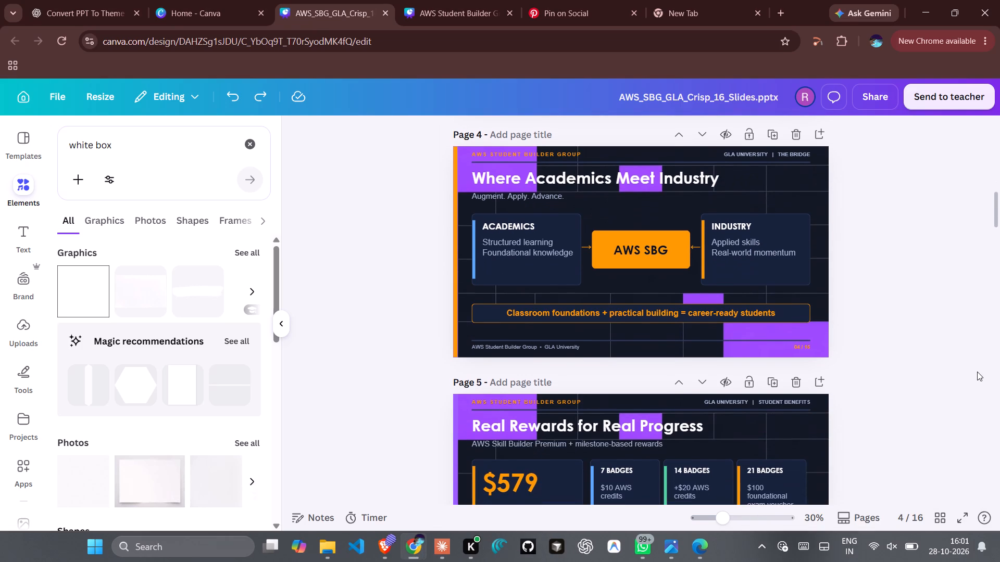
scroll(826, 373, "down", 2)
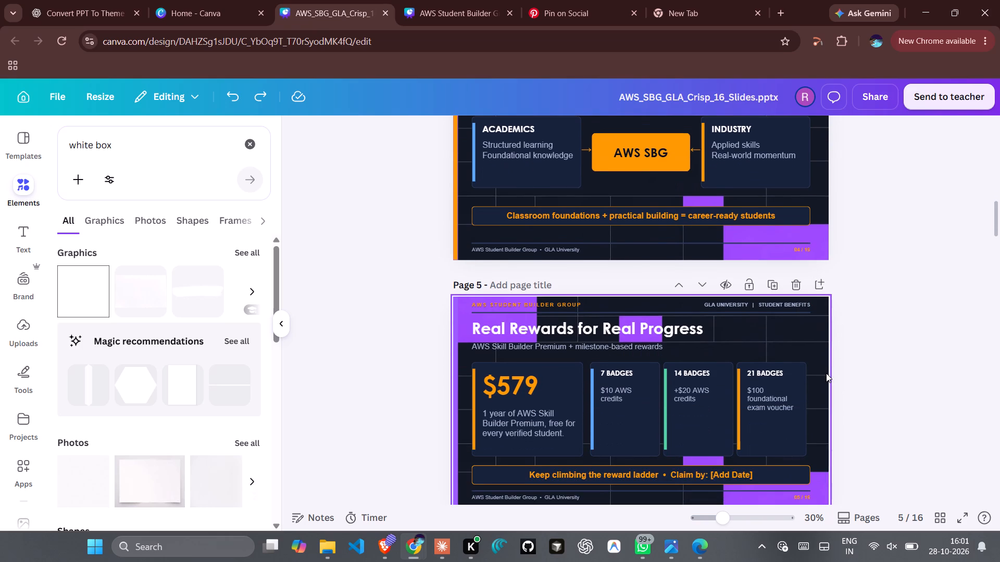
double_click(669, 331)
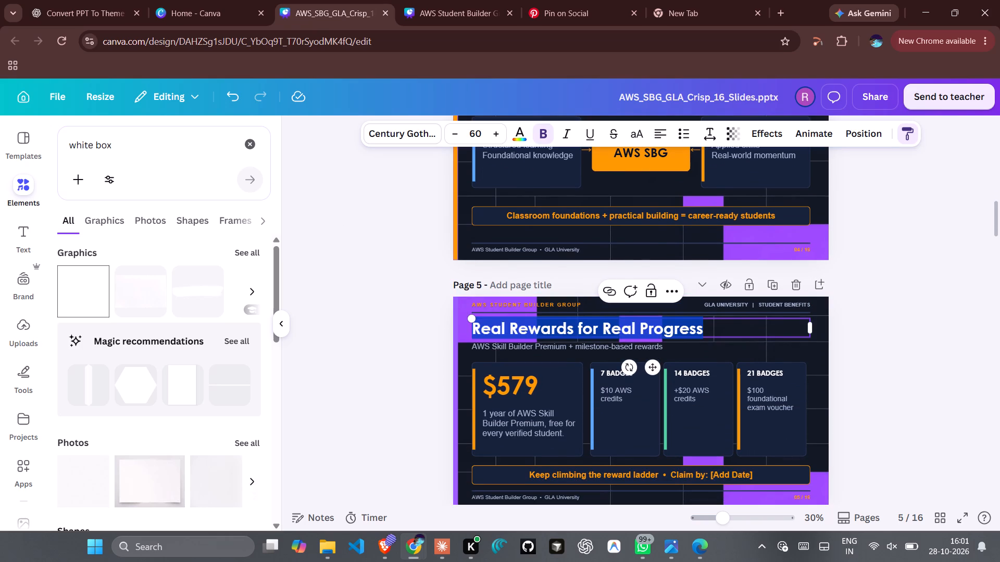
Search the elements for rectangle and add a rectangle shape to page 5, Real Rewards for Real Progress.
left_click(130, 150)
key("BackSpace")
key("BackSpace")
key("BackSpace")
key("BackSpace")
key("BackSpace")
key("BackSpace")
key("BackSpace")
key("BackSpace")
key("BackSpace")
key("BackSpace")
key("BackSpace")
key("BackSpace")
key("BackSpace")
key("BackSpace")
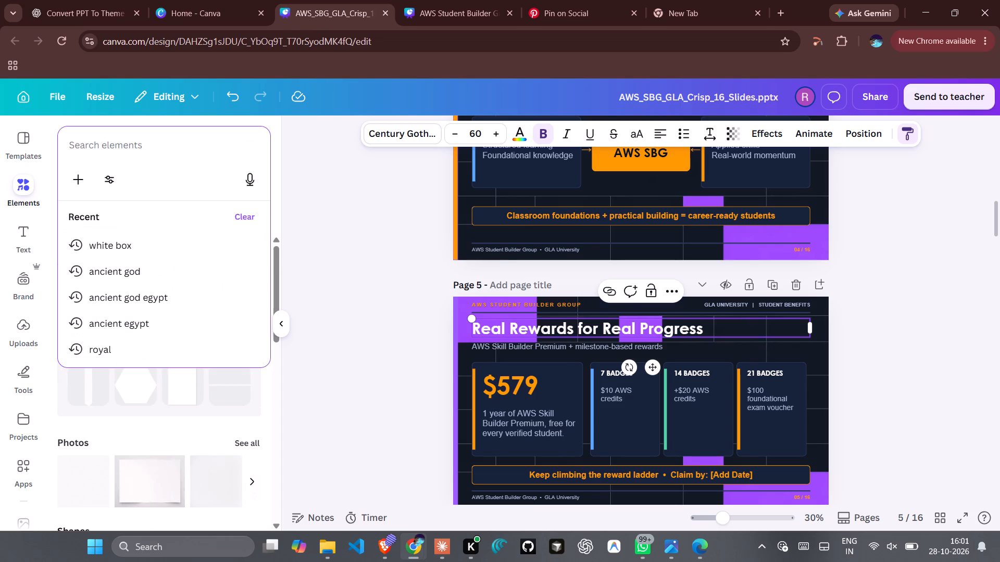
type("ren")
key("BackSpace")
type("cta")
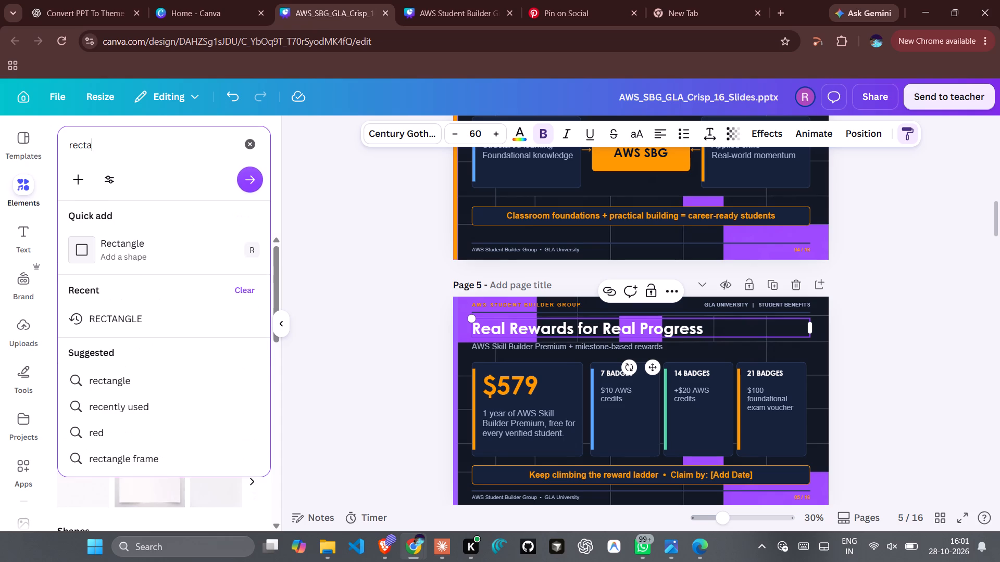
key("n")
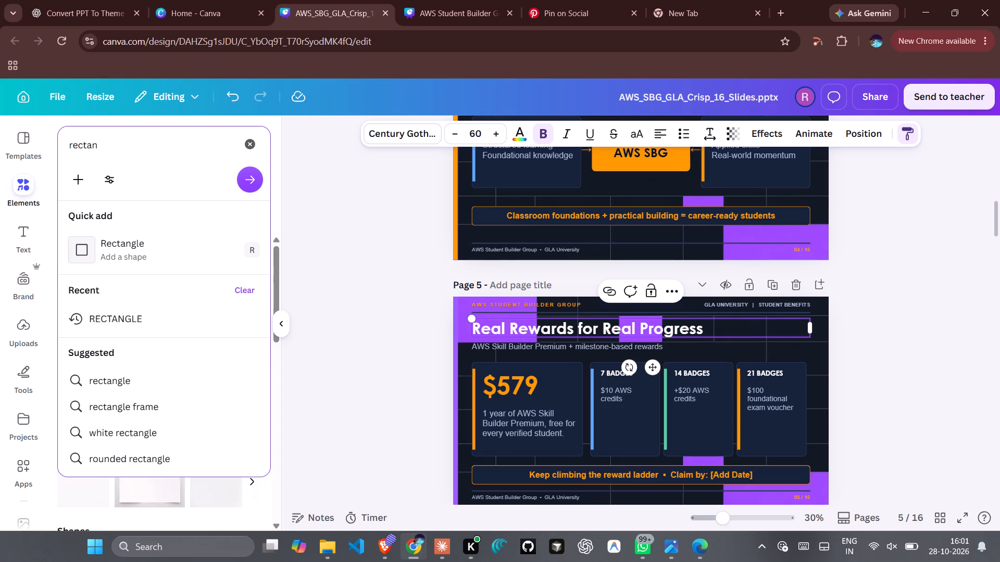
type("gle")
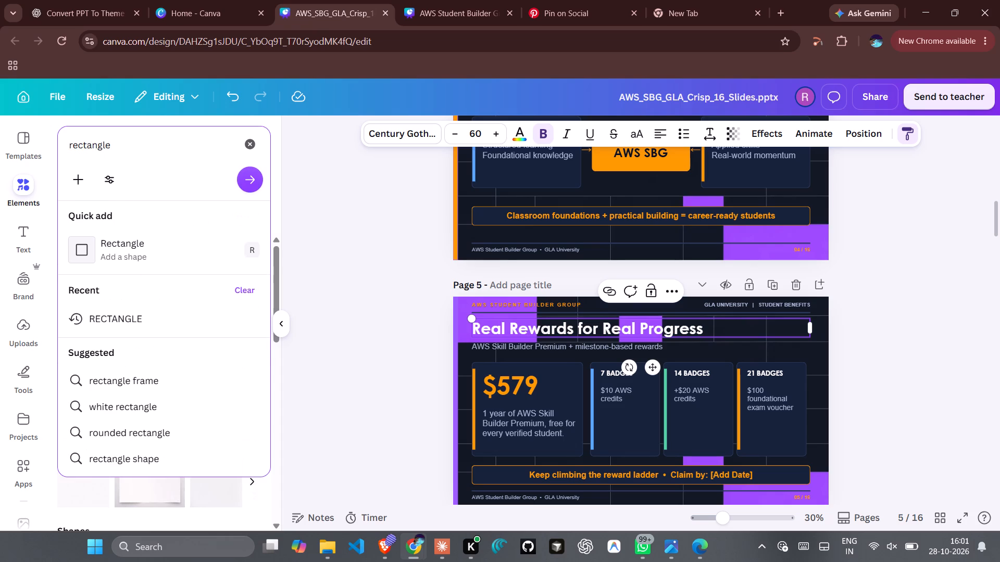
left_click(139, 257)
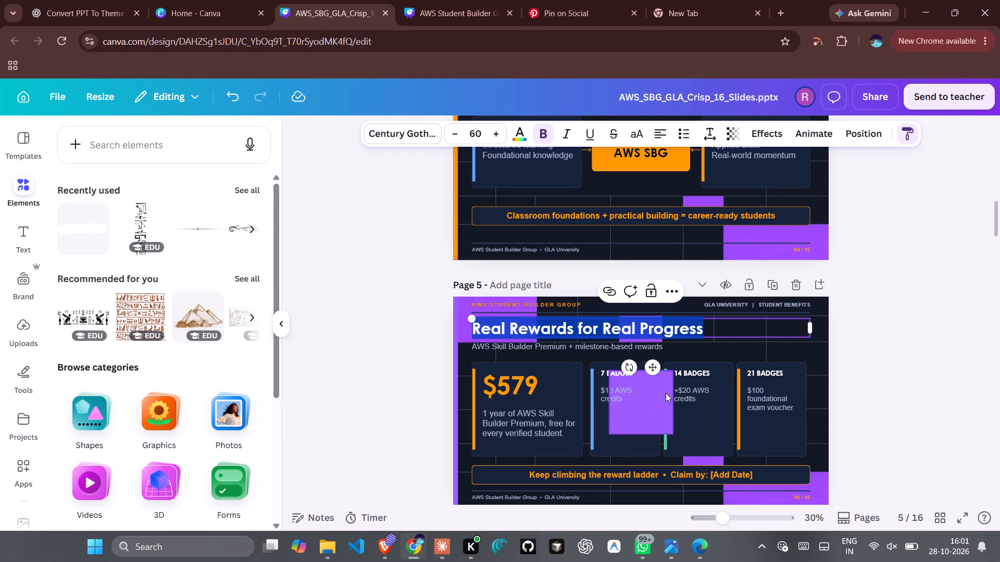
Reshape the purple rectangle into a title band about 1,883 px wide and 122 px high along the page 5 heading.
left_click_drag(660, 403, 491, 338)
left_click_drag(467, 306, 469, 318)
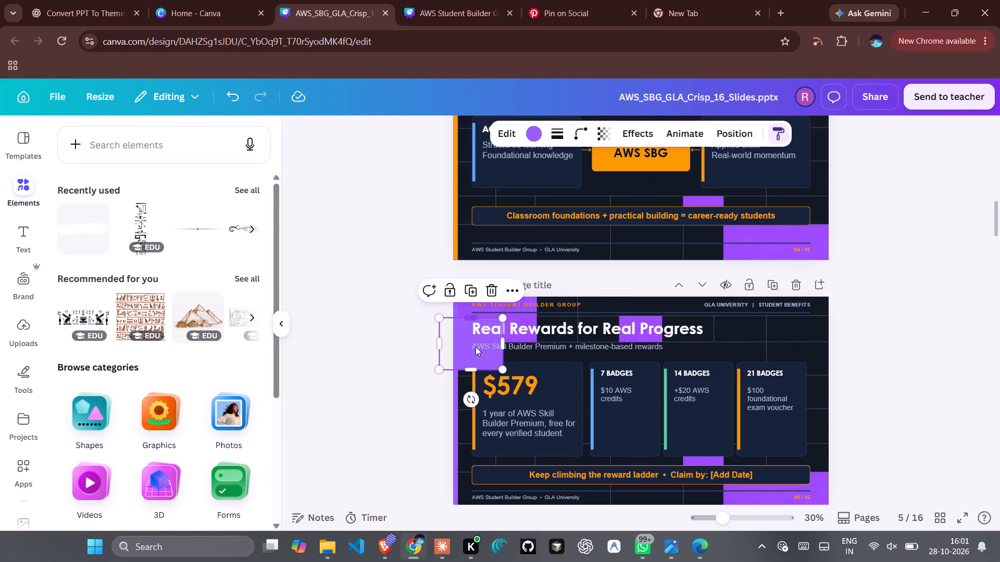
left_click_drag(471, 369, 466, 340)
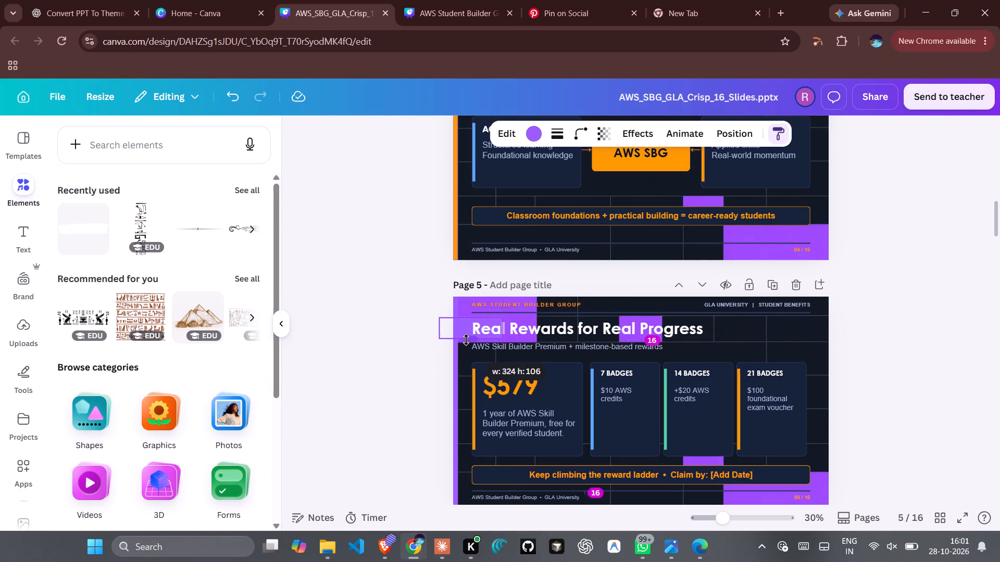
left_click_drag(466, 340, 466, 342)
left_click_drag(507, 332, 757, 322)
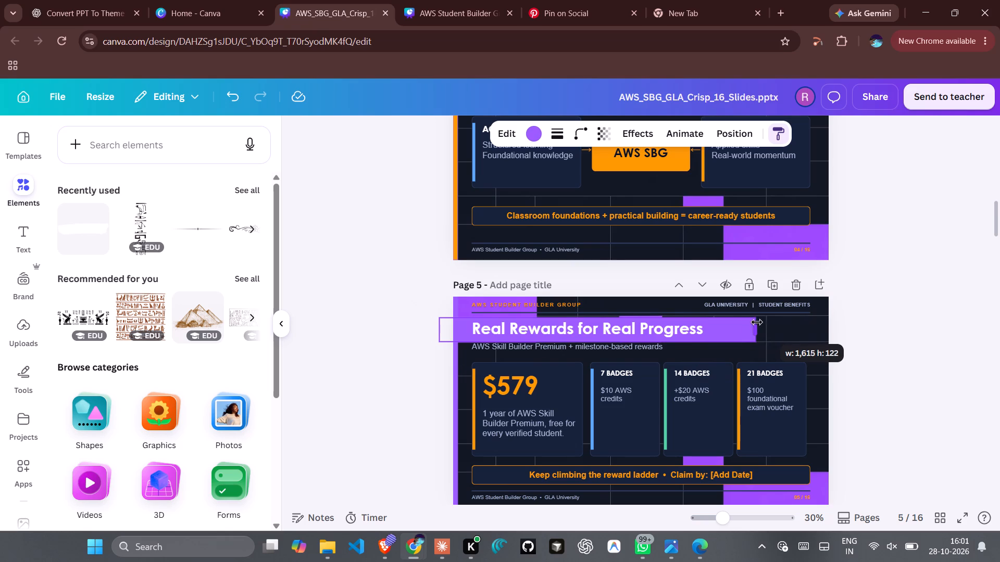
left_click_drag(757, 322, 815, 329)
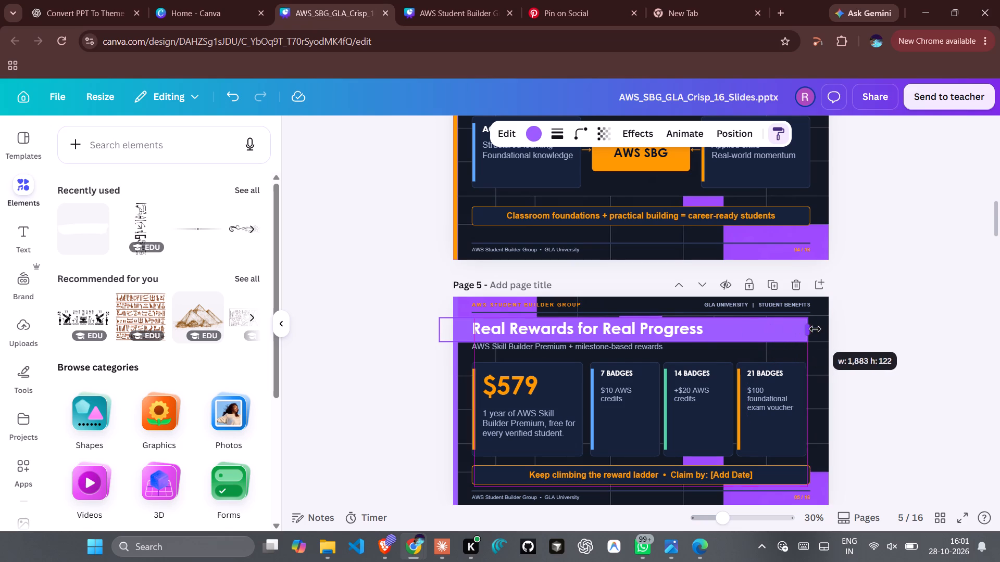
left_click_drag(815, 329, 811, 331)
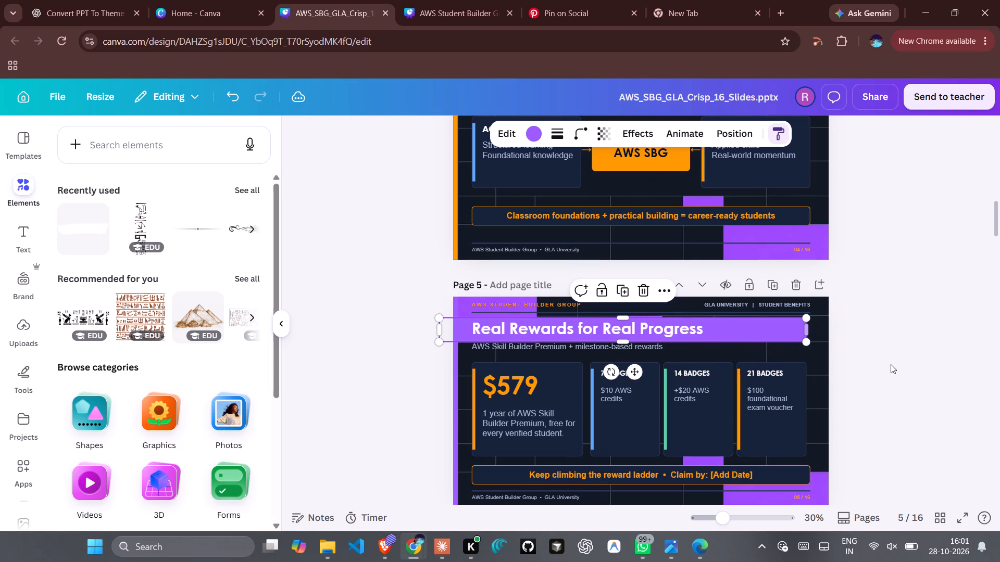
left_click(891, 364)
left_click(776, 330)
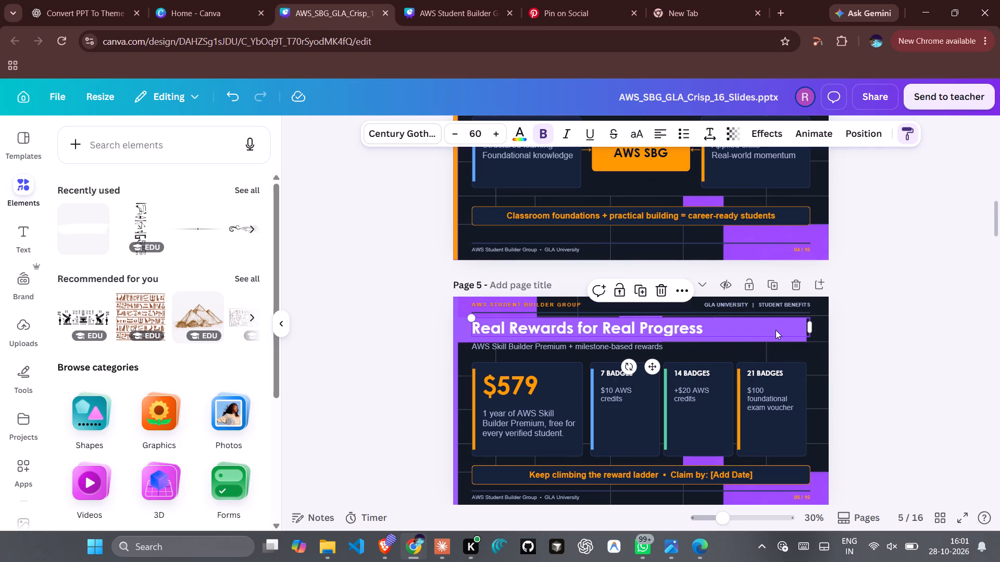
key("ctrl+z")
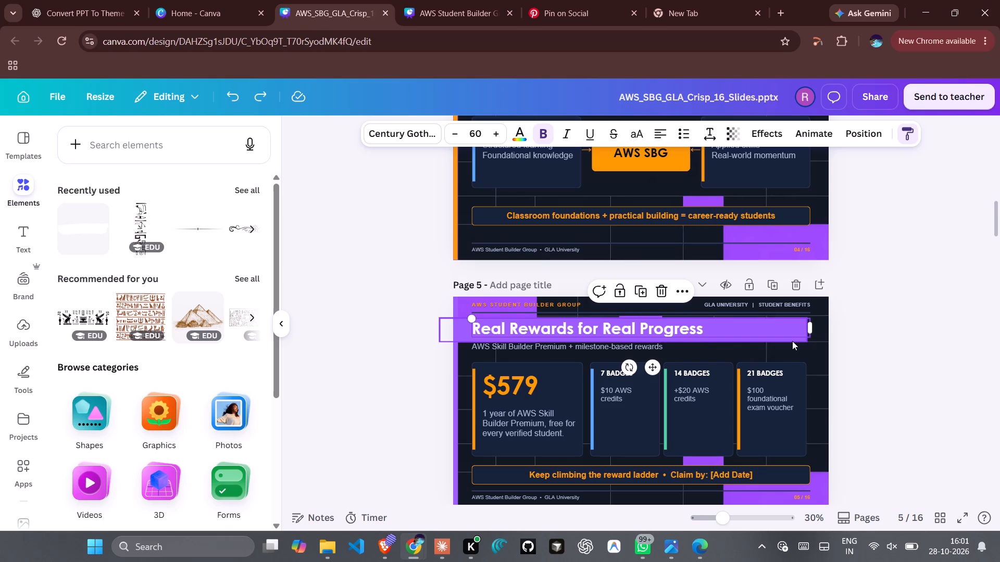
Copy the purple title band from page 5 and paste it onto page 4, Where Academics Meet Industry.
left_click(792, 341)
left_click(666, 286)
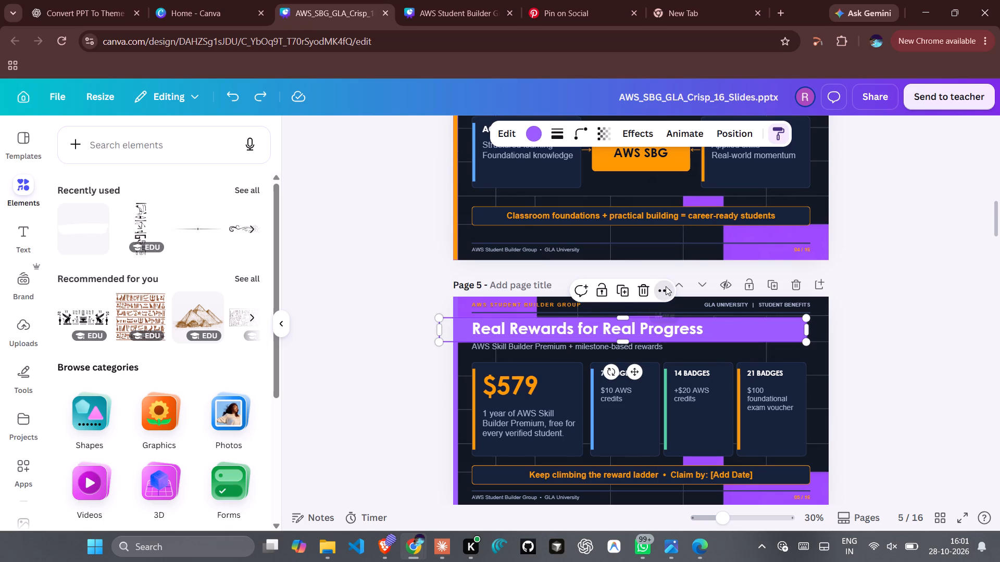
left_click(695, 319)
scroll(695, 319, "up", 4)
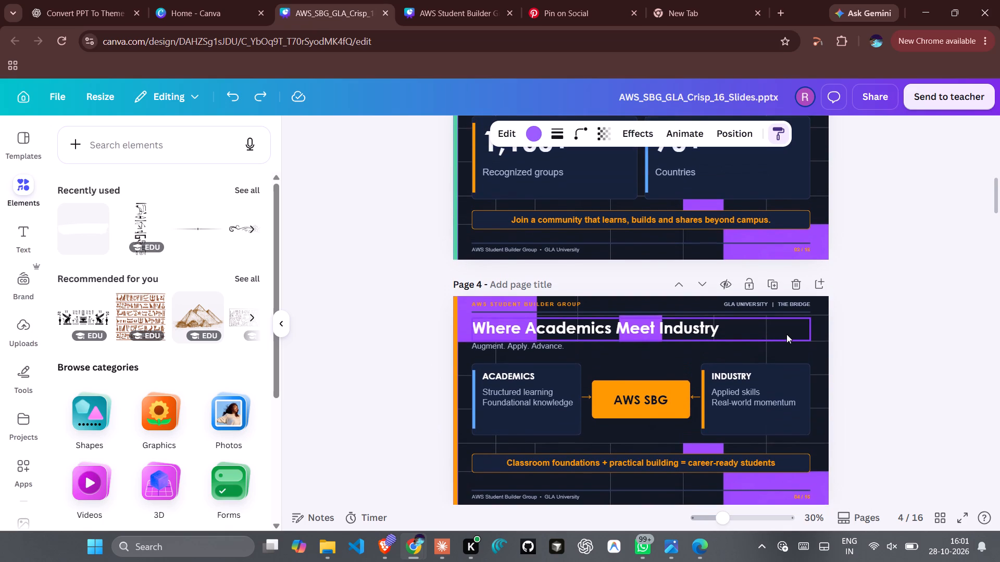
key("ctrl+v")
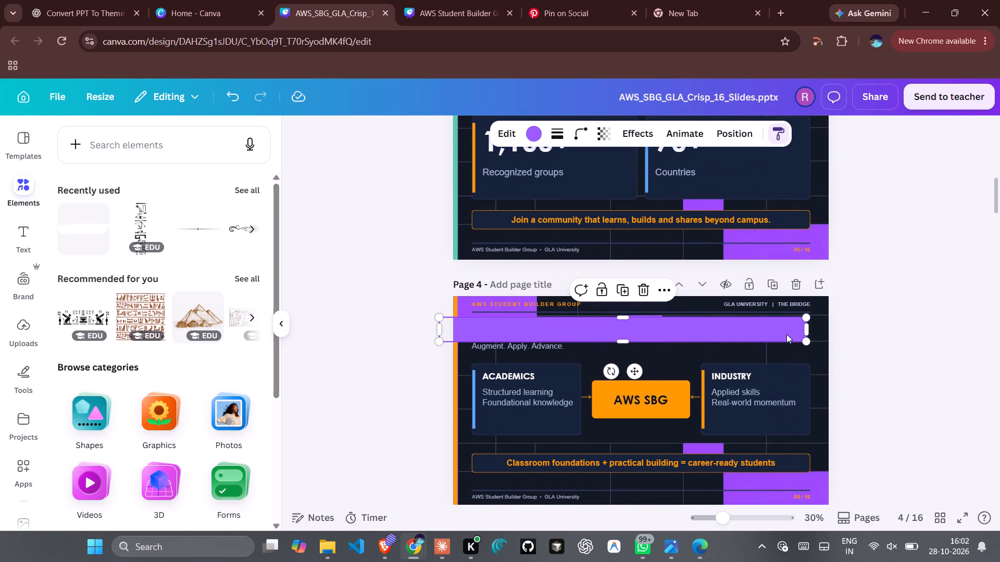
Send the purple title band on page 4 to the back, behind the heading Where Academics Meet Industry.
right_click(786, 334)
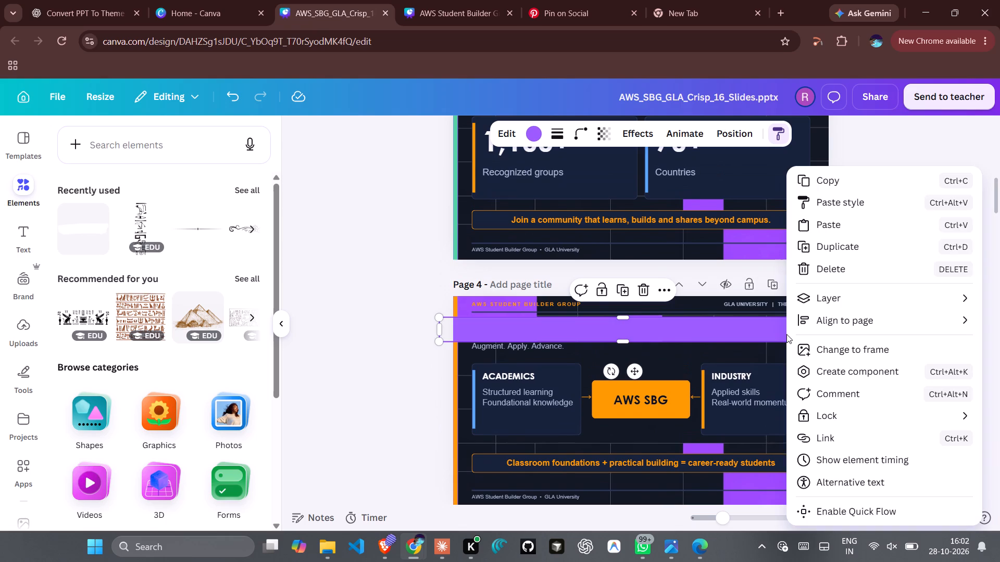
left_click(866, 301)
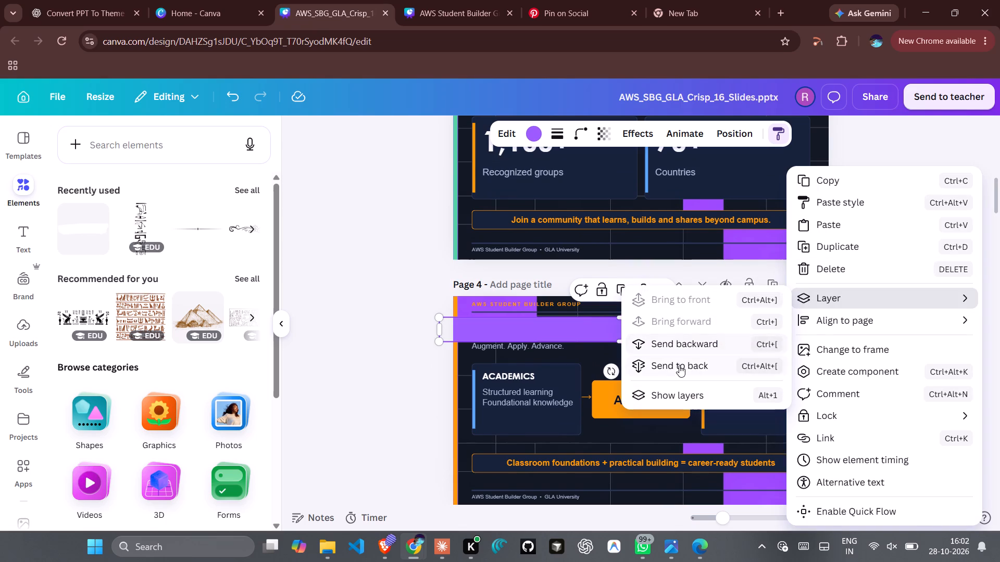
left_click(680, 366)
scroll(680, 366, "up", 1)
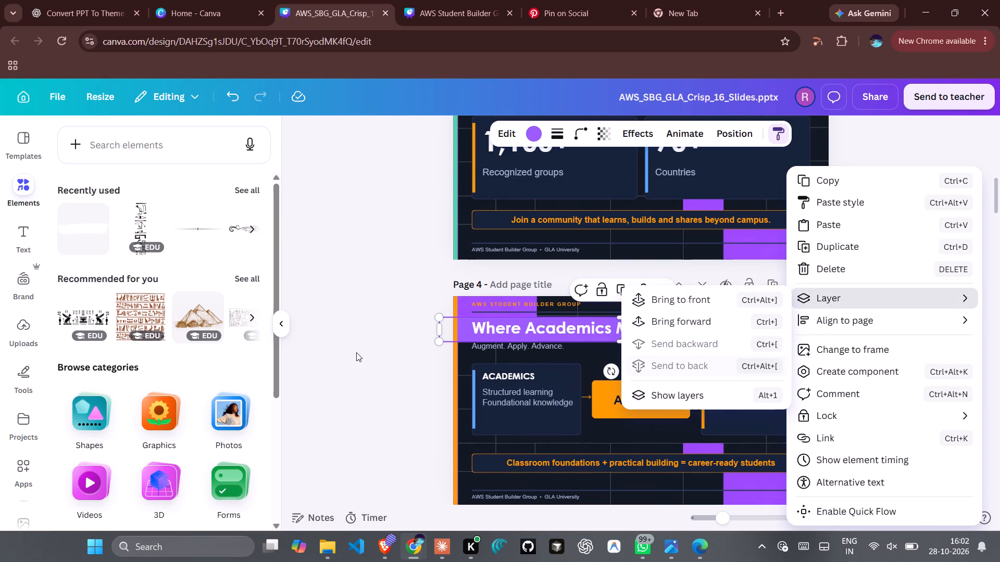
left_click(356, 352)
Paste the purple title band onto page 3, over the heading Global Reach. Backed by AWS.
scroll(433, 347, "up", 3)
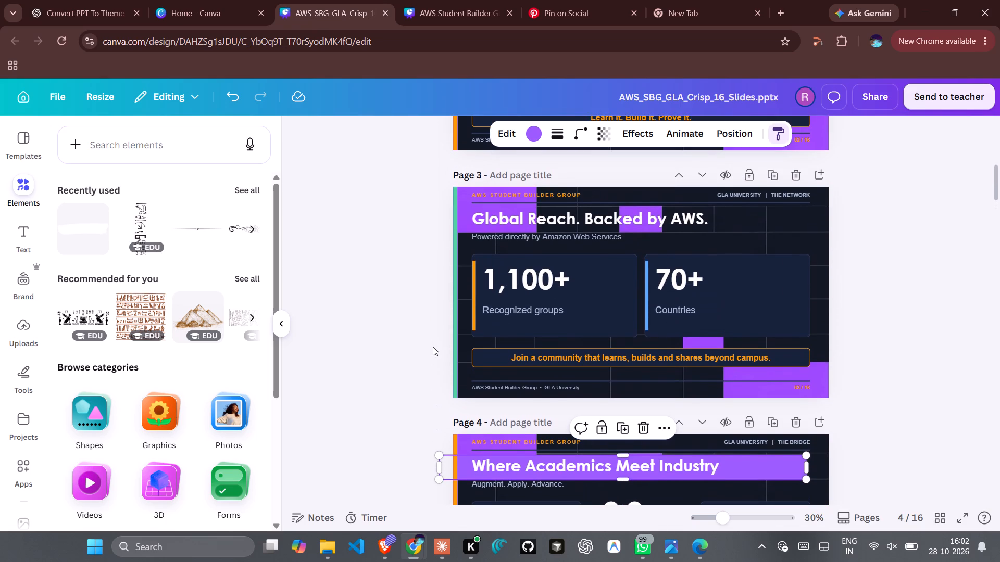
left_click(805, 227)
key("ctrl+v")
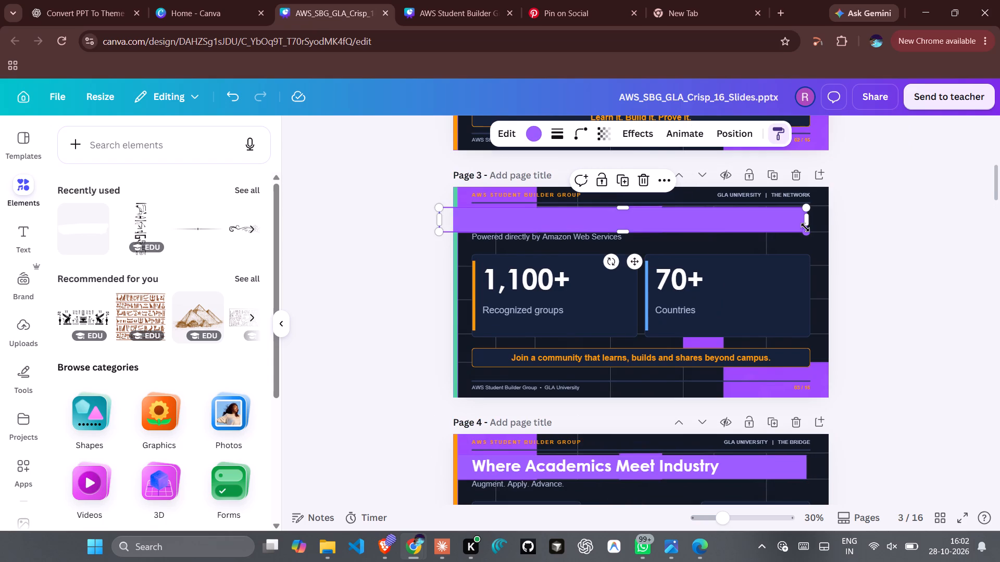
Paste the purple title band onto page 2 and move it up over the heading Proof of Skill Beats Theory.
scroll(805, 227, "up", 3)
left_click(805, 227)
key("ctrl+v")
scroll(805, 227, "up", 5)
scroll(805, 227, "down", 4)
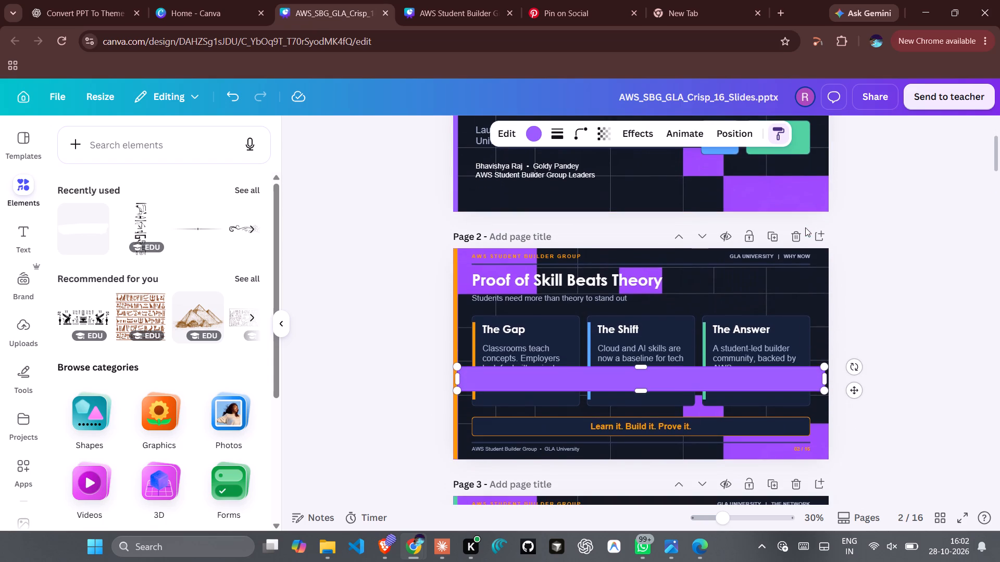
left_click(802, 385)
left_click_drag(802, 385, 764, 342)
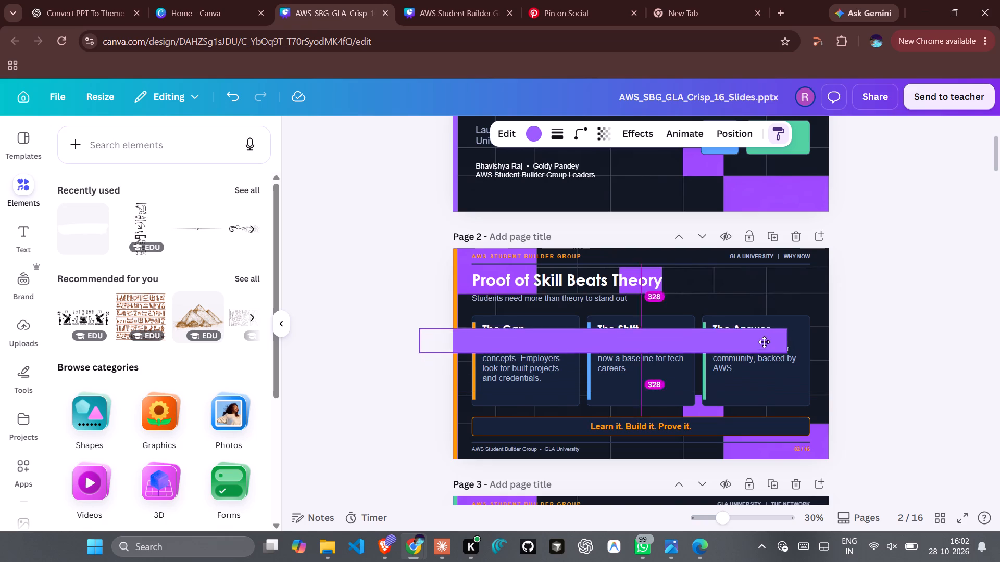
left_click_drag(764, 342, 779, 287)
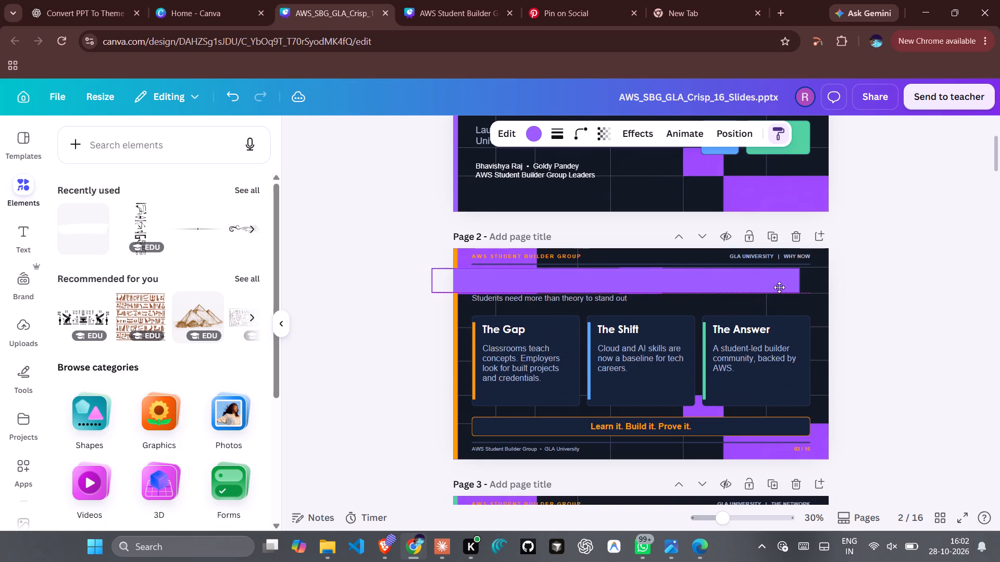
left_click_drag(779, 287, 785, 288)
left_click(928, 283)
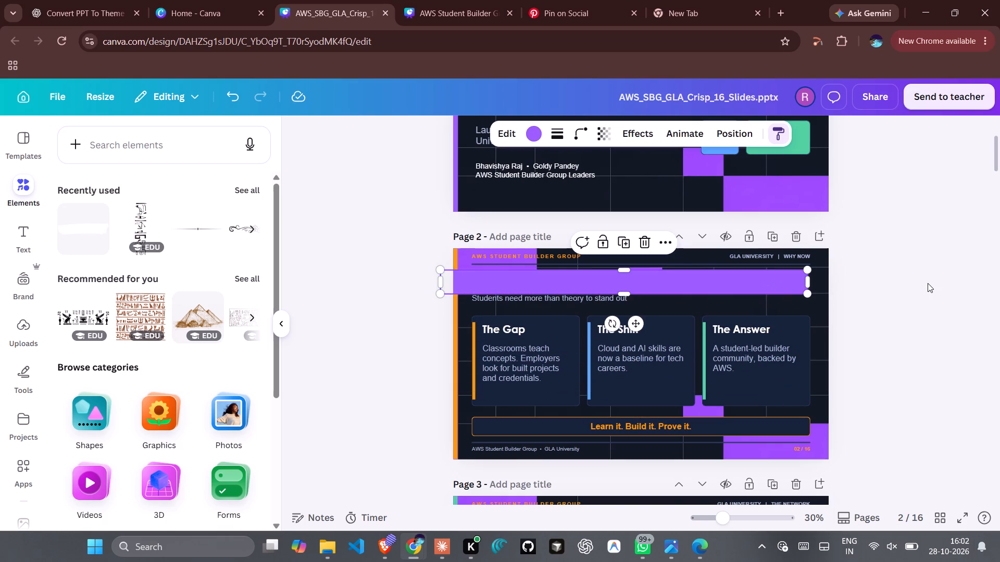
Paste the purple title band over the headings of pages 6, 7 and 8.
scroll(928, 283, "up", 4)
scroll(805, 270, "down", 3)
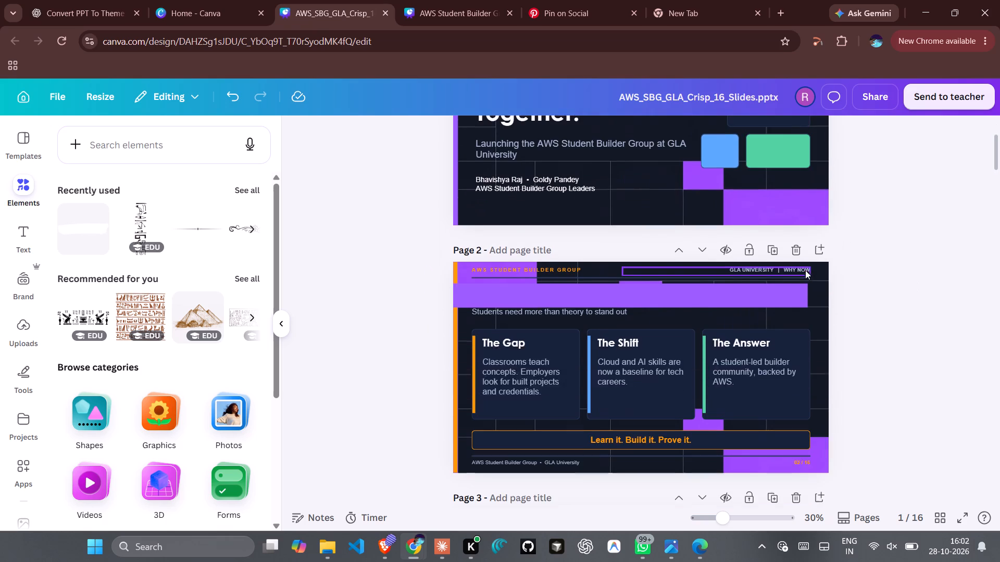
scroll(805, 270, "down", 12)
left_click(788, 323)
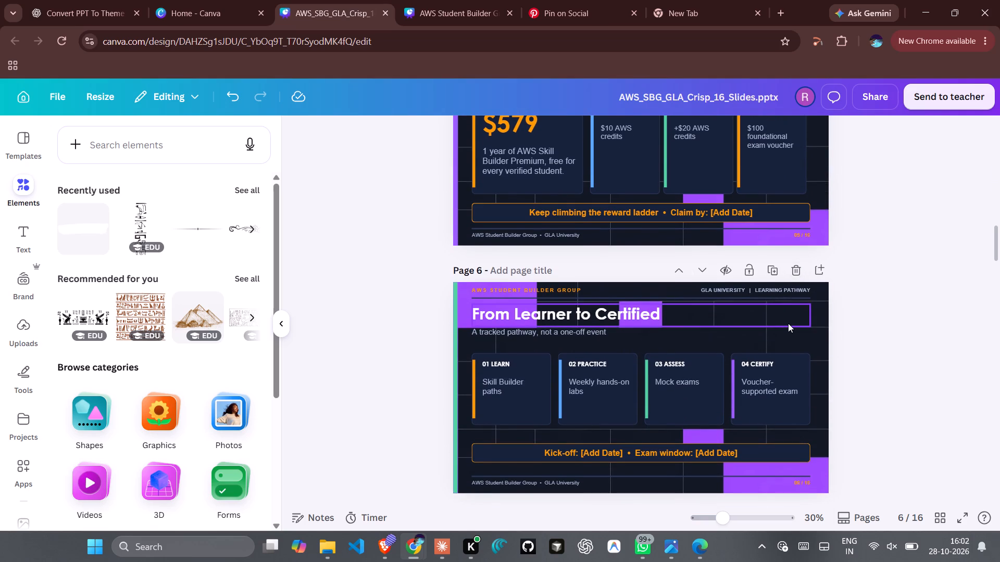
key("ctrl+v")
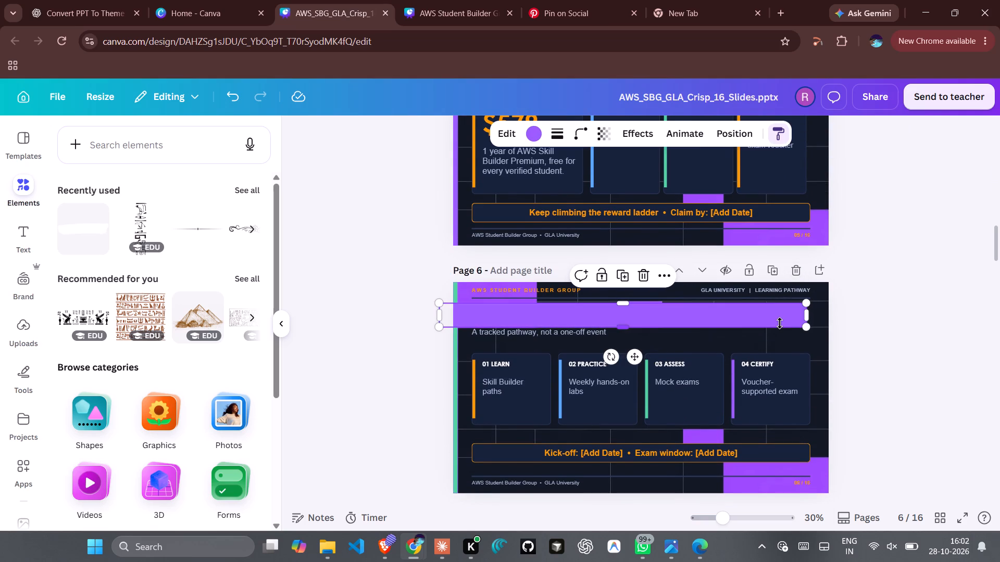
scroll(780, 323, "down", 4)
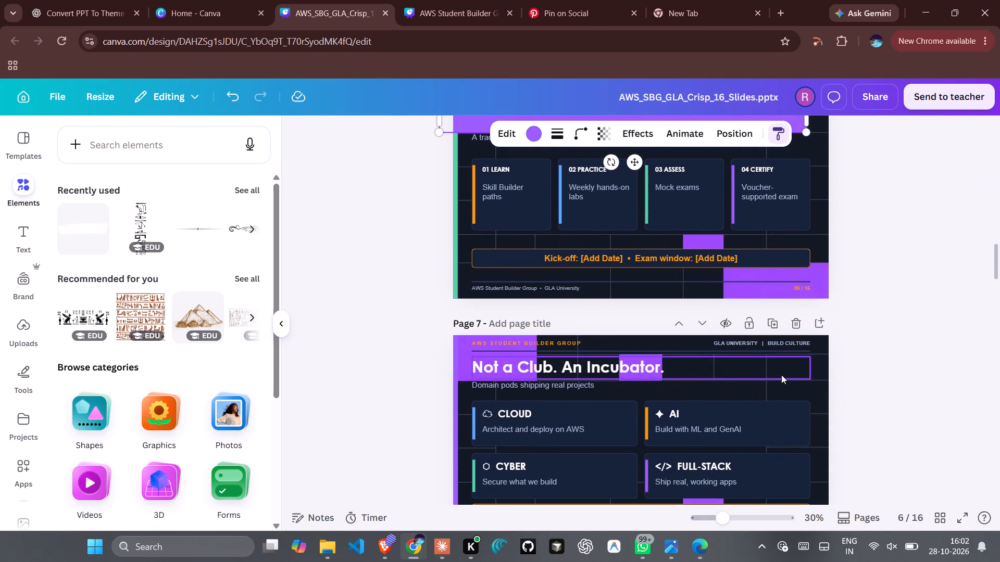
left_click(781, 375)
key("ctrl+v")
scroll(781, 375, "down", 3)
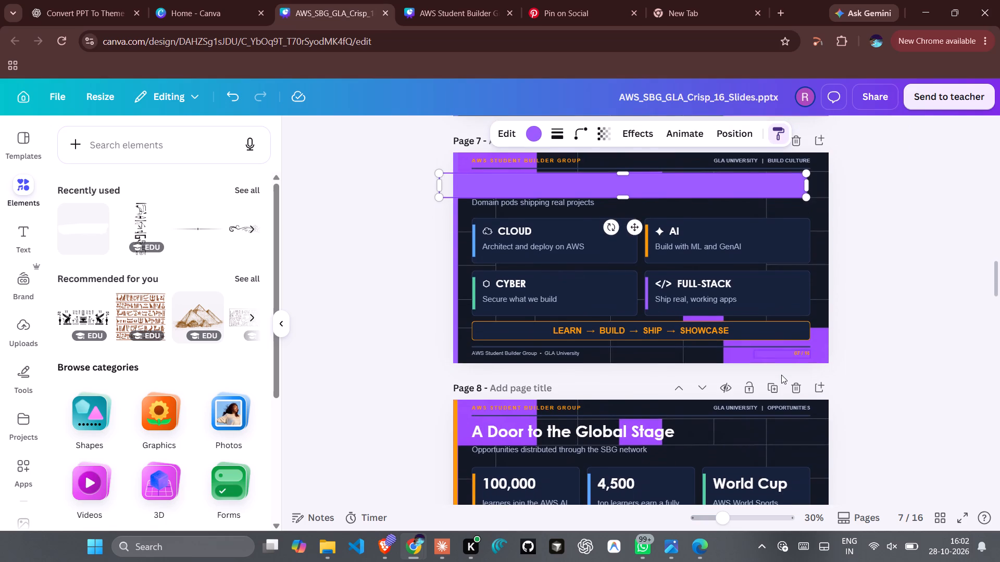
left_click(785, 435)
key("ctrl+v")
Paste the purple title band over the headings of pages 9, 10 and 11.
scroll(785, 435, "down", 3)
left_click(790, 466)
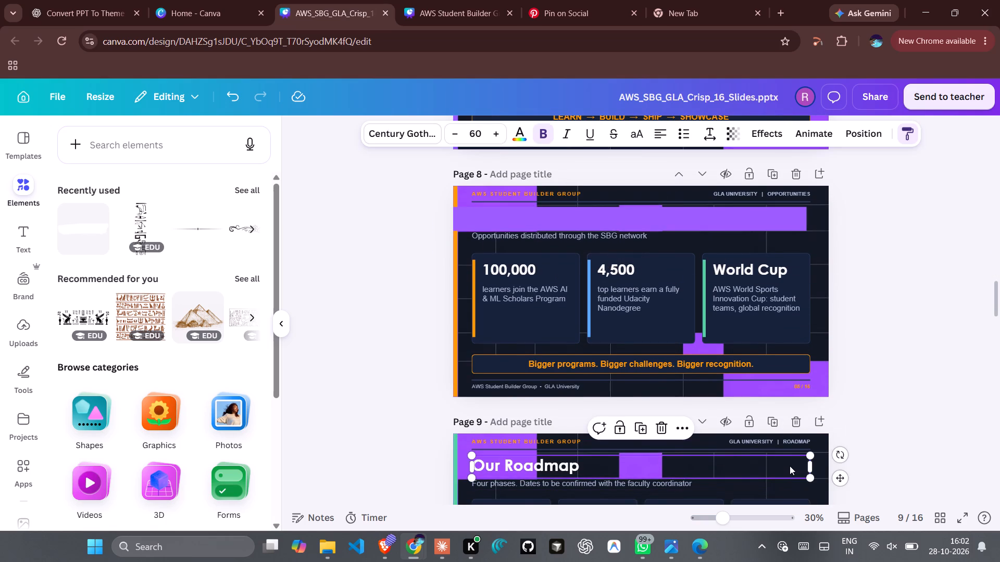
key("ctrl+v")
scroll(790, 466, "down", 3)
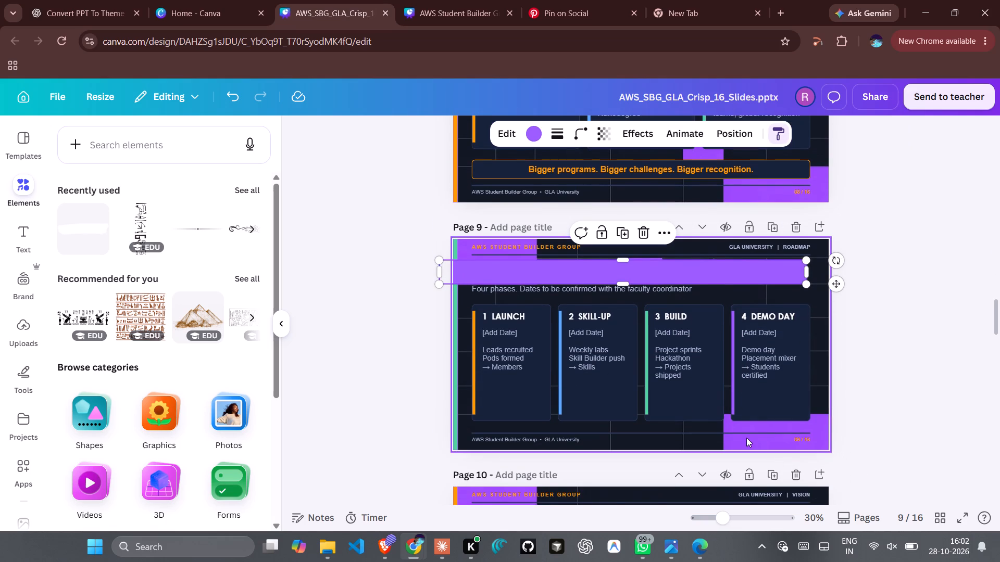
scroll(746, 438, "down", 2)
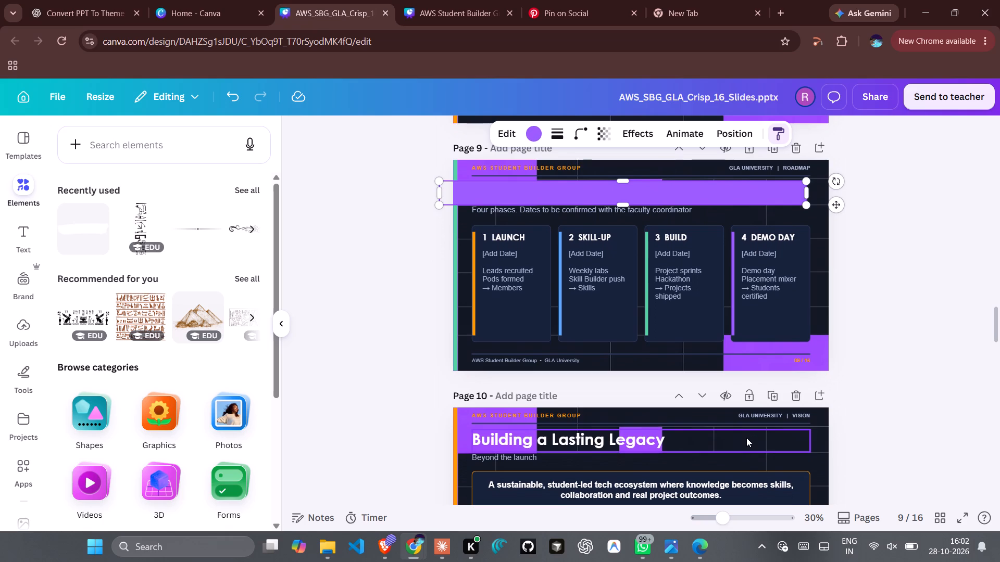
left_click(724, 438)
key("ctrl+v")
scroll(724, 438, "down", 1)
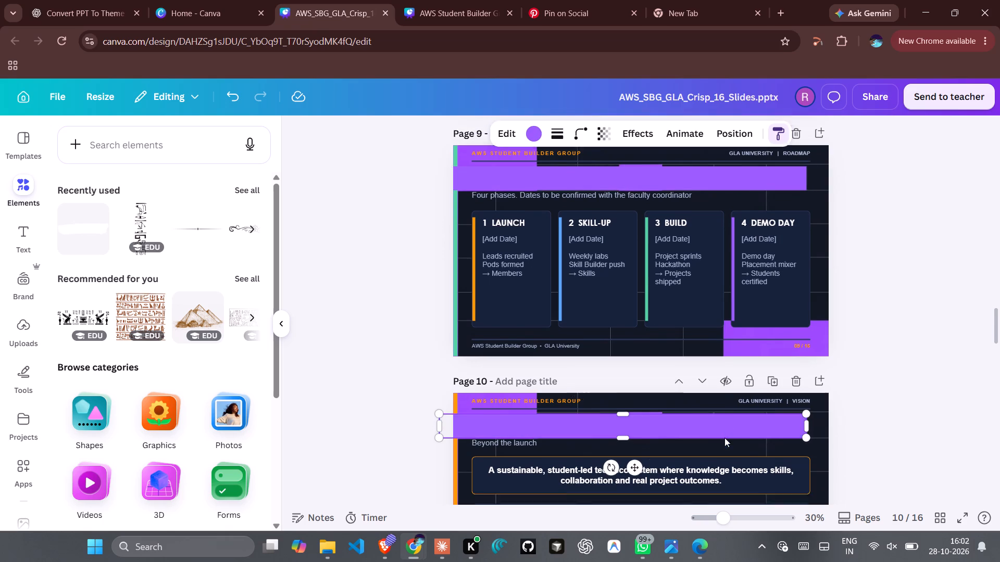
scroll(724, 438, "down", 3)
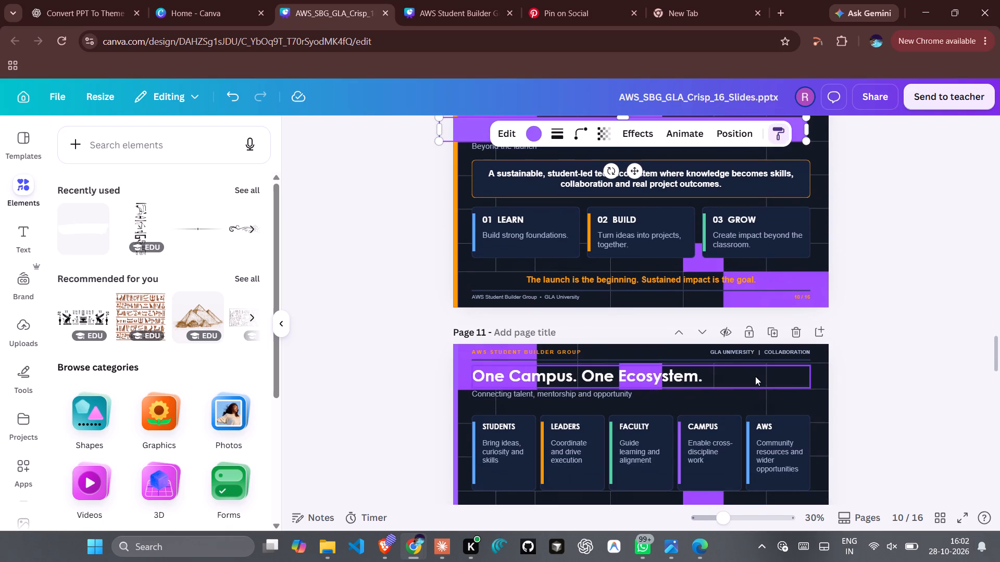
left_click(755, 376)
key("ctrl+v")
Paste the purple title band over the headings of pages 12, 13, 14 and 15.
scroll(755, 376, "down", 3)
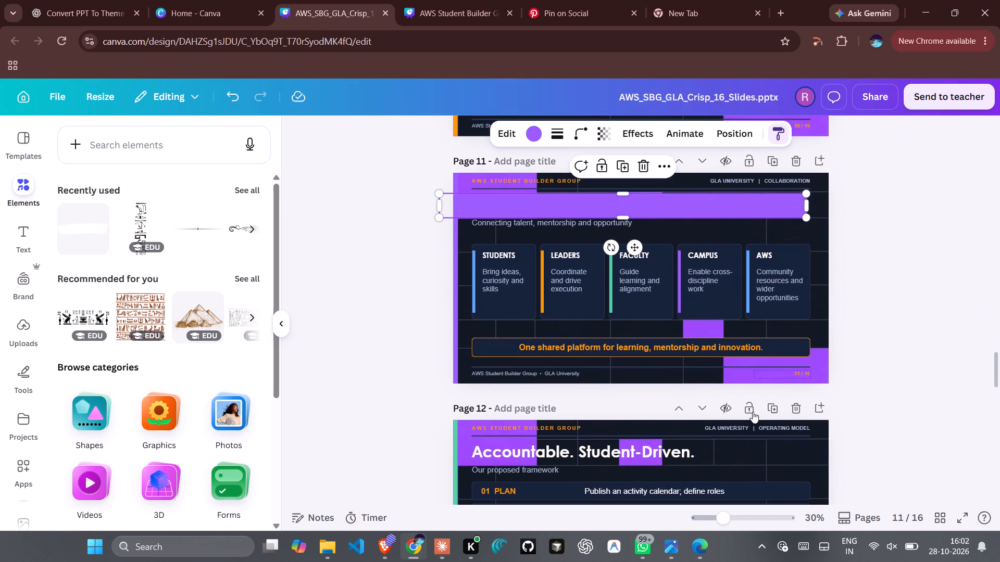
left_click(752, 447)
key("ctrl+v")
scroll(752, 447, "down", 2)
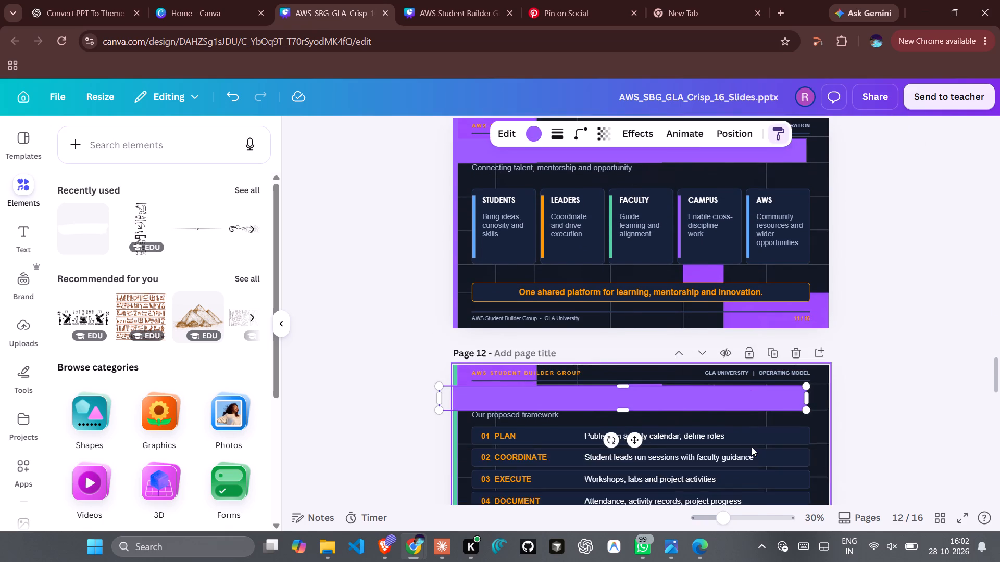
scroll(752, 447, "down", 3)
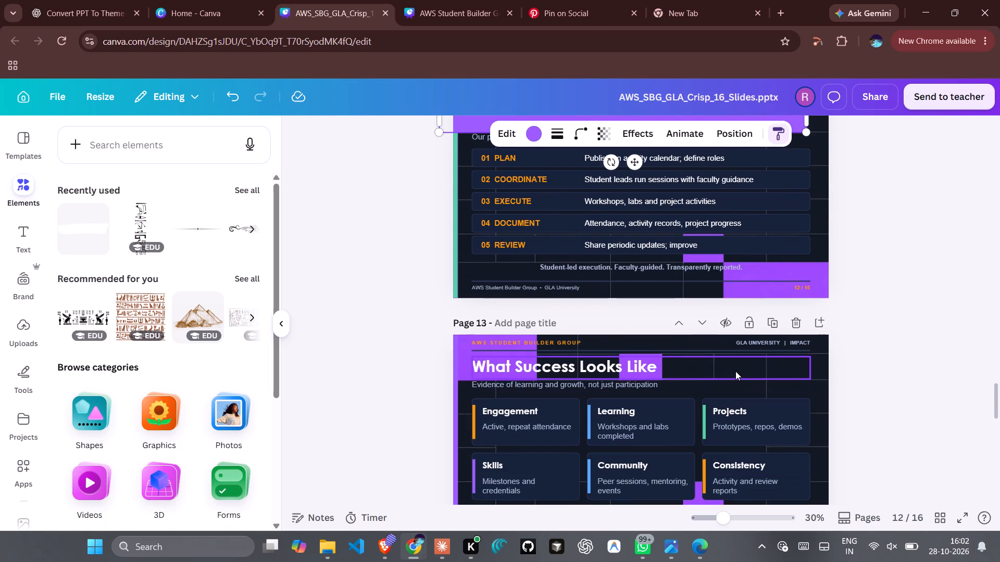
left_click(735, 371)
key("ctrl+v")
scroll(735, 371, "down", 5)
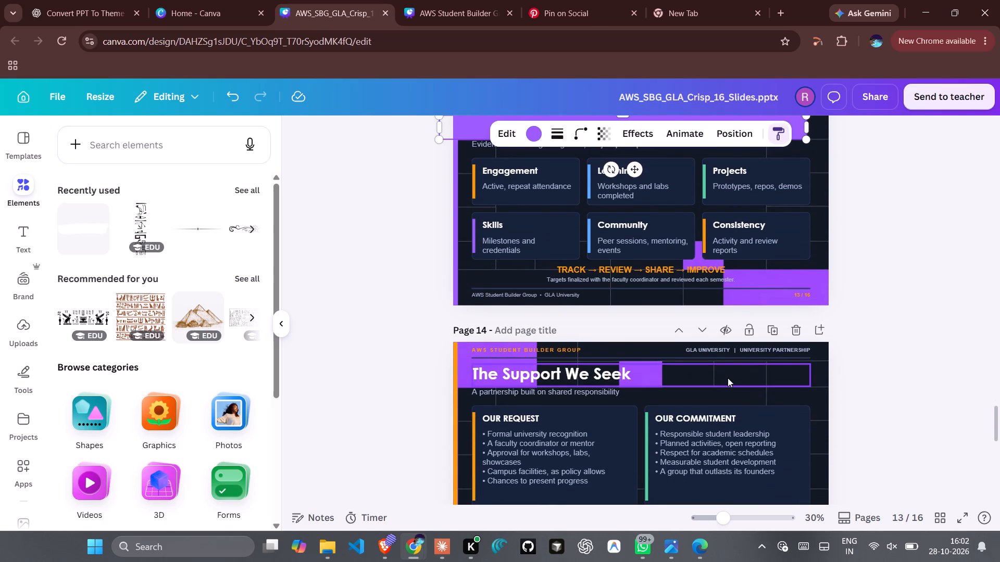
left_click(727, 377)
key("ctrl+v")
scroll(727, 377, "down", 4)
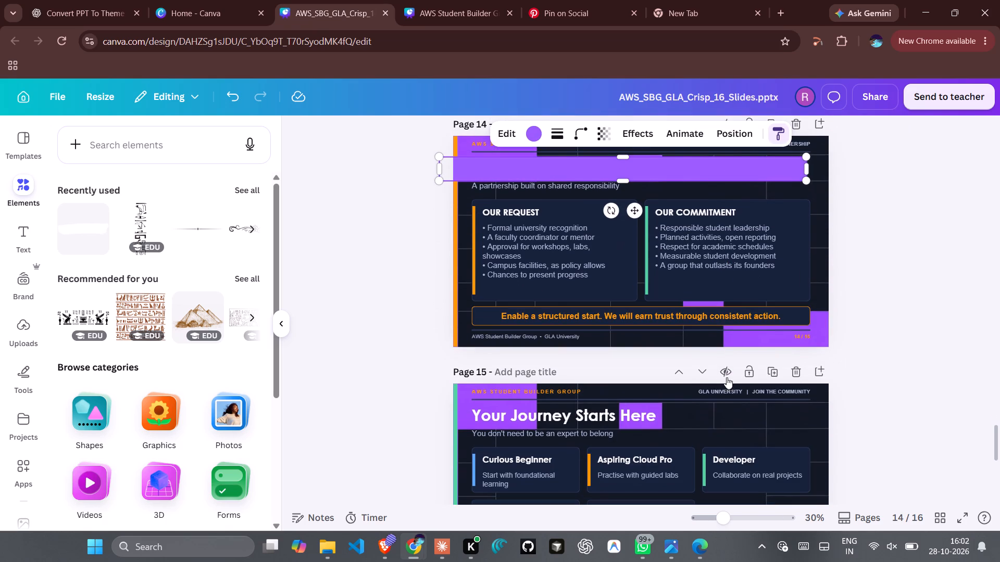
left_click(722, 418)
key("ctrl+v")
Send the purple title band on page 15 to the back, behind the heading Your Journey Starts Here.
scroll(722, 418, "down", 3)
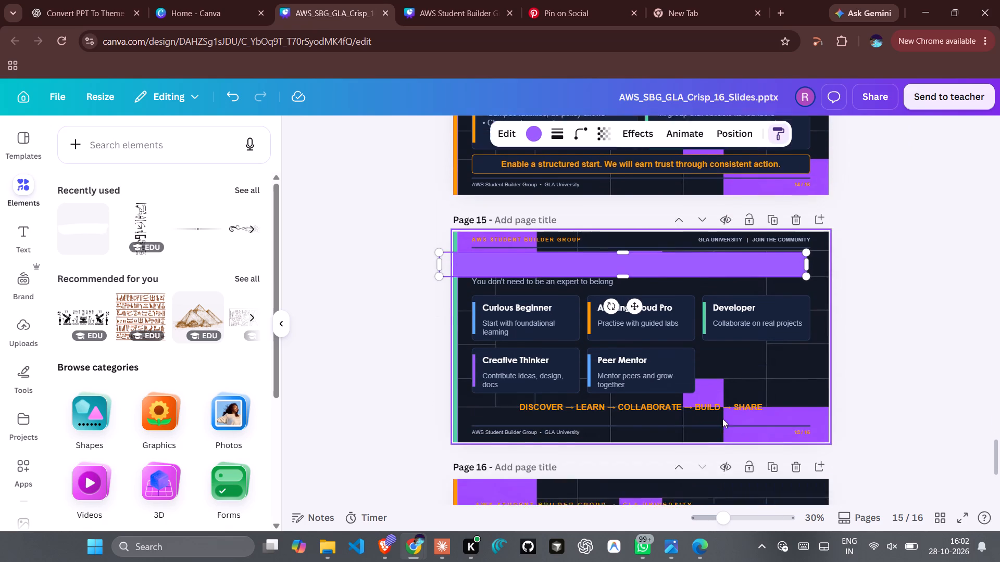
scroll(715, 484, "down", 3)
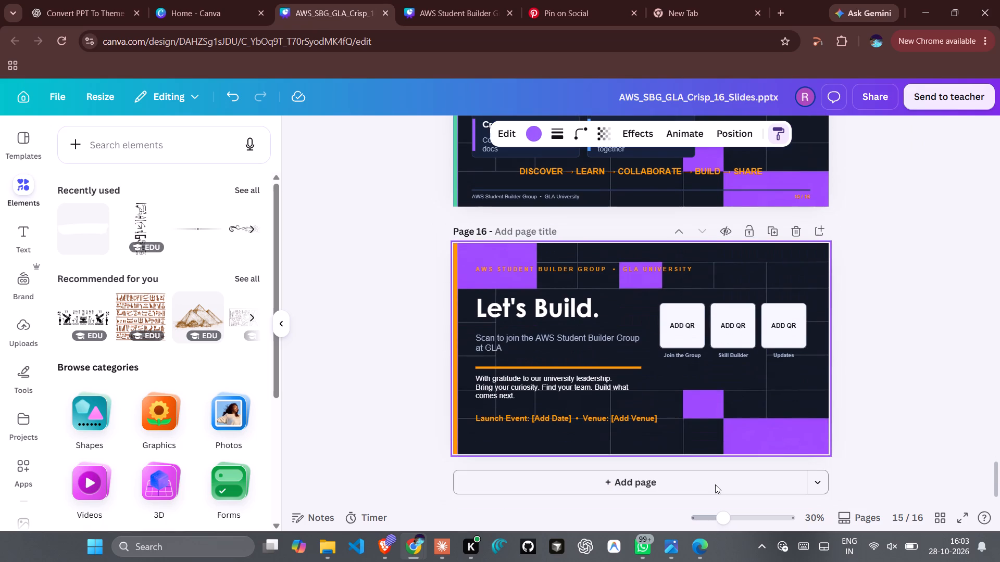
scroll(719, 334, "up", 5)
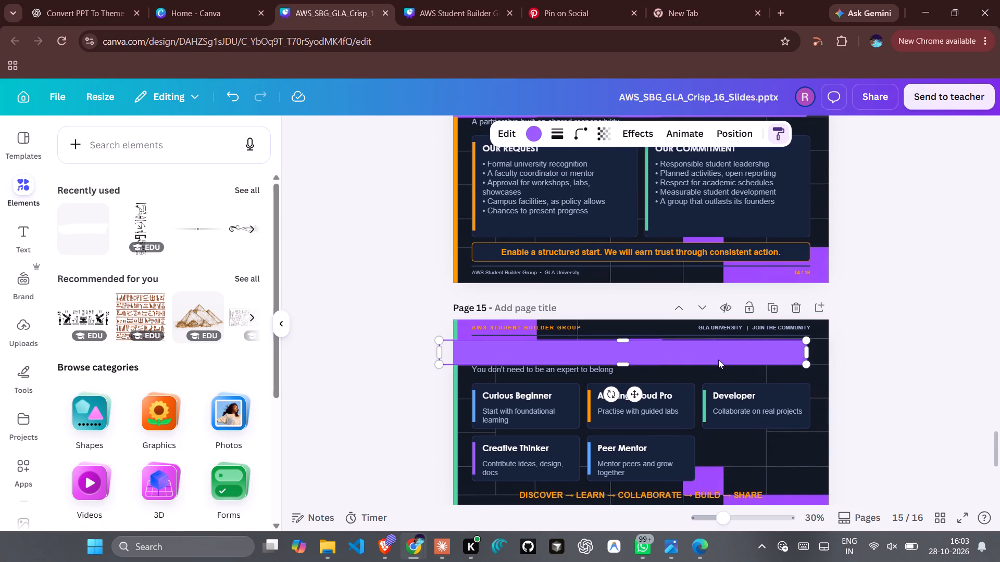
right_click(723, 356)
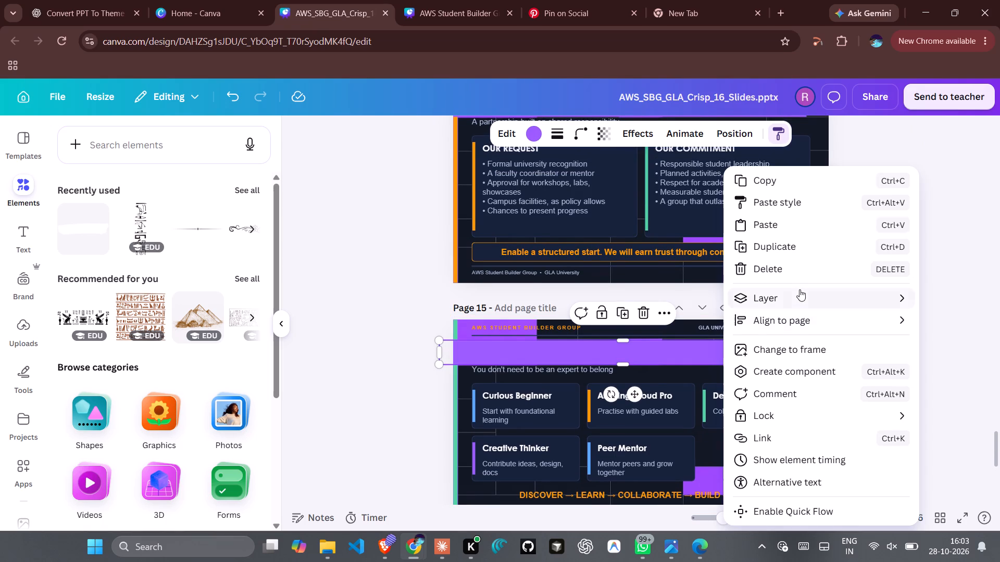
left_click(799, 289)
left_click(610, 368)
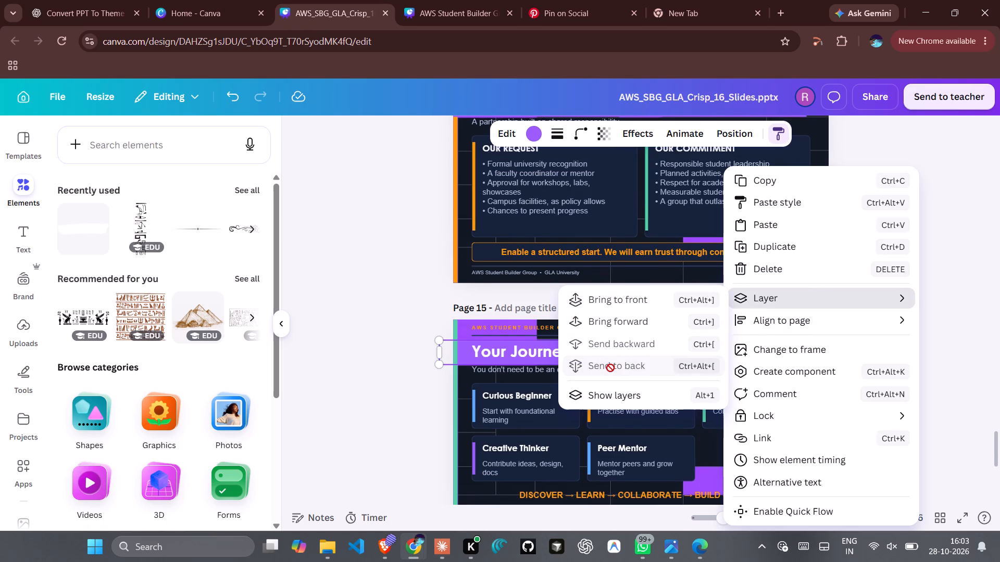
left_click(974, 336)
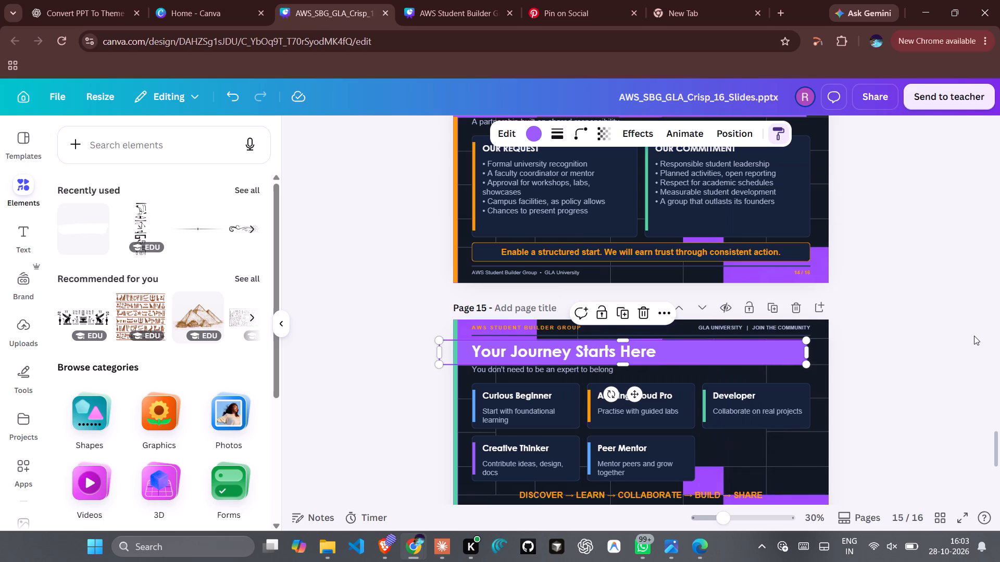
Send the purple title band on page 14 to the back, behind the heading The Support We Seek.
scroll(974, 336, "up", 3)
right_click(787, 264)
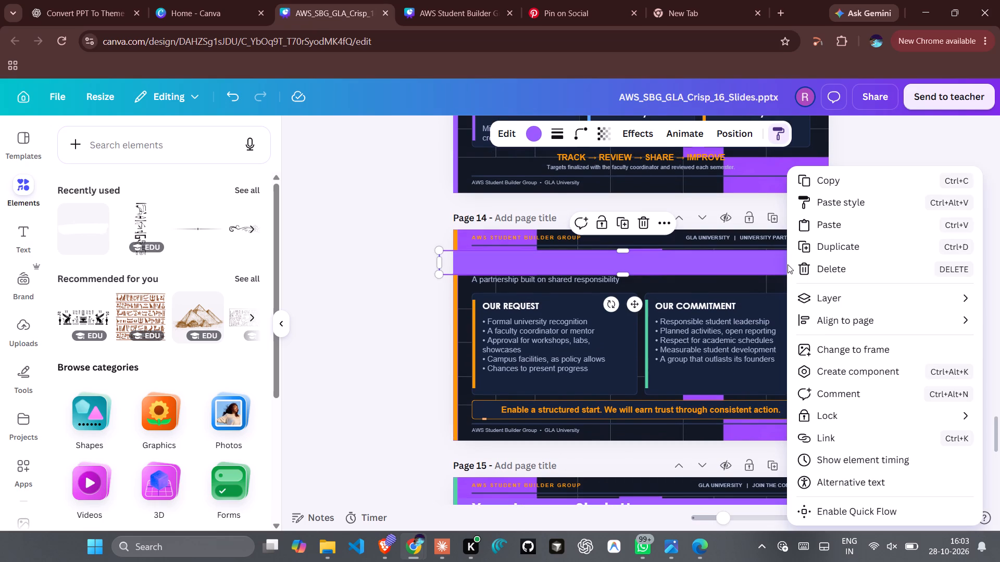
left_click(853, 302)
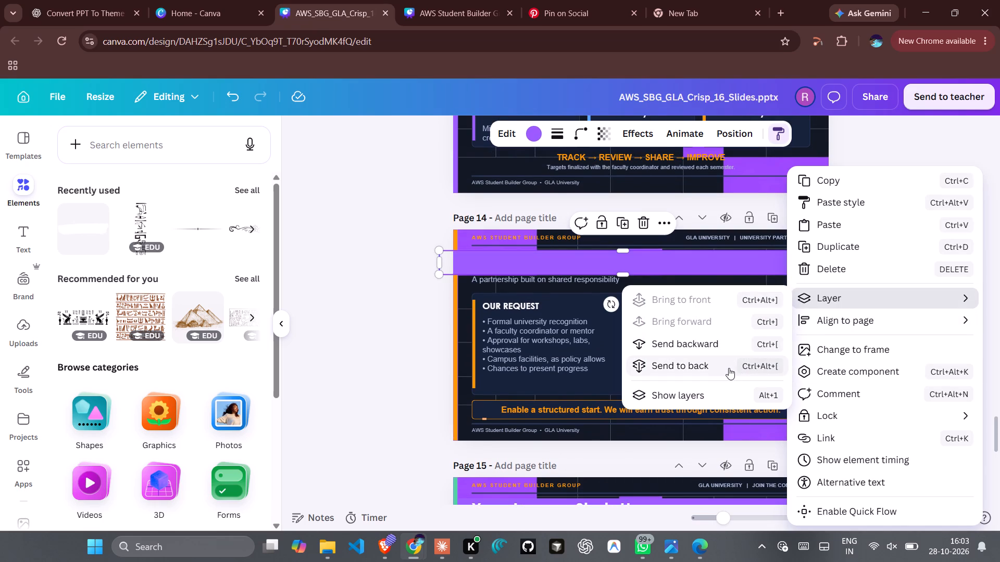
left_click(729, 368)
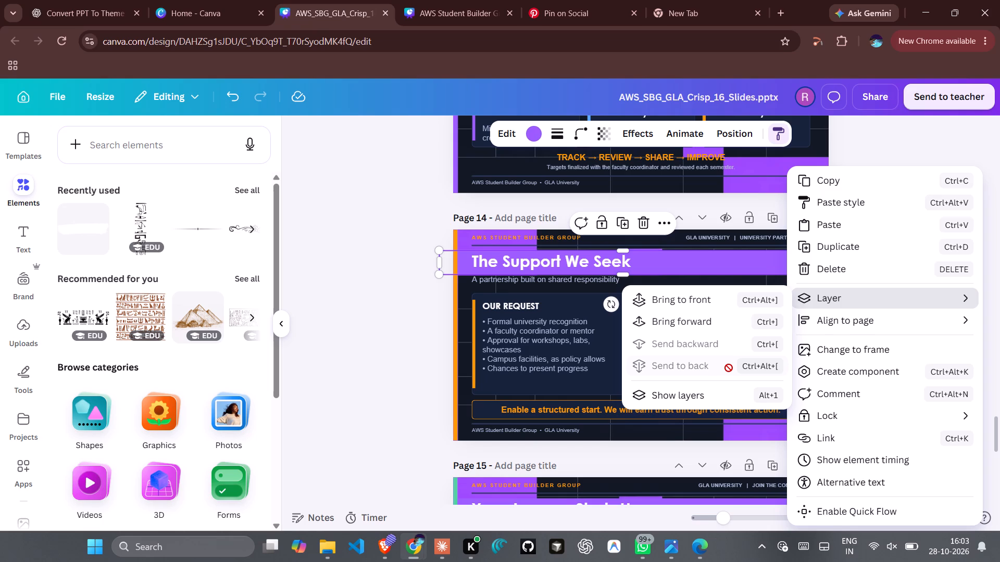
left_click(417, 365)
Send the purple title bands on pages 13, 12 and 11 to the back, behind their headings.
scroll(417, 365, "up", 2)
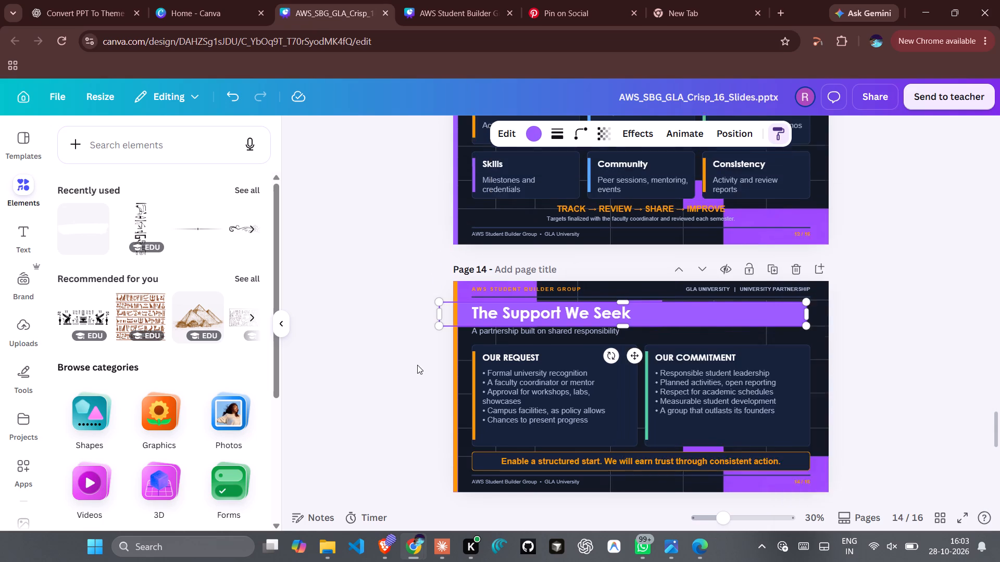
scroll(417, 365, "up", 1)
left_click(700, 175)
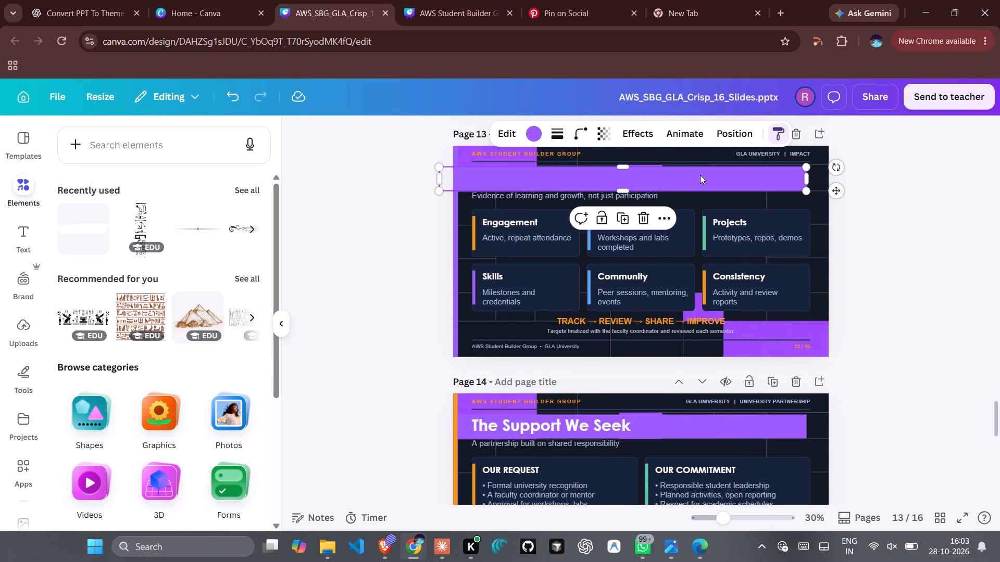
key("ctrl+alt+bracketleft")
scroll(700, 175, "up", 3)
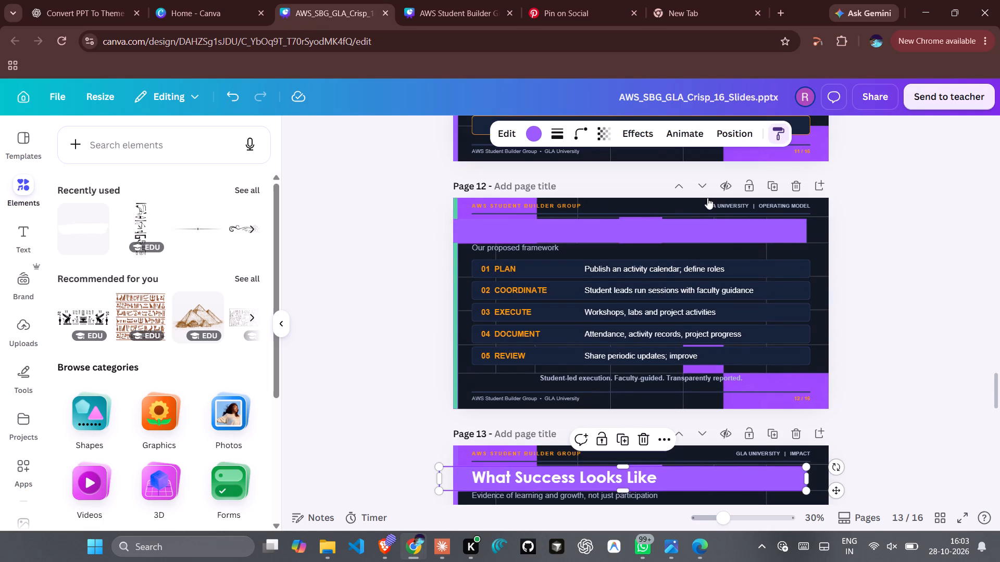
left_click(724, 229)
key("ctrl+alt+bracketleft")
scroll(724, 229, "up", 1)
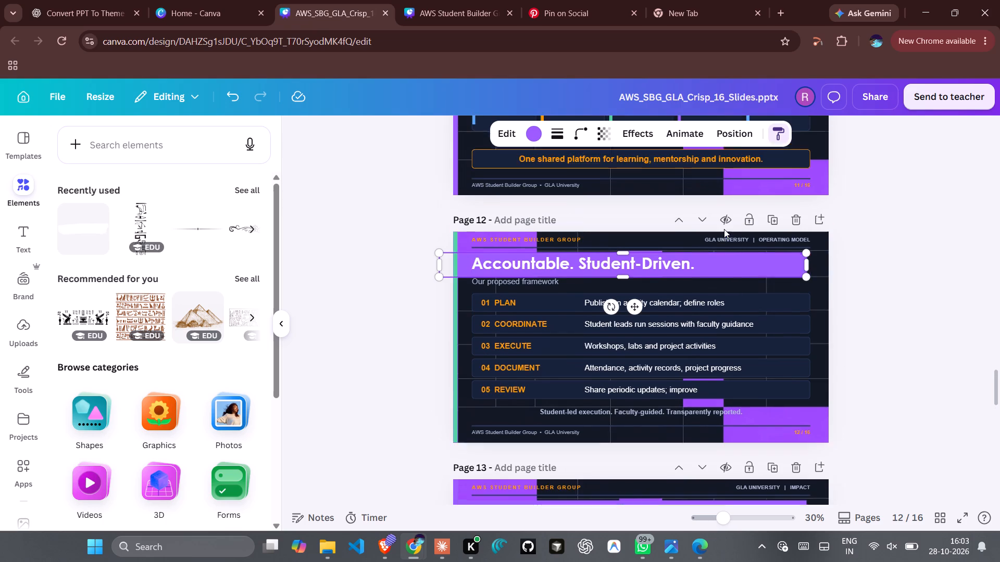
scroll(724, 229, "up", 2)
left_click(742, 216)
key("ctrl+alt+semicolon")
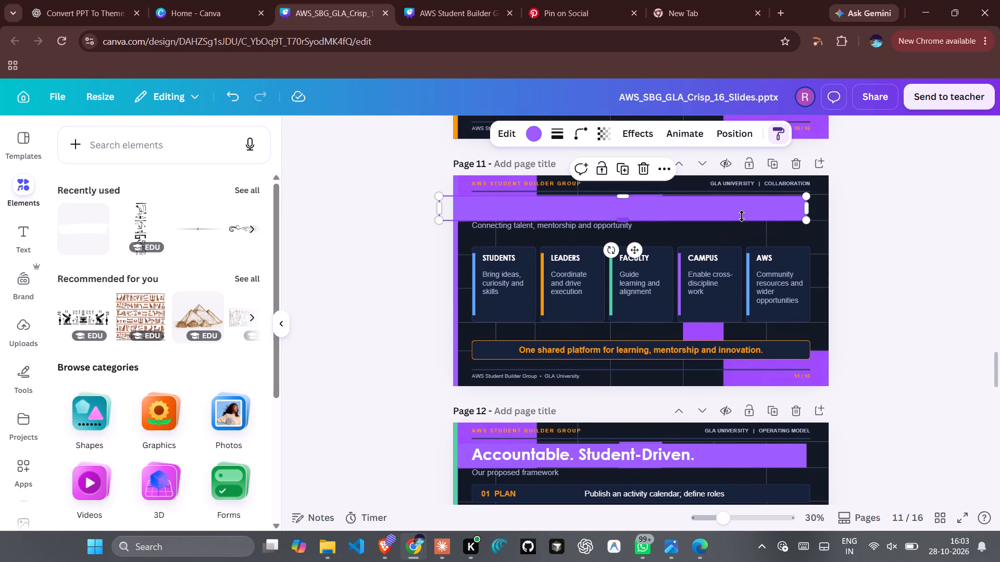
key("ctrl+alt+bracketleft")
Send the purple title bands on pages 10, 9 and 8 to the back, behind their headings.
scroll(742, 216, "up", 4)
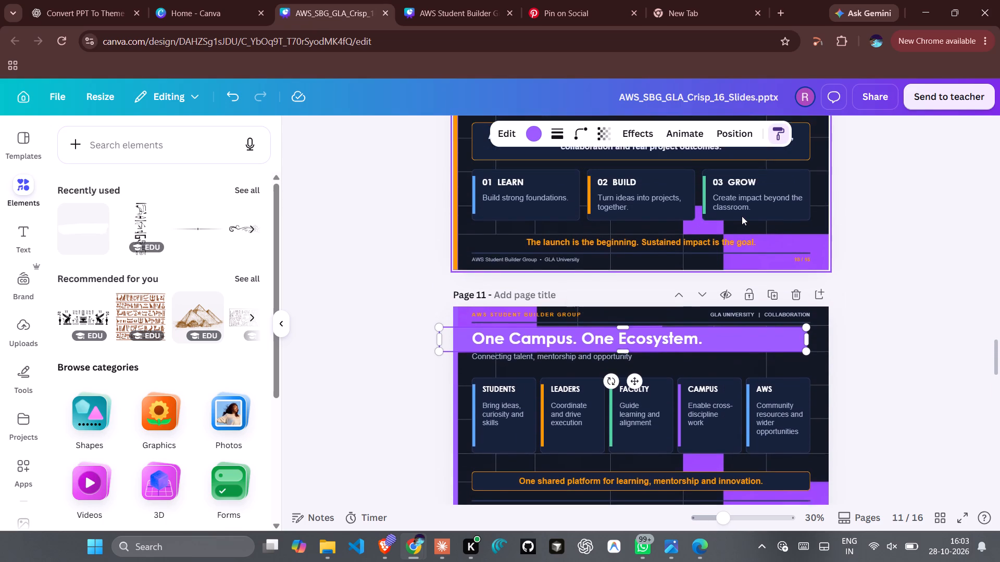
scroll(742, 216, "up", 2)
left_click(750, 227)
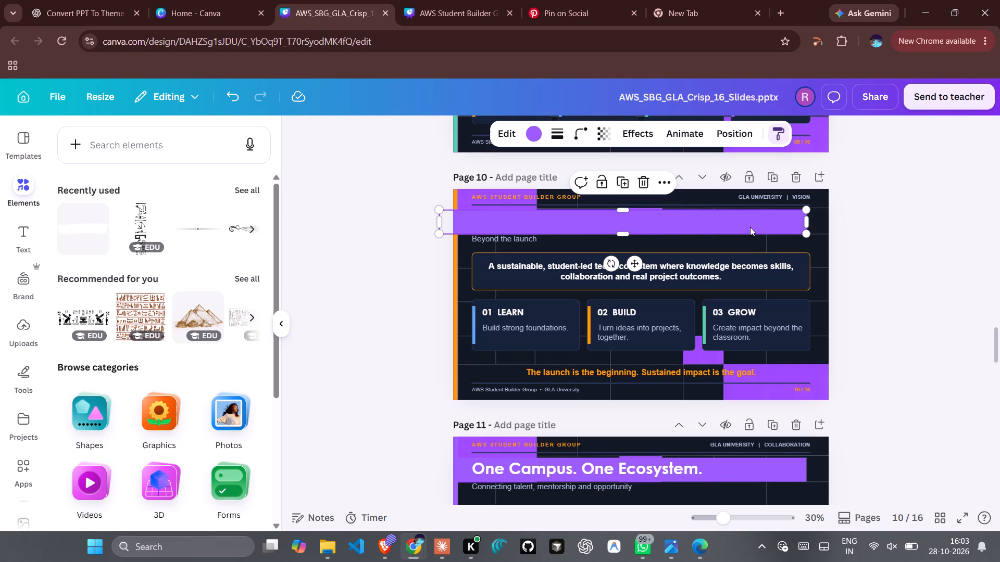
key("ctrl+alt+bracketleft")
scroll(750, 227, "up", 4)
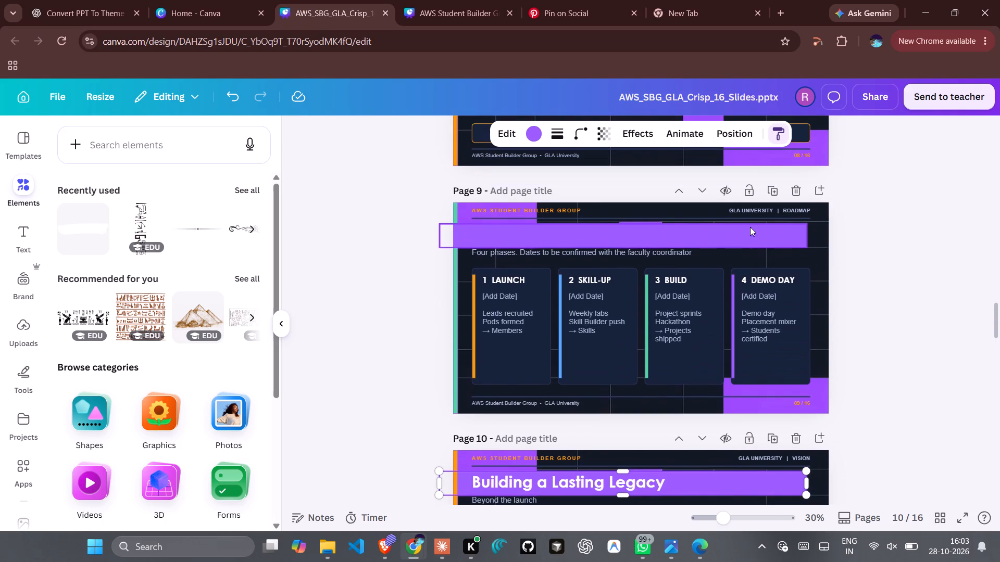
left_click(739, 236)
key("ctrl+alt+bracketleft")
scroll(739, 236, "up", 1)
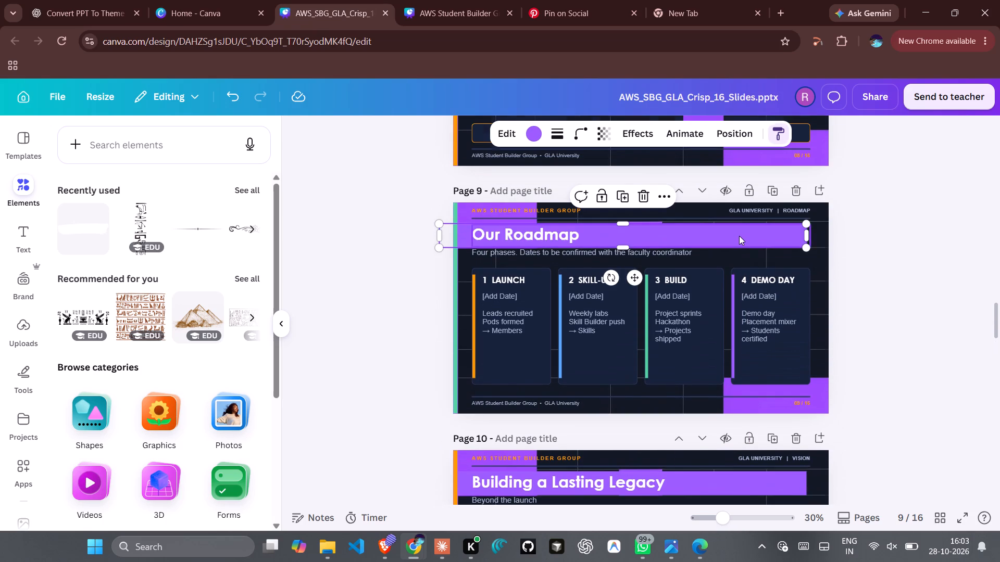
scroll(739, 236, "up", 4)
left_click(738, 302)
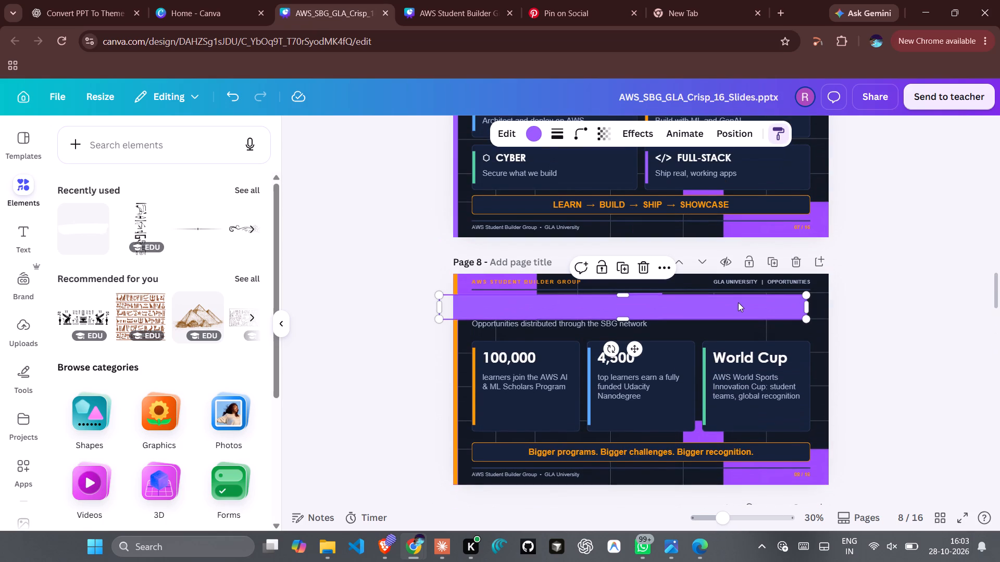
key("ctrl+alt+bracketleft")
Send the purple title bands on pages 7 and 6 to the back, behind their headings.
scroll(738, 302, "up", 2)
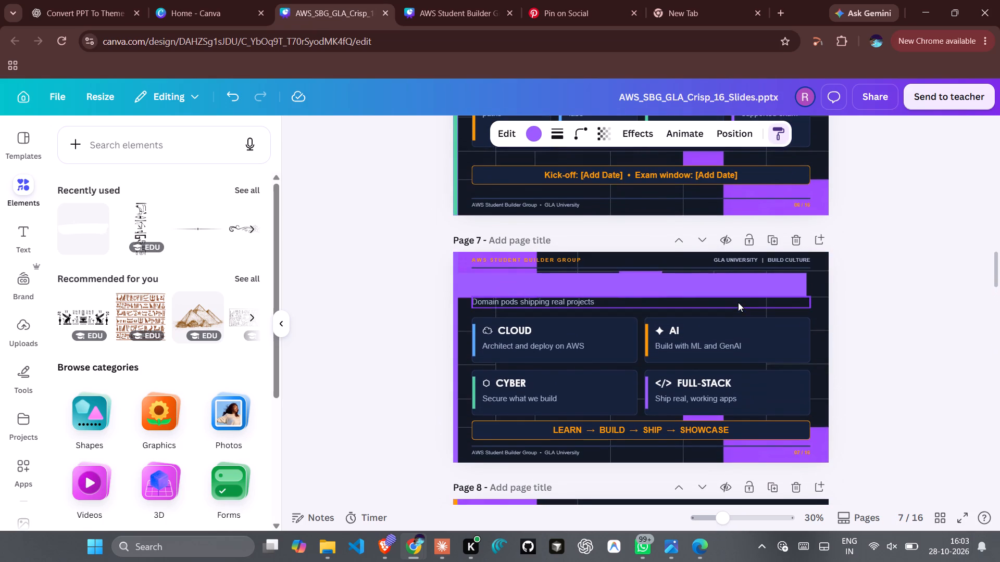
left_click(758, 284)
key("ctrl+alt+bracketleft")
scroll(758, 284, "up", 1)
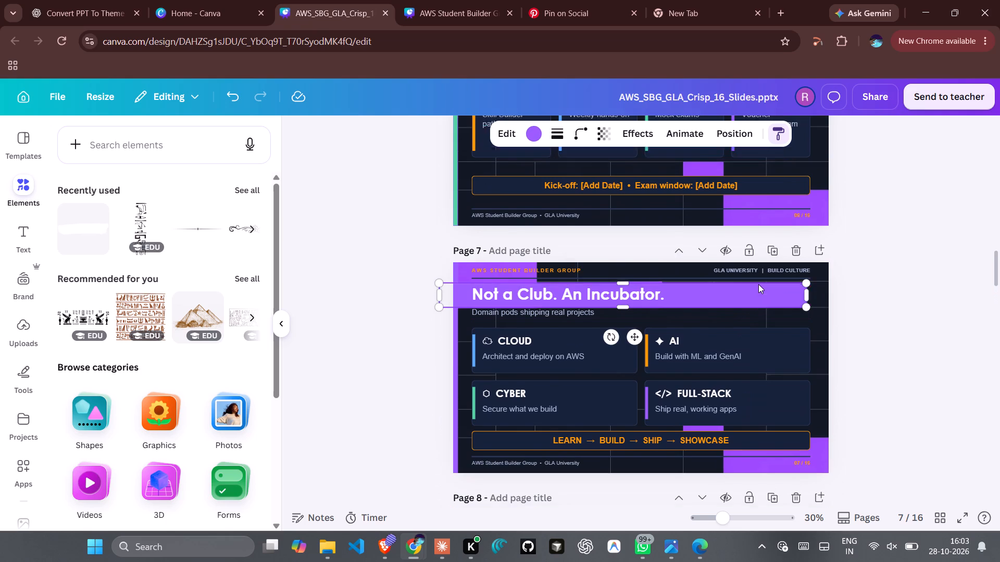
scroll(758, 284, "up", 2)
left_click(778, 330)
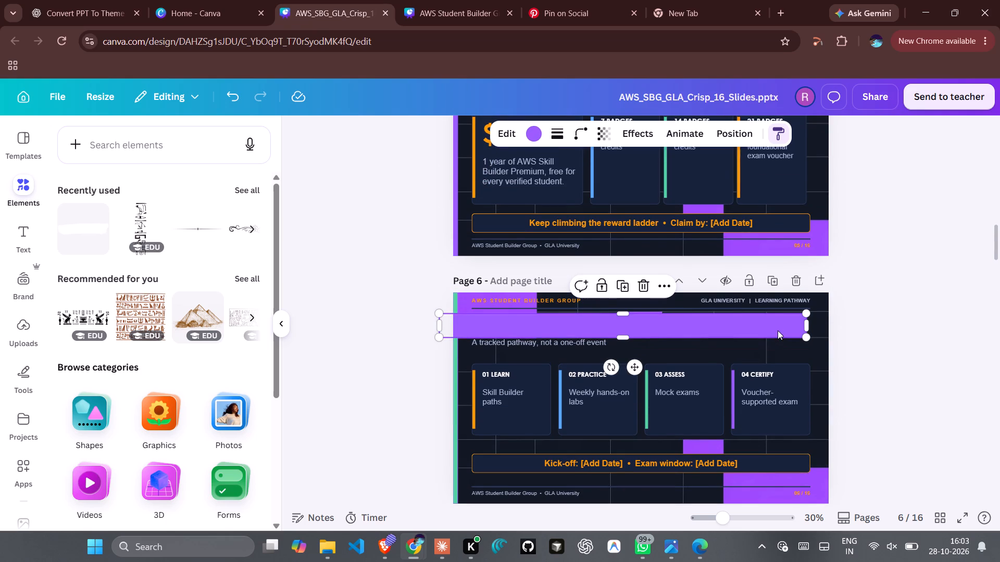
key("ctrl+alt+bracketleft")
Send the purple title bands on pages 3 and 2 to the back, behind their headings.
scroll(778, 330, "up", 2)
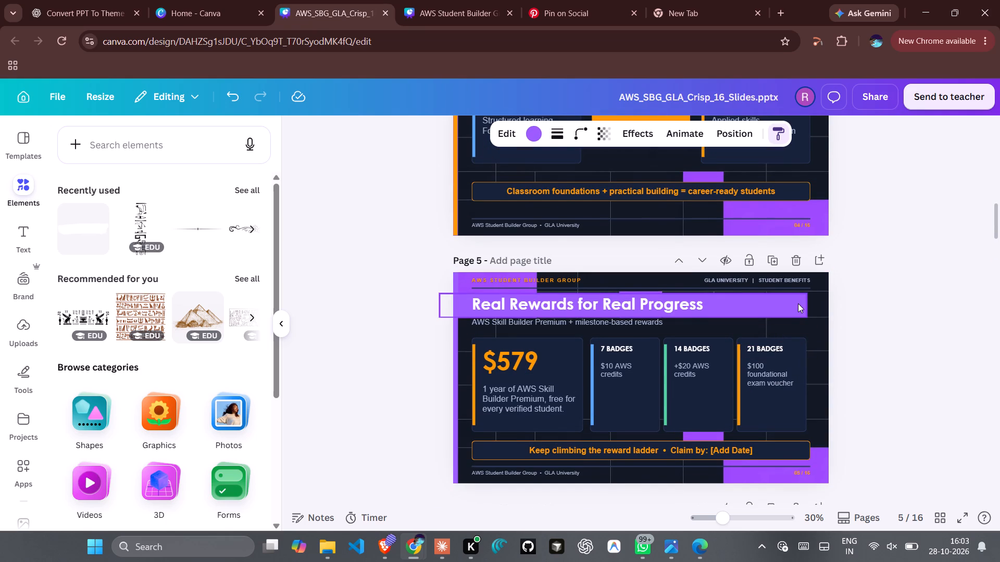
left_click(798, 303)
left_click(799, 313)
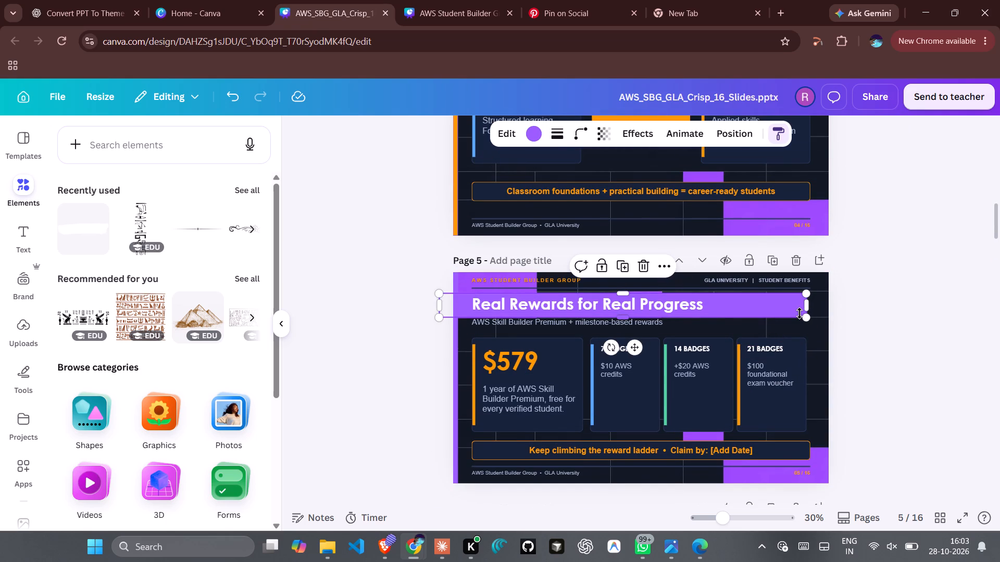
scroll(799, 313, "up", 4)
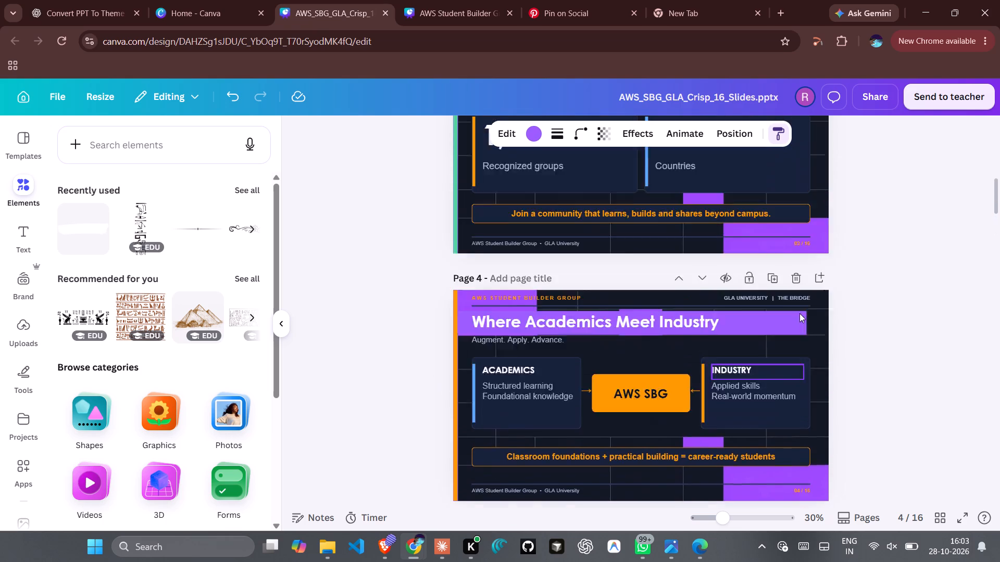
scroll(799, 313, "up", 2)
left_click(777, 196)
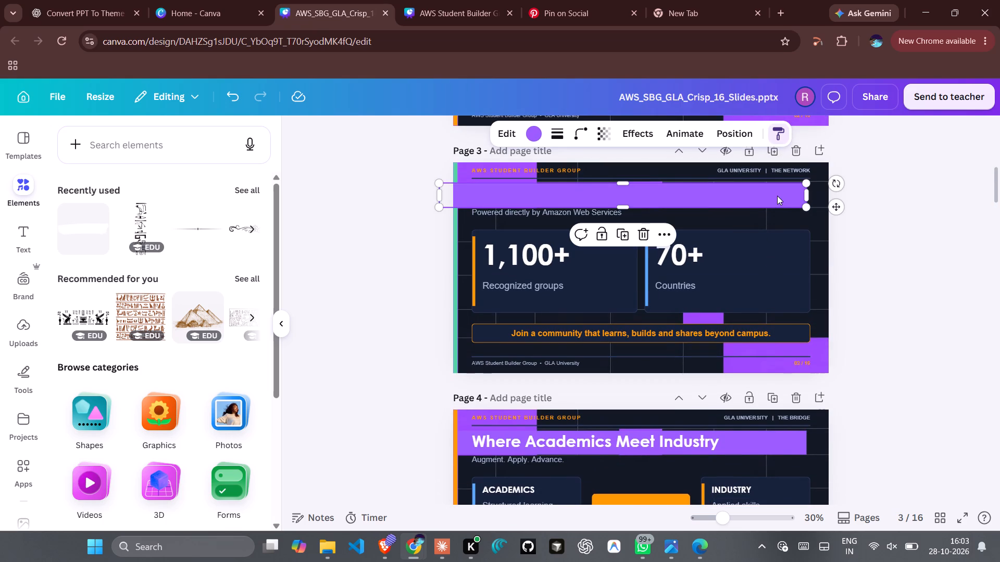
key("ctrl+alt+bracketleft")
scroll(777, 196, "up", 4)
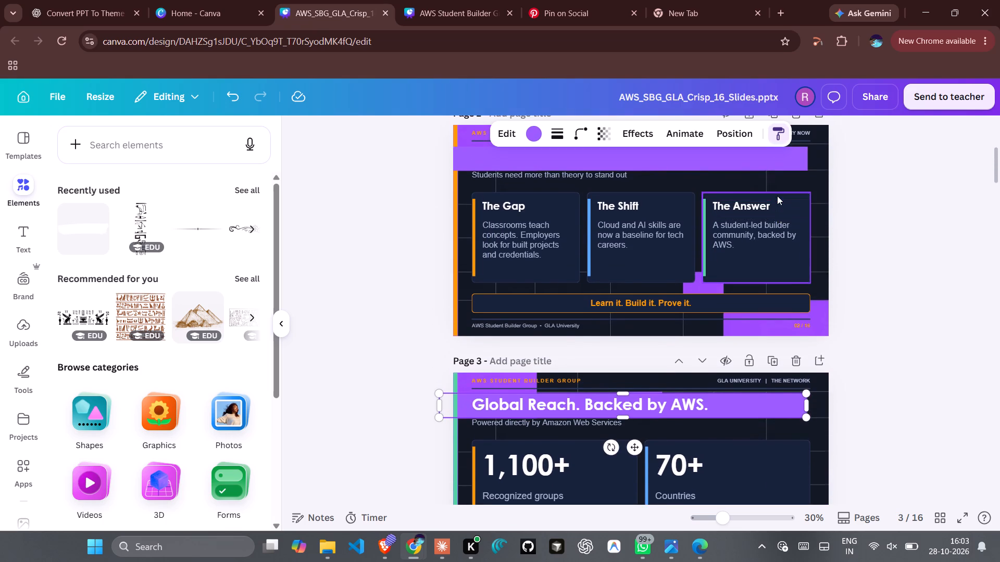
scroll(777, 196, "up", 1)
left_click(783, 219)
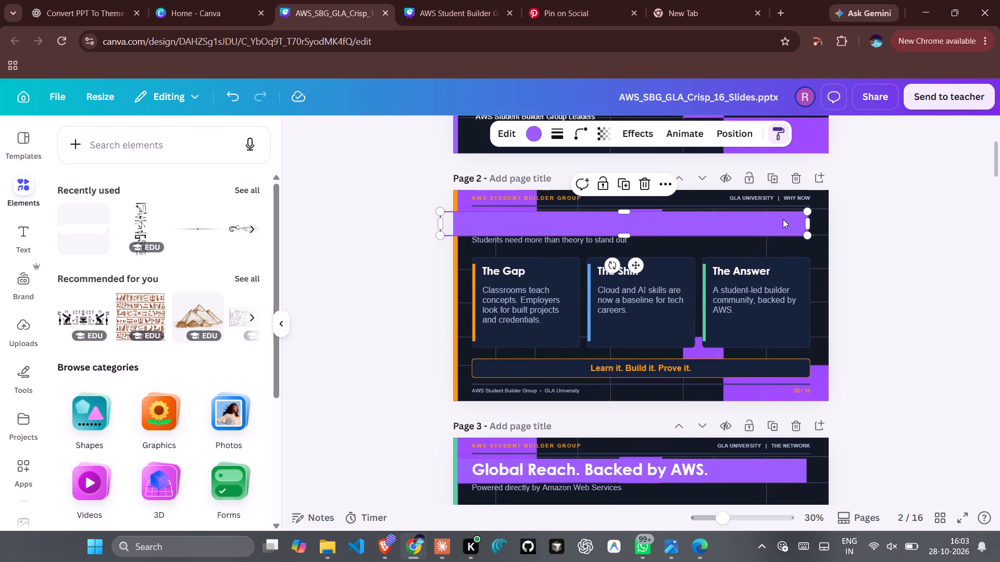
key("ctrl+alt+bracketleft")
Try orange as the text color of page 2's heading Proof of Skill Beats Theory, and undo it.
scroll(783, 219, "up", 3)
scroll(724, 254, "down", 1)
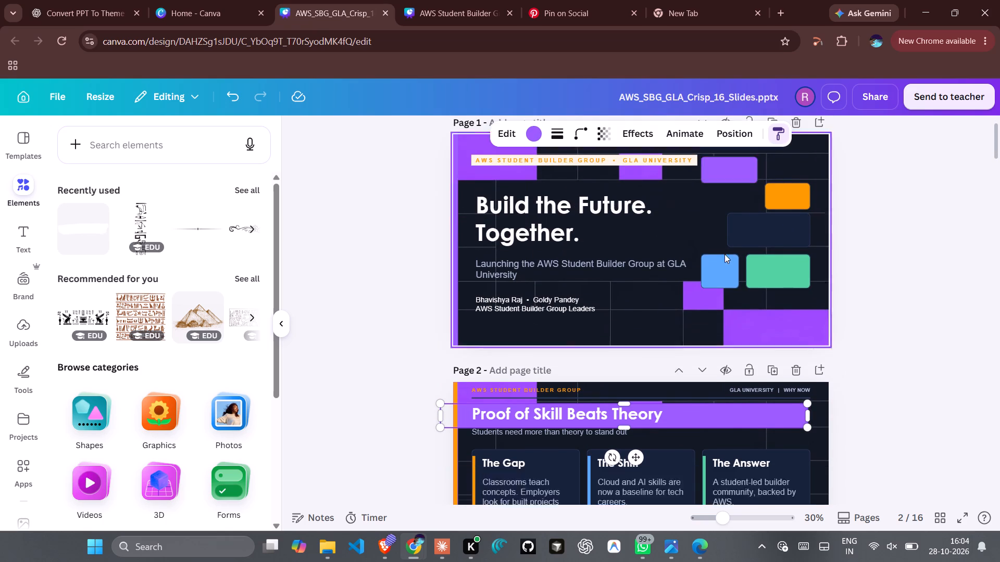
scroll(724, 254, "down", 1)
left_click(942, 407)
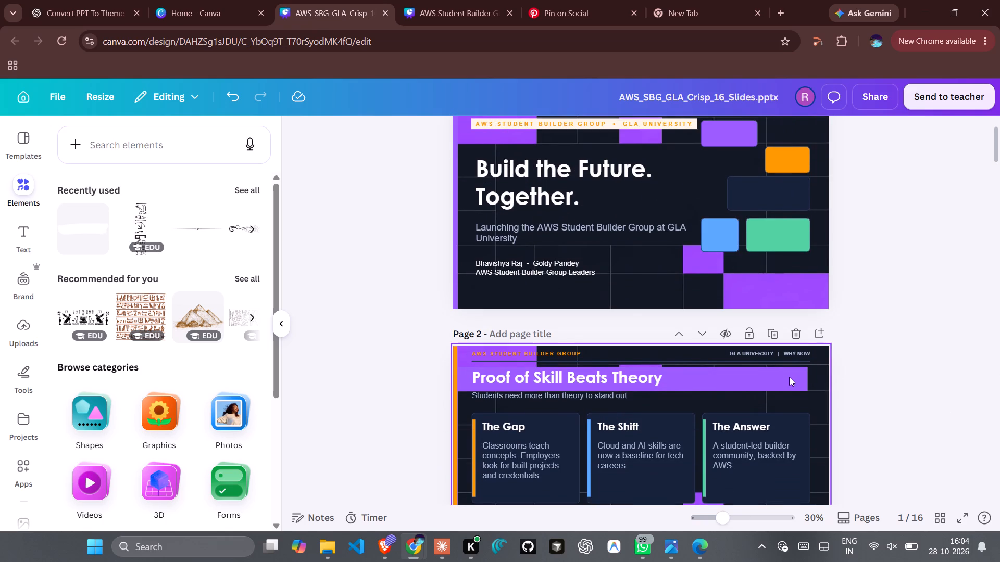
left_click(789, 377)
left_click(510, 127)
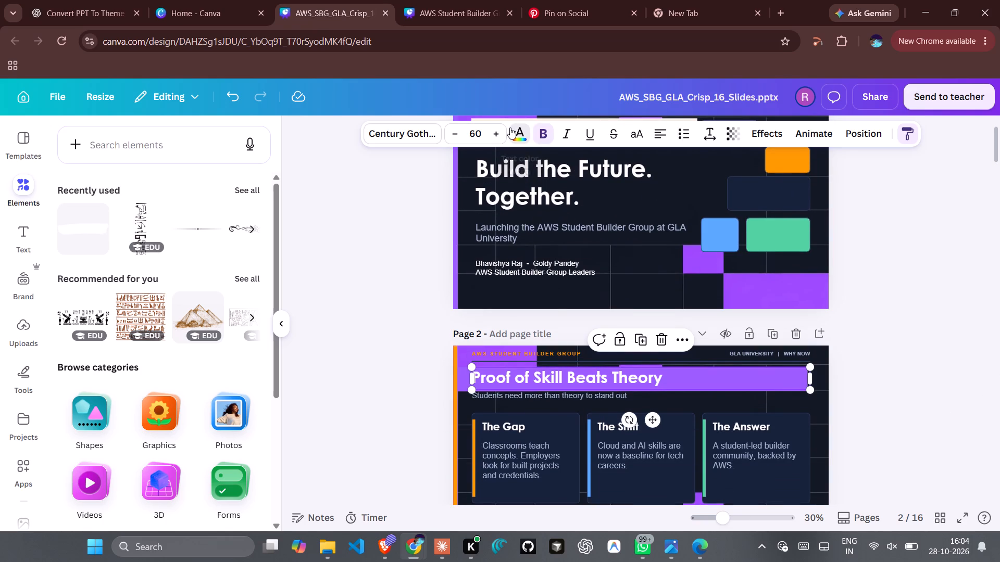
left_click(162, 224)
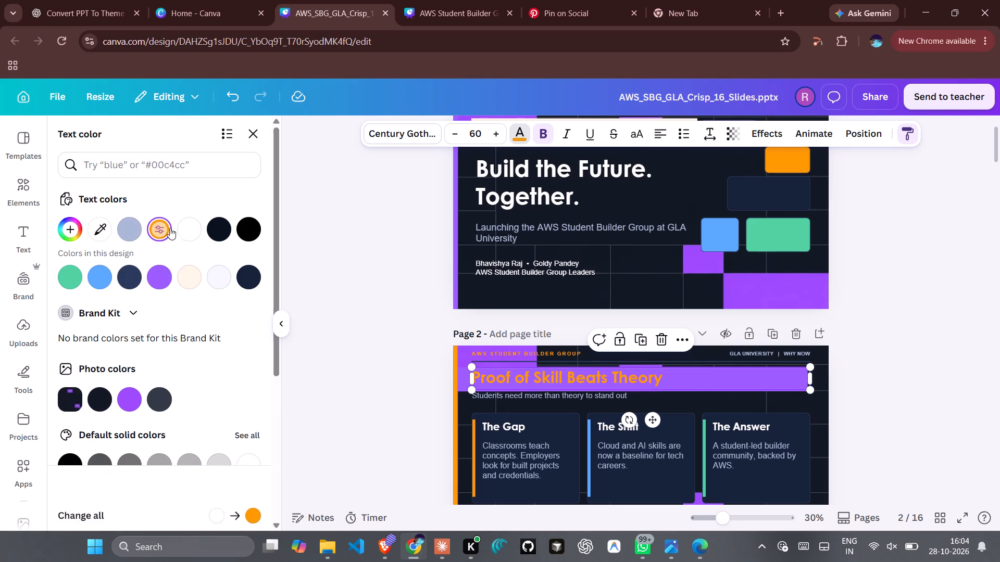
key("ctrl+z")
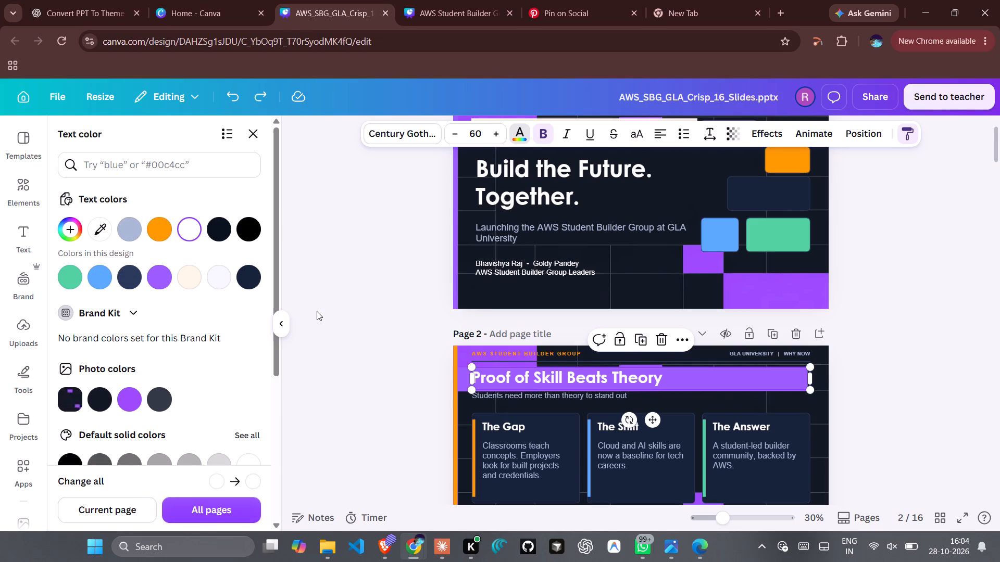
Recolor the title band behind Proof of Skill Beats Theory on page 2 to orange, matching the page's edge bar.
left_click(460, 388)
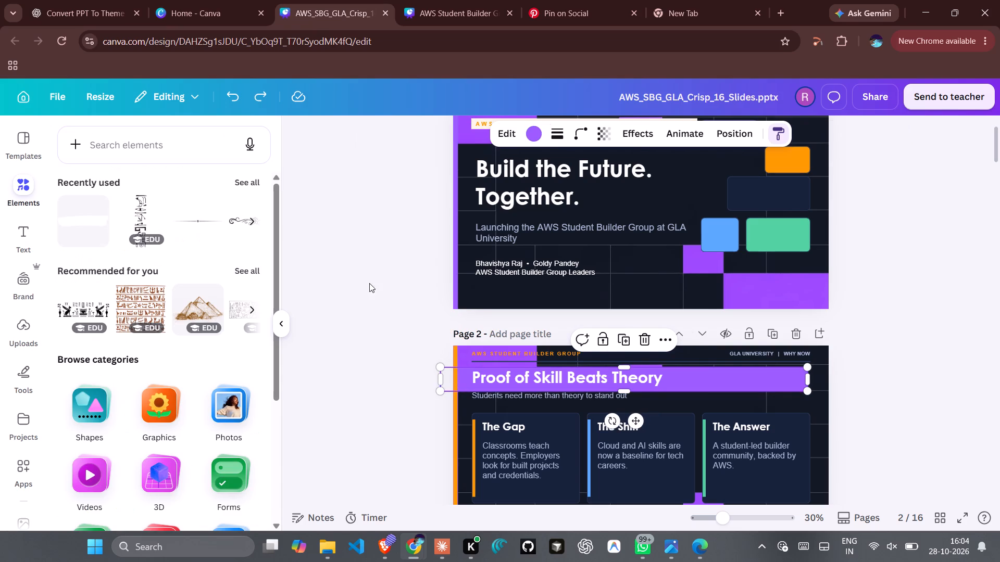
left_click(534, 133)
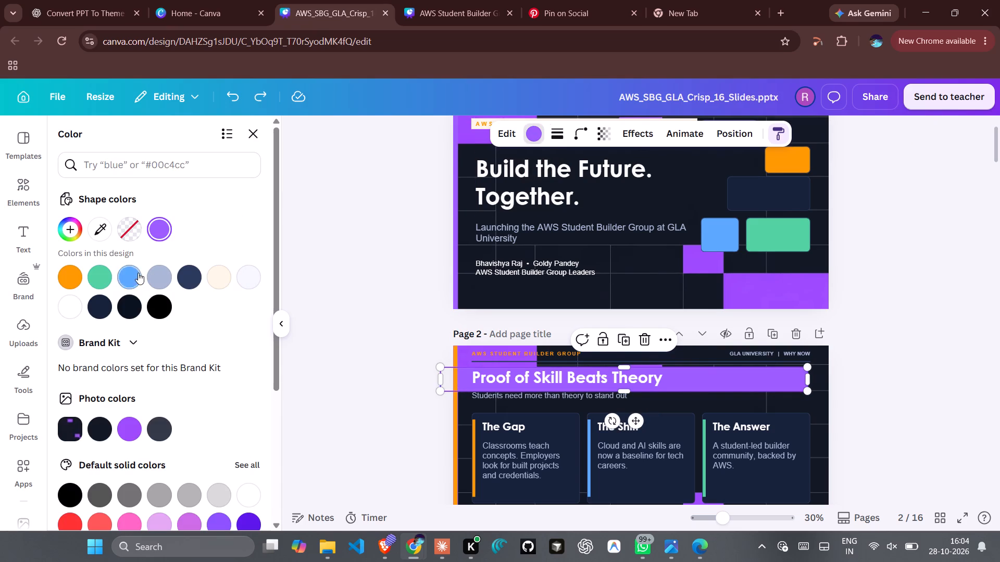
left_click(70, 275)
left_click(359, 357)
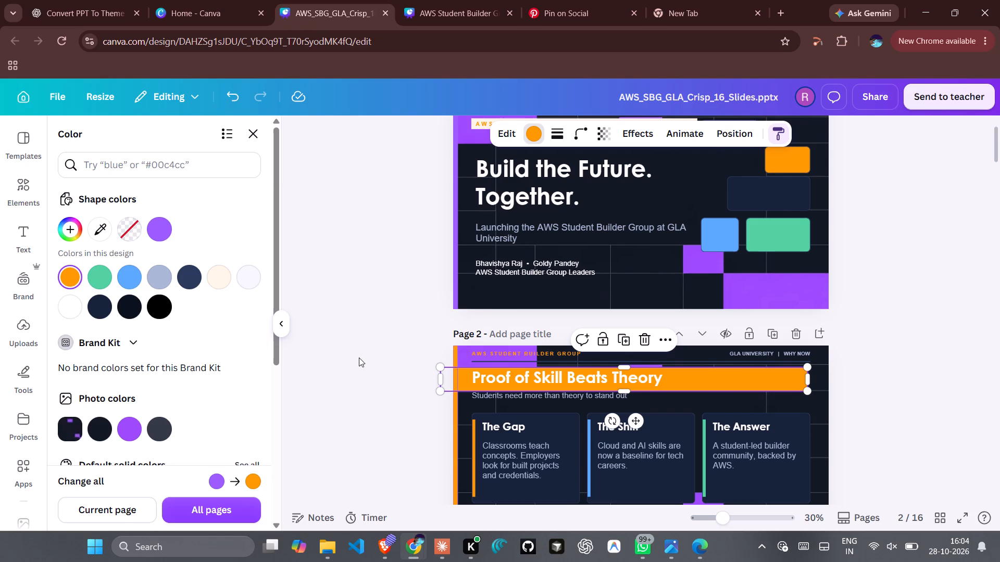
left_click(343, 371)
Recolor the title band behind Global Reach. Backed by AWS. on page 3 to green, matching the page's edge bar.
scroll(343, 371, "down", 1)
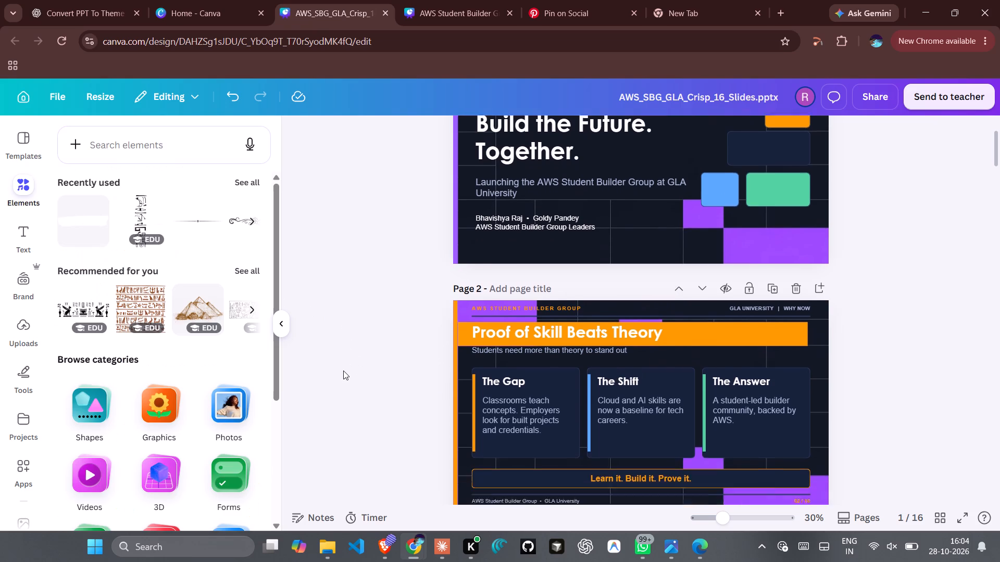
scroll(343, 371, "down", 5)
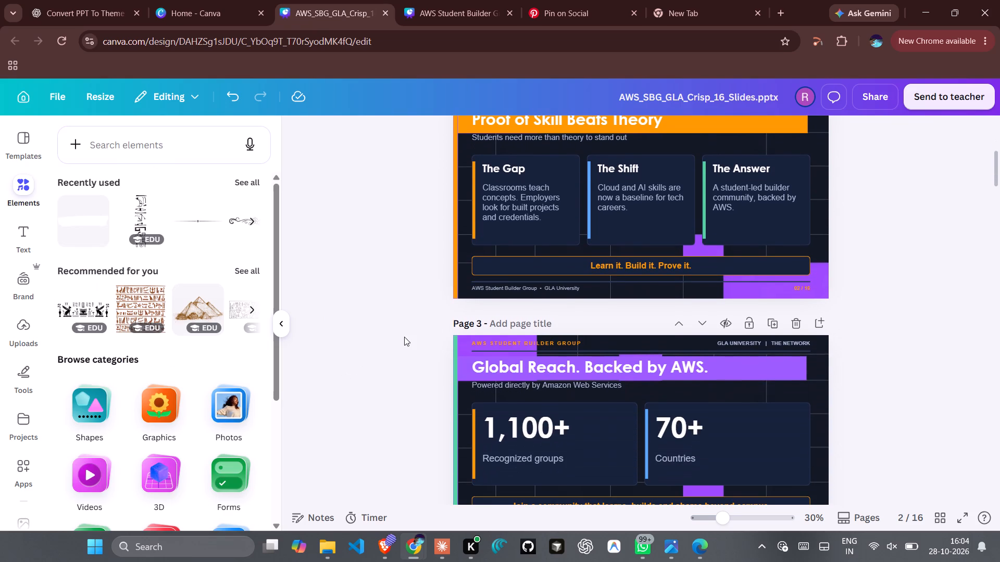
left_click(461, 371)
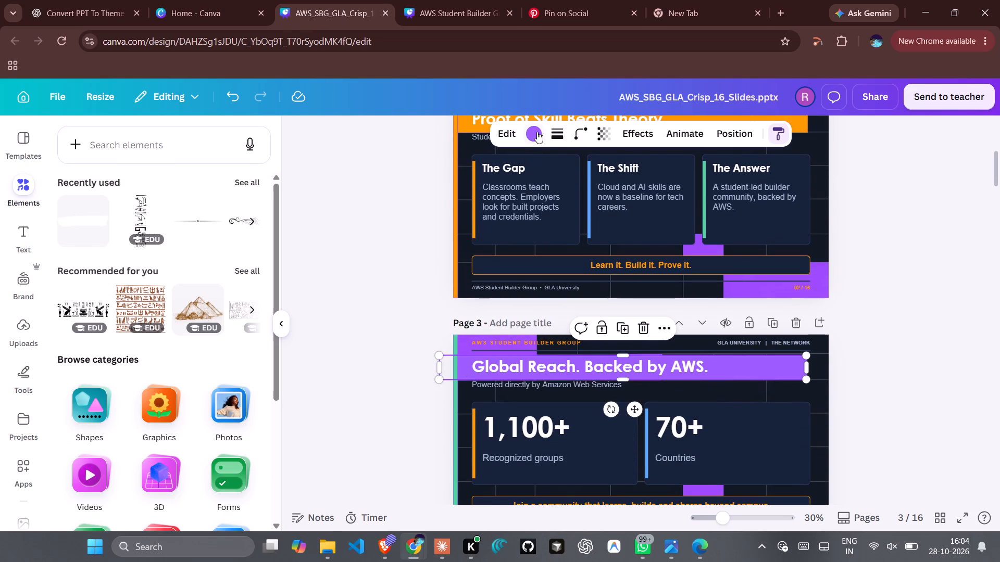
left_click(535, 135)
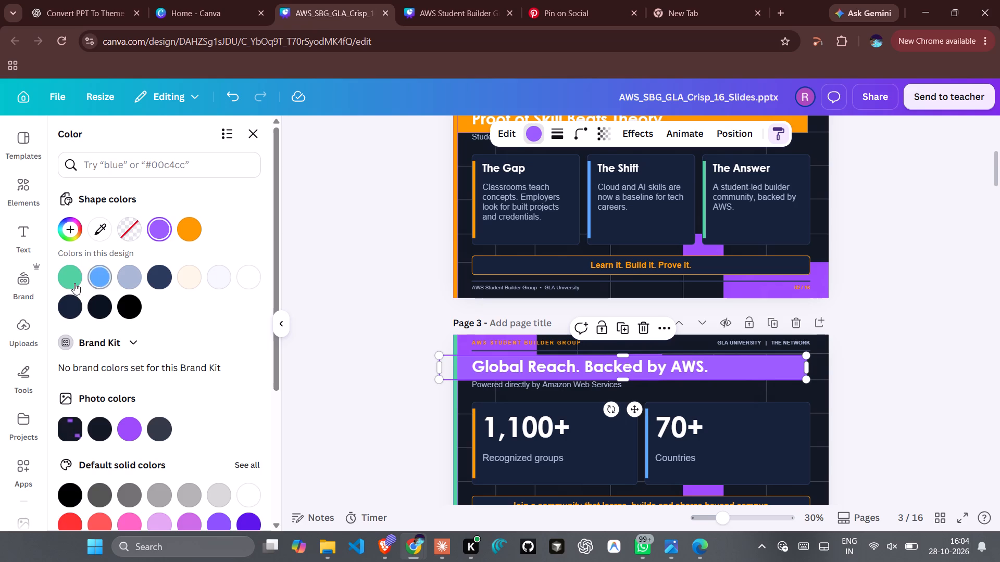
left_click(74, 283)
Recolor the title band behind Where Academics Meet Industry on page 4 to orange, matching the page's edge bar.
scroll(298, 339, "down", 4)
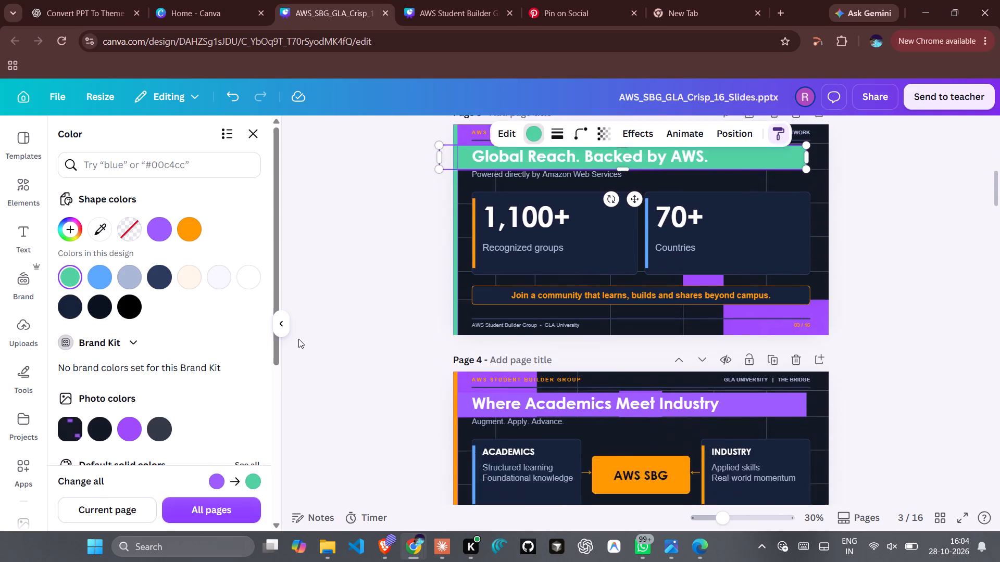
scroll(298, 339, "down", 1)
left_click(466, 328)
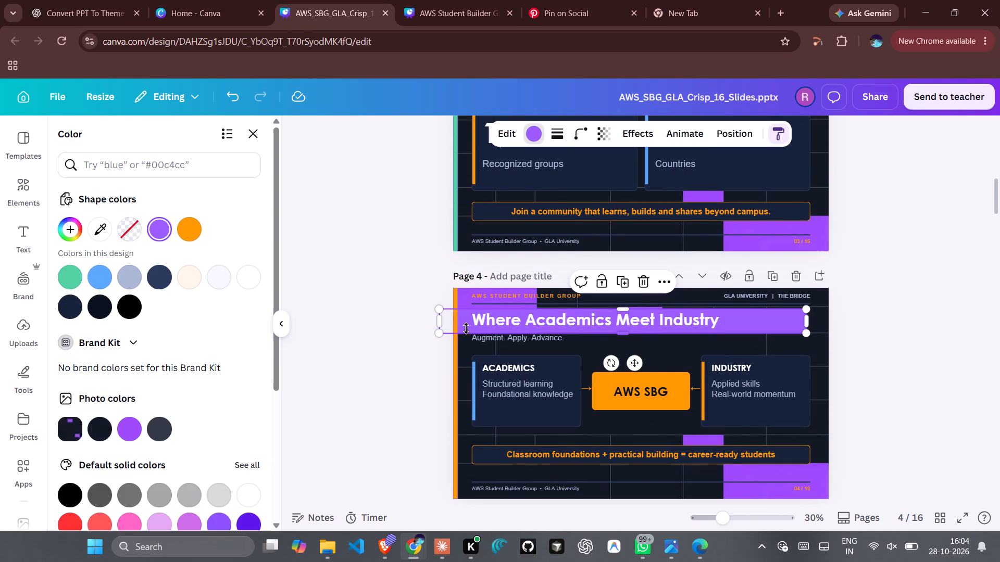
left_click(189, 225)
scroll(361, 357, "down", 3)
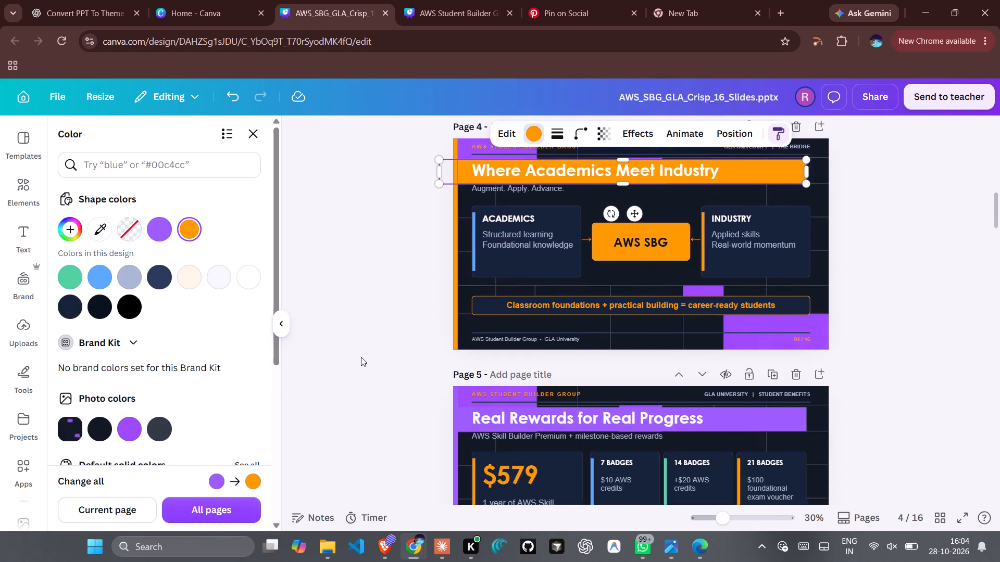
Recolor the title band behind From Learner to Certified on page 6 to orange (#ff9900).
scroll(361, 357, "down", 1)
scroll(438, 360, "down", 3)
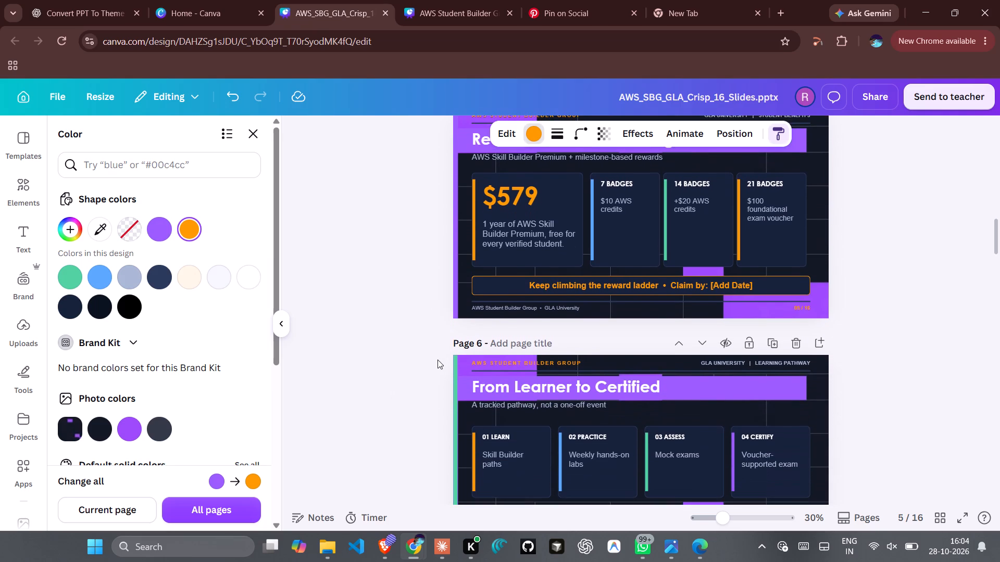
left_click(468, 388)
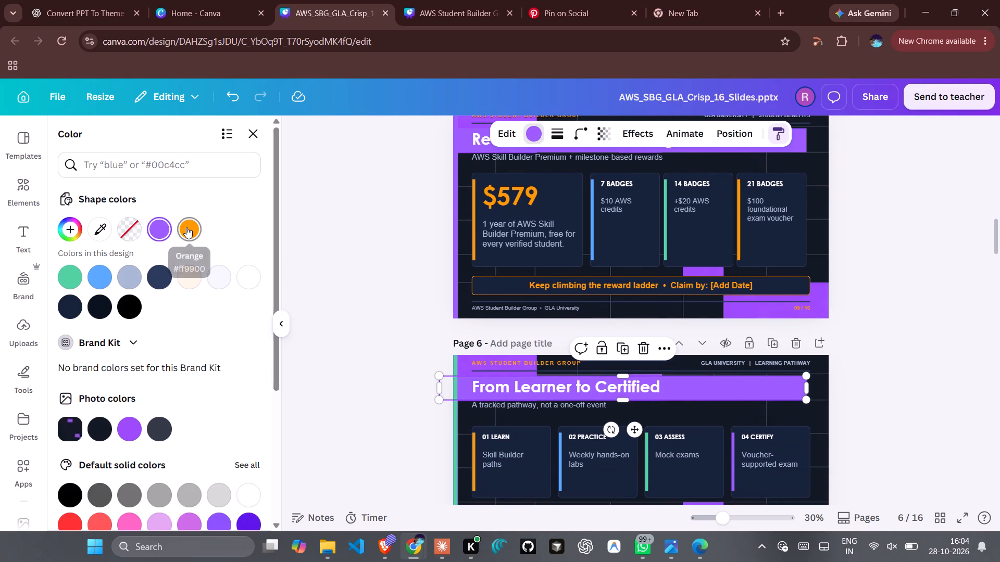
left_click(186, 227)
Recolor the title band behind Not a Club. An Incubator. on page 7 to turquoise (#4fd1a0).
scroll(436, 336, "down", 4)
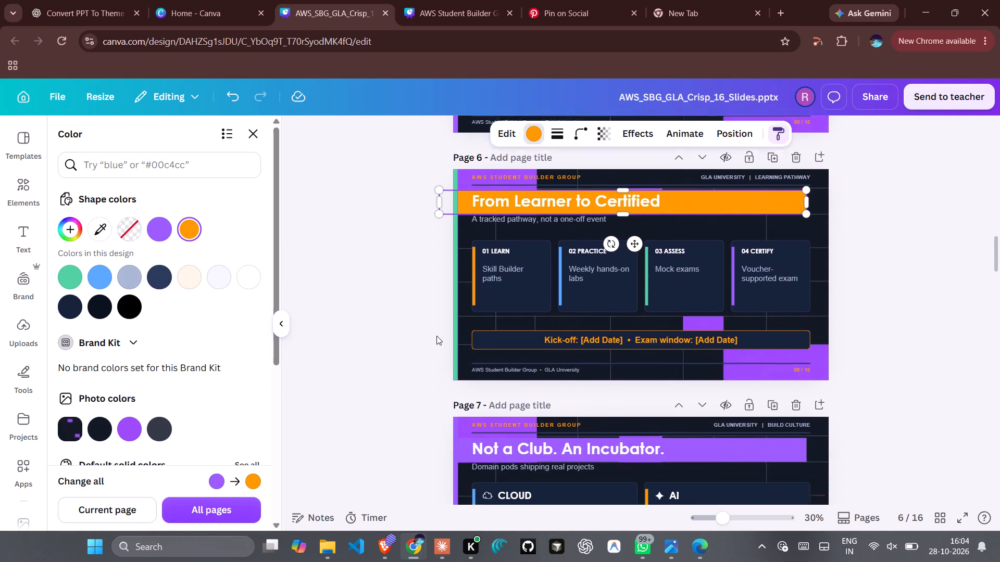
scroll(436, 336, "down", 1)
left_click(463, 342)
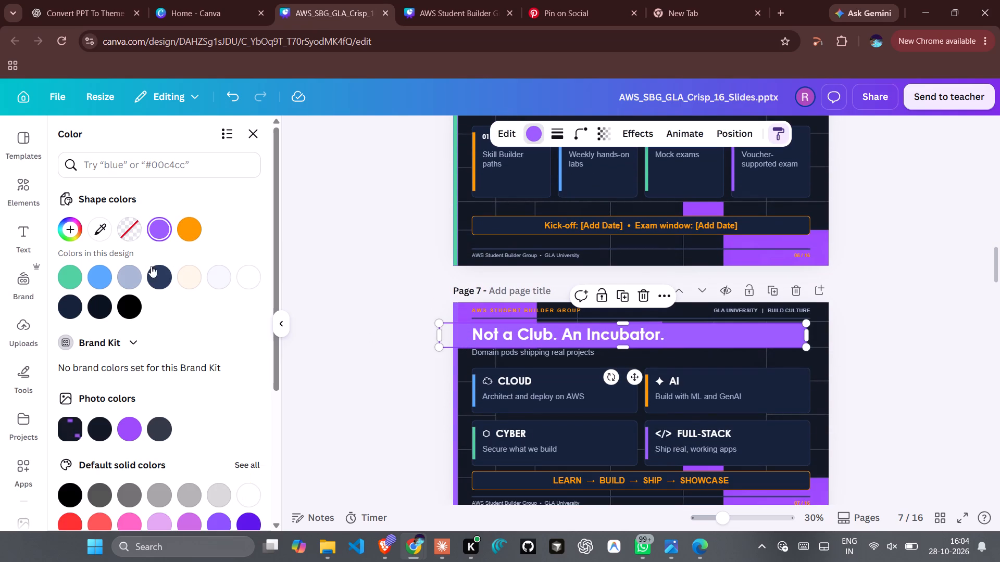
left_click(70, 276)
Recolor the title band behind A Door to the Global Stage on page 8 to orange, matching the page's edge bar.
scroll(401, 386, "down", 2)
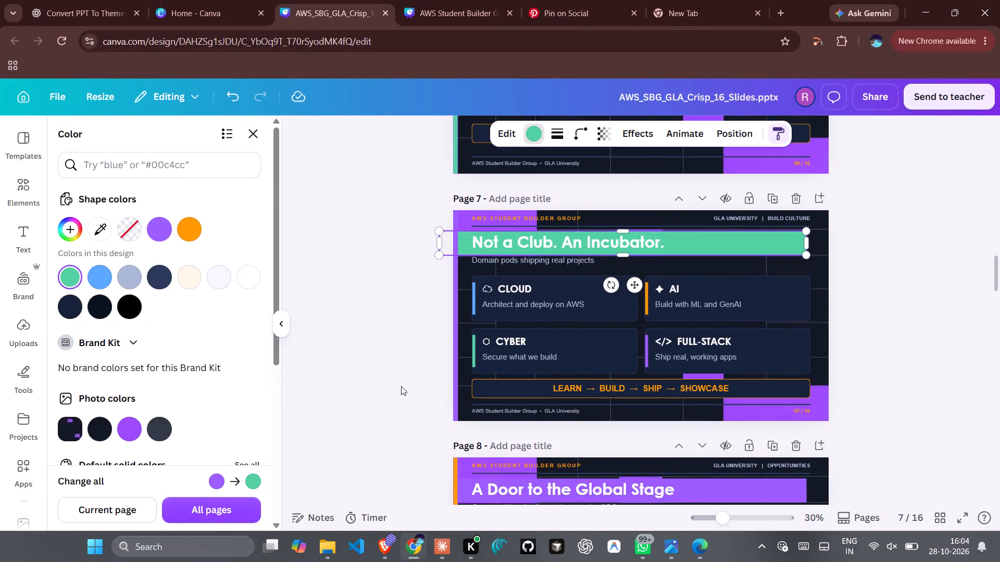
scroll(401, 386, "down", 2)
left_click(461, 397)
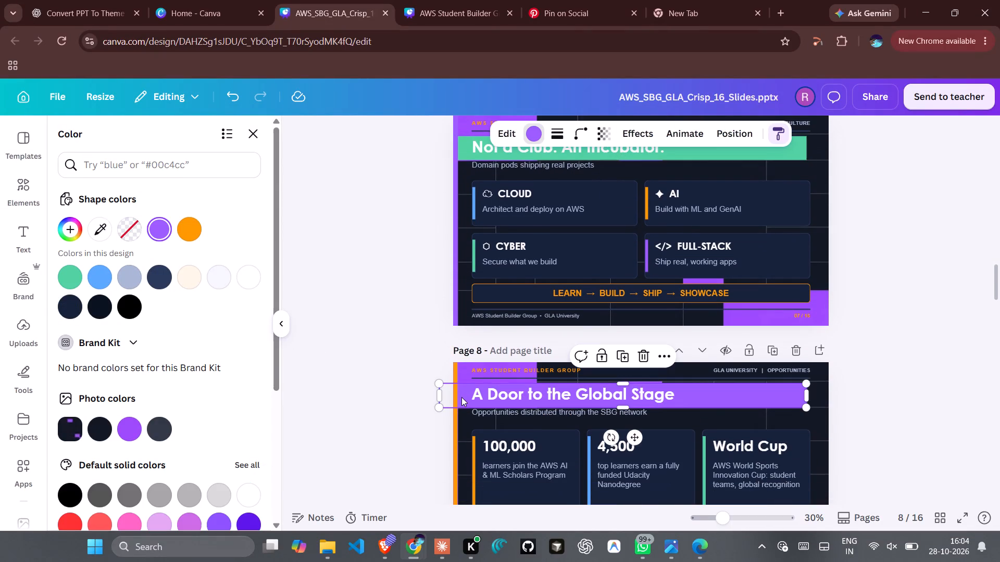
left_click(181, 233)
Recolor the title band behind Not a Club. An Incubator. on page 7 to purple, matching the page's edge bar.
scroll(368, 265, "up", 1)
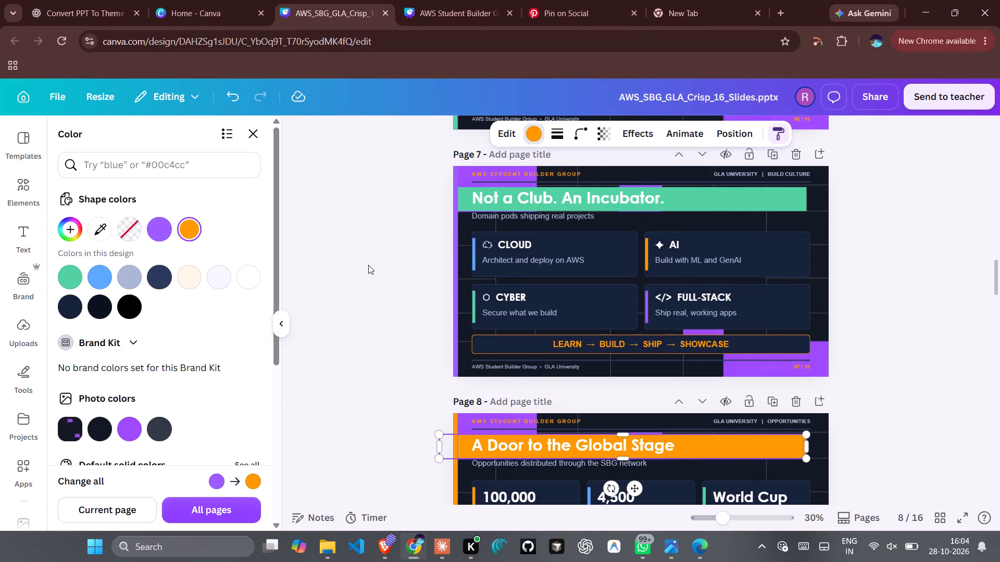
scroll(368, 265, "up", 1)
left_click(460, 270)
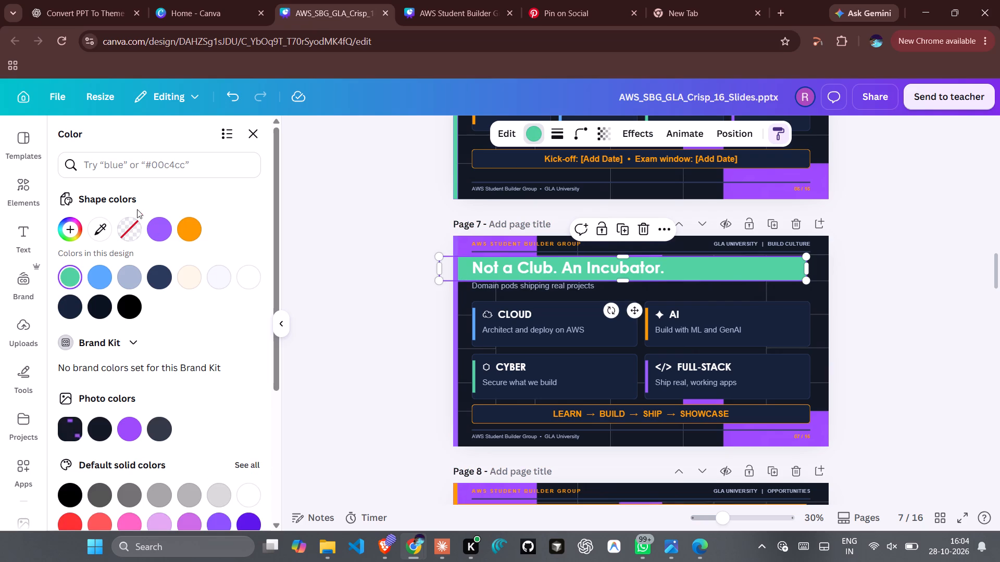
left_click(164, 231)
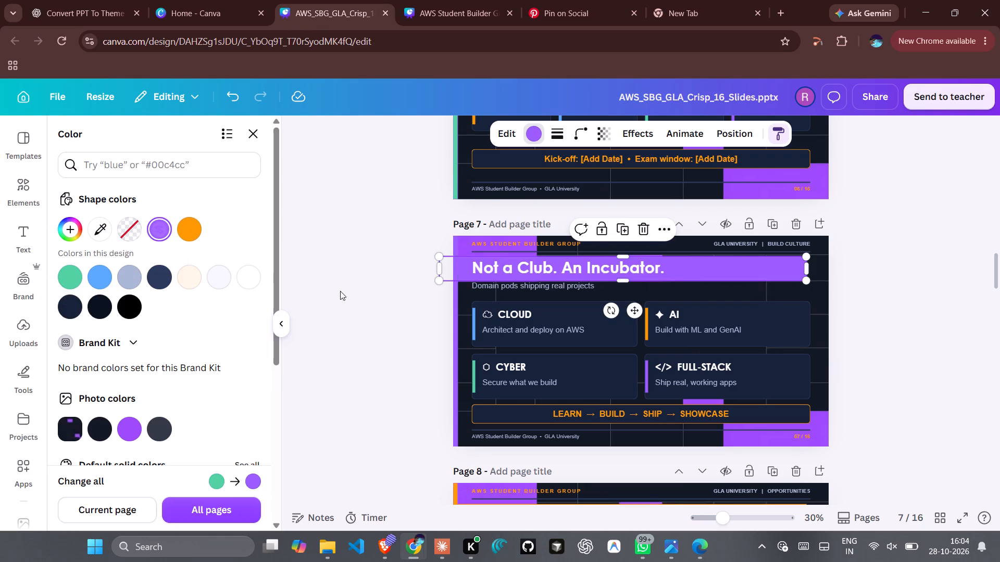
Recolor the title band behind From Learner to Certified on page 6 to turquoise (#4fd1a0), matching the page's edge bar.
scroll(340, 291, "up", 4)
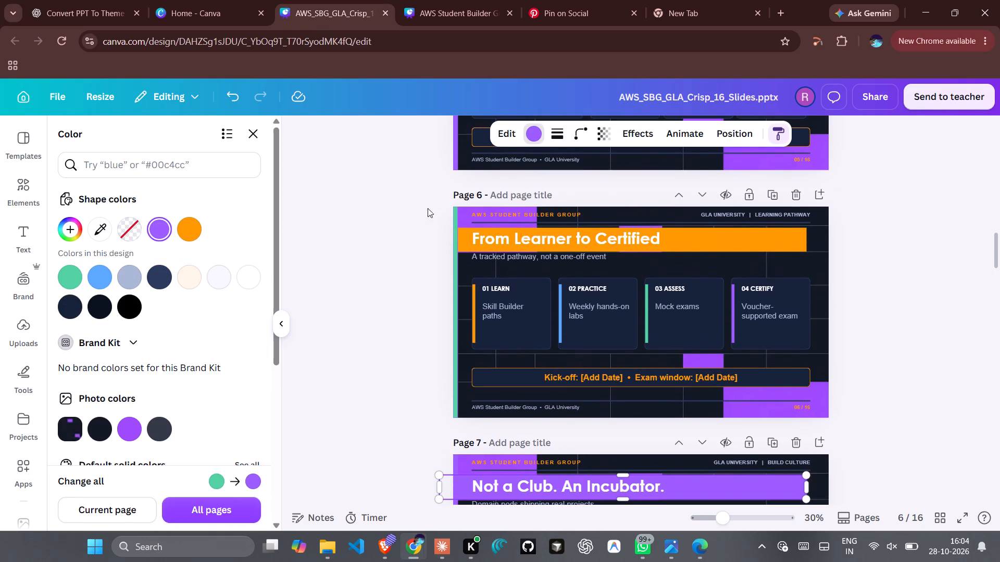
left_click(460, 241)
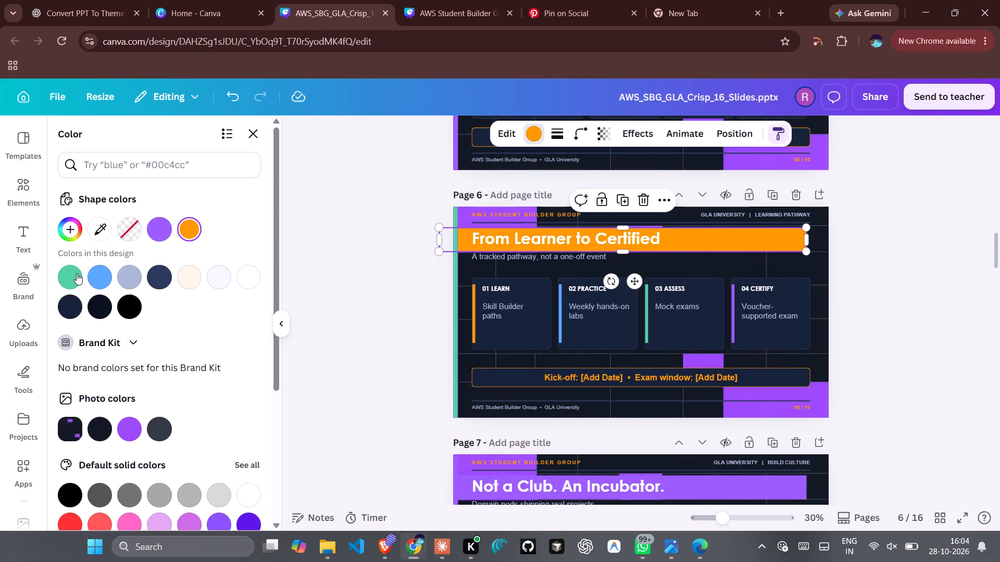
left_click(77, 273)
Review pages 1 to 8, comparing each title band's color with the page's edge bar.
scroll(332, 300, "up", 3)
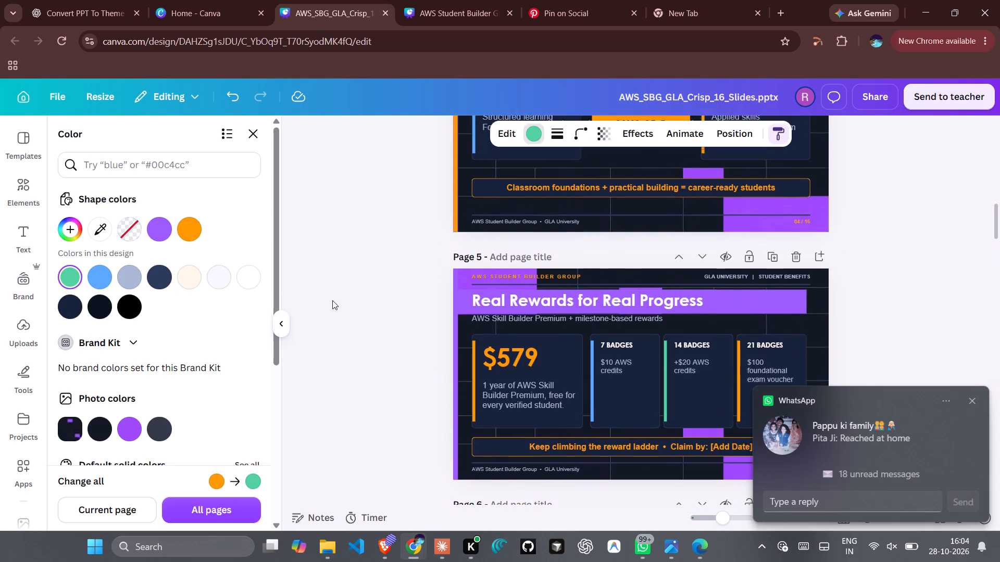
scroll(332, 300, "up", 2)
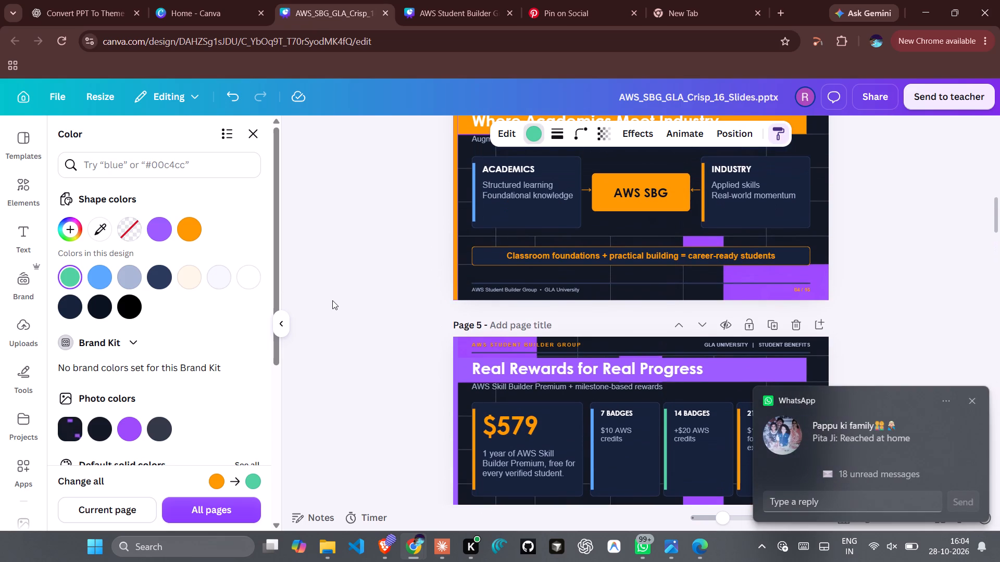
scroll(332, 300, "up", 7)
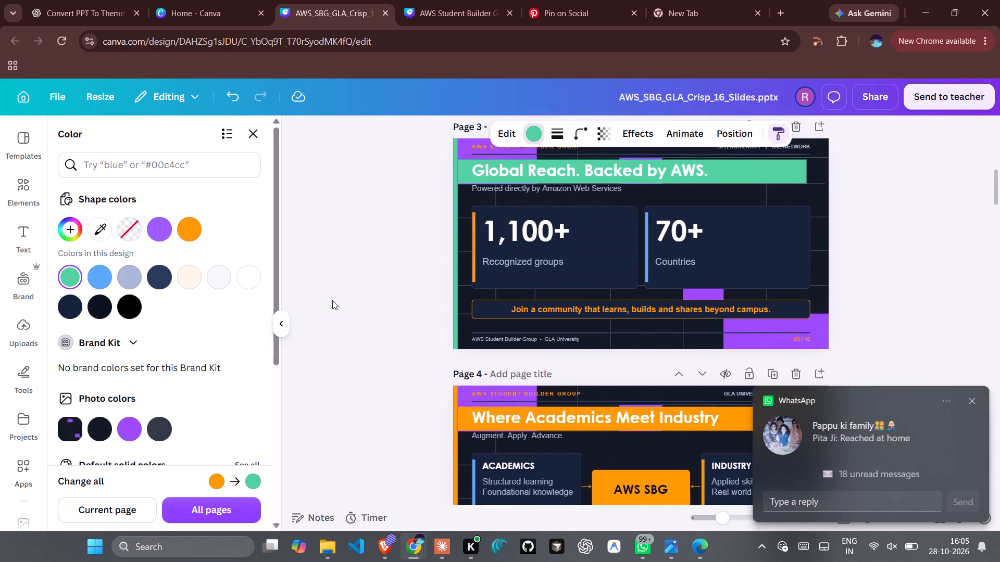
scroll(332, 300, "up", 5)
scroll(332, 300, "down", 2)
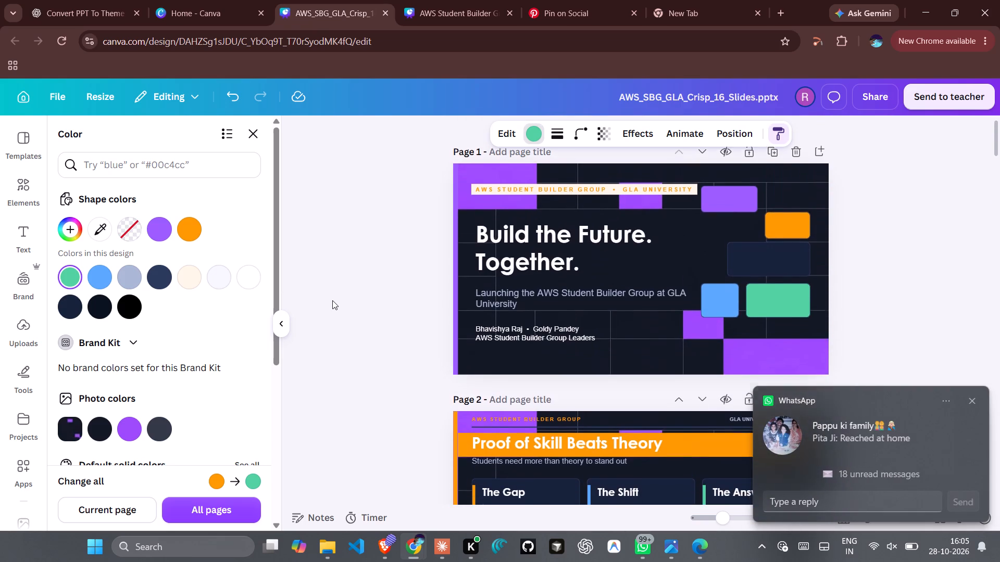
scroll(332, 300, "down", 11)
scroll(332, 300, "right", 1)
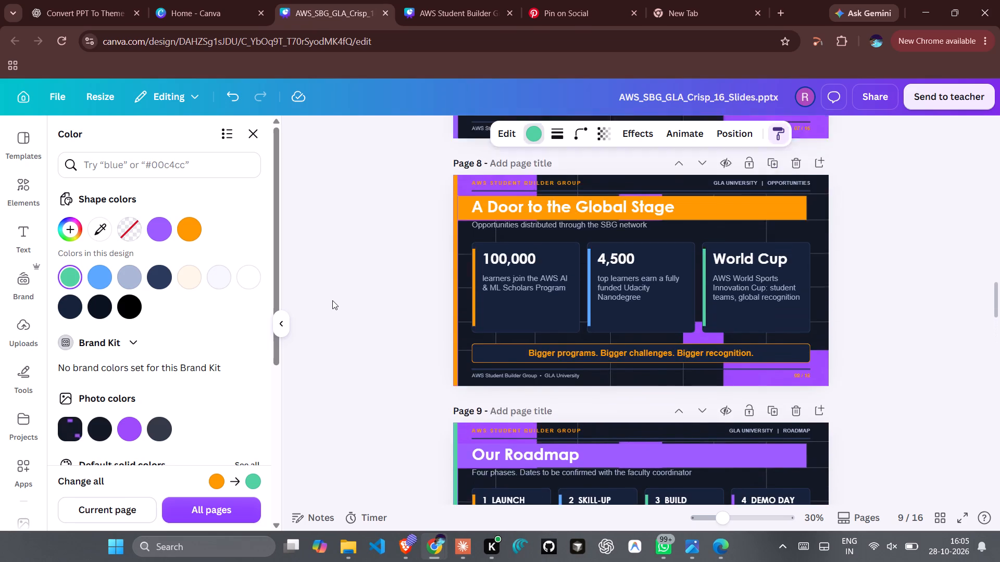
Recolor the title band behind Our Roadmap on page 9 to turquoise (#4fd1a0), matching the page's edge bar.
scroll(332, 300, "right", 1)
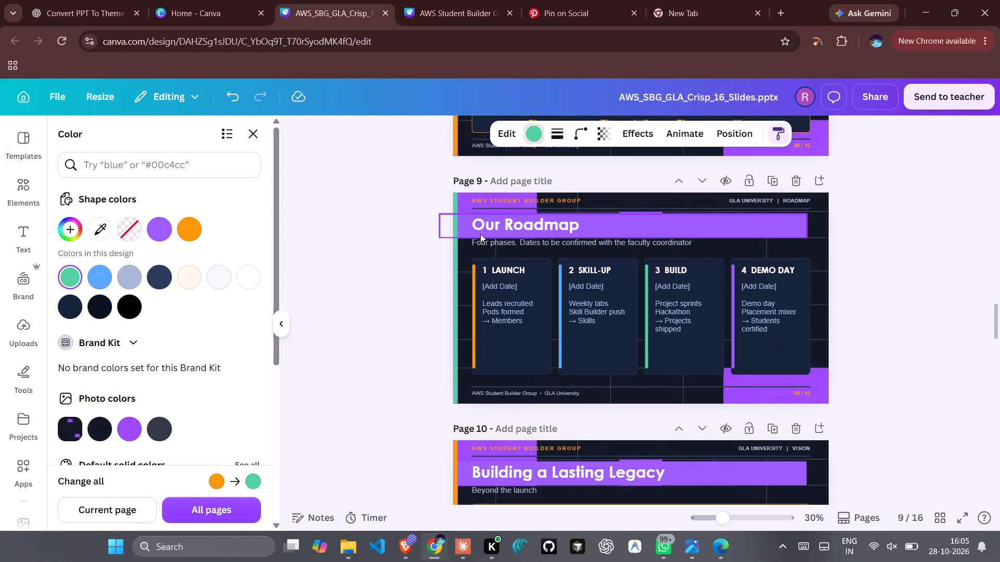
left_click(463, 231)
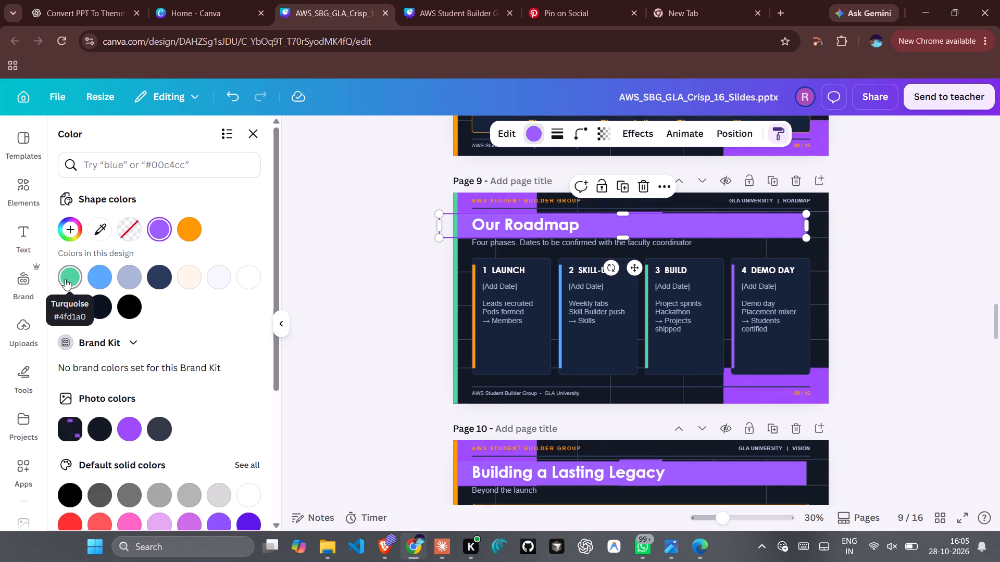
left_click(65, 279)
Recolor the title band behind Building a Lasting Legacy on page 10 to orange, matching the page's edge bar.
left_click(466, 472)
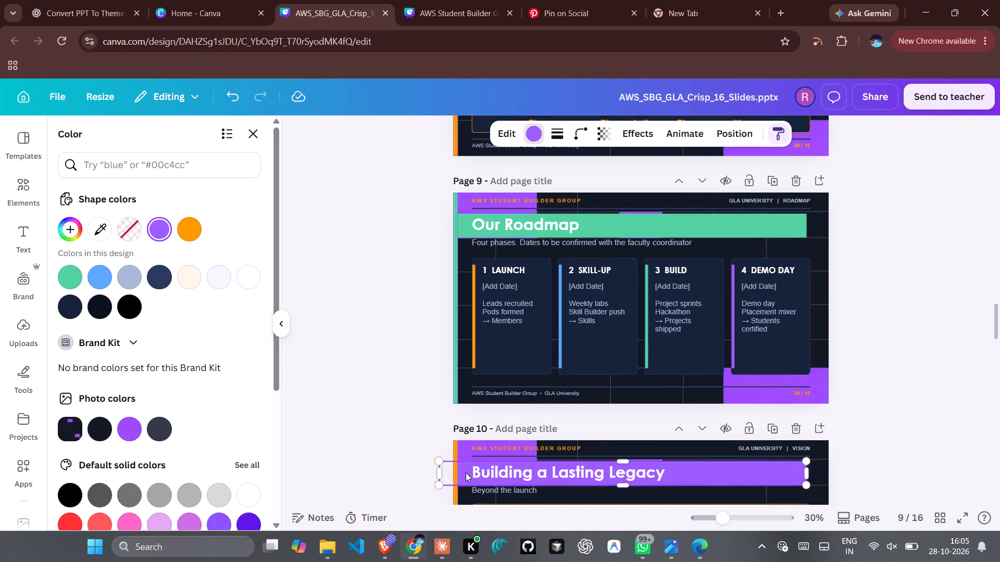
left_click(196, 222)
Recolor the title band behind Accountable. Student-Driven. on page 12 to turquoise (#4fd1a0), matching the page's edge bar.
scroll(376, 372, "down", 1)
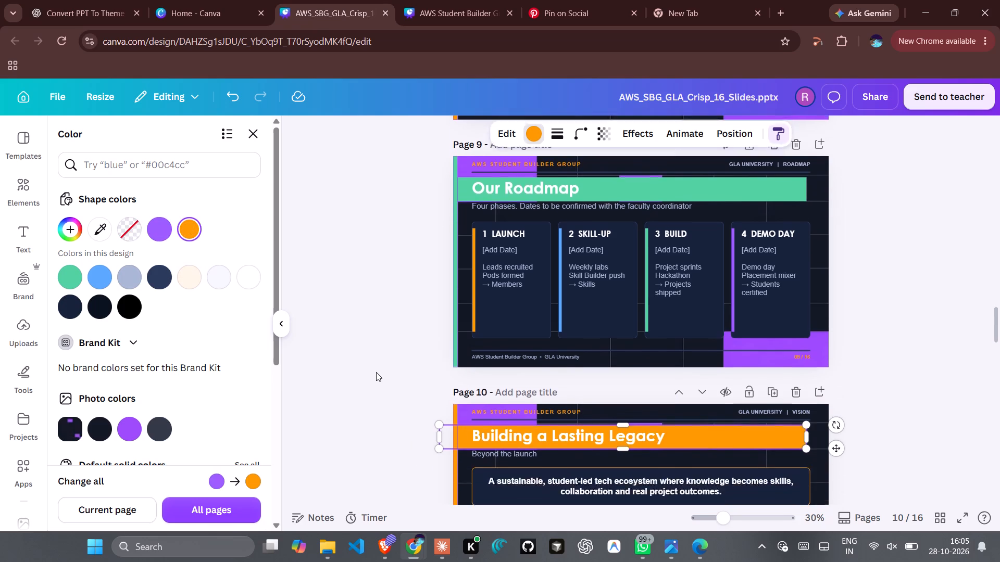
scroll(376, 372, "down", 4)
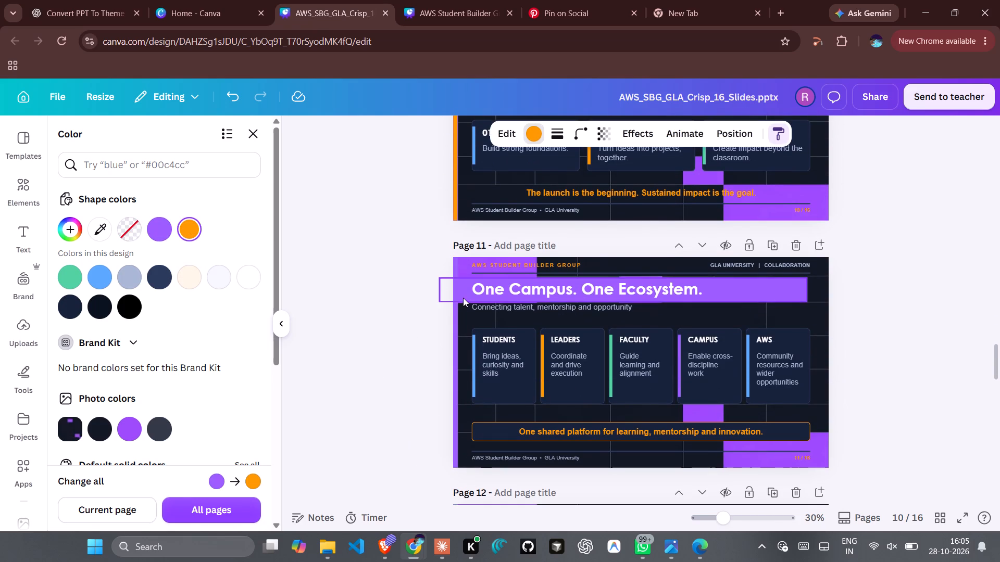
left_click(463, 298)
scroll(438, 344, "down", 4)
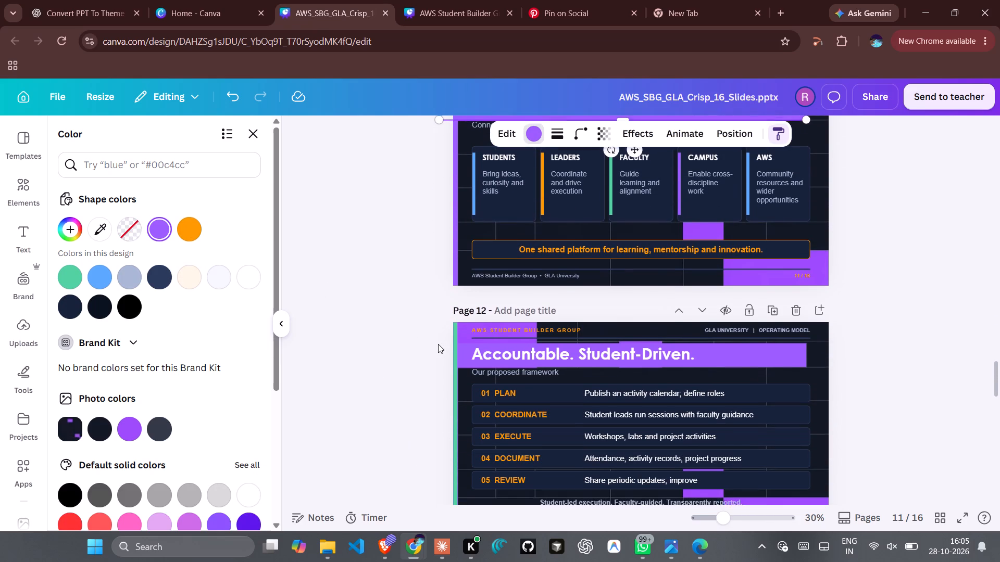
left_click(469, 348)
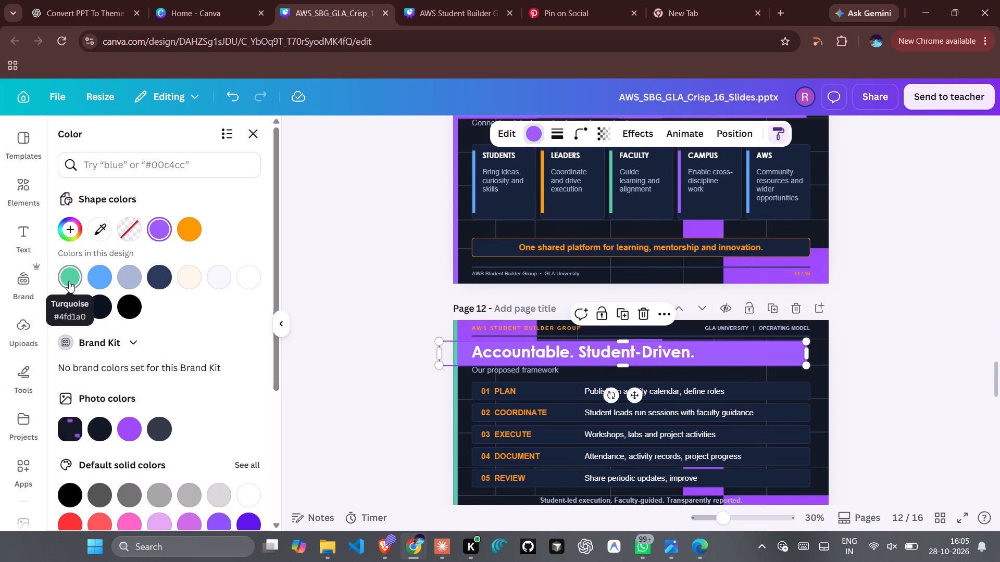
left_click(69, 281)
Recolor the title band behind The Support We Seek on page 14 to orange, matching the page's edge bar.
scroll(398, 397, "down", 3)
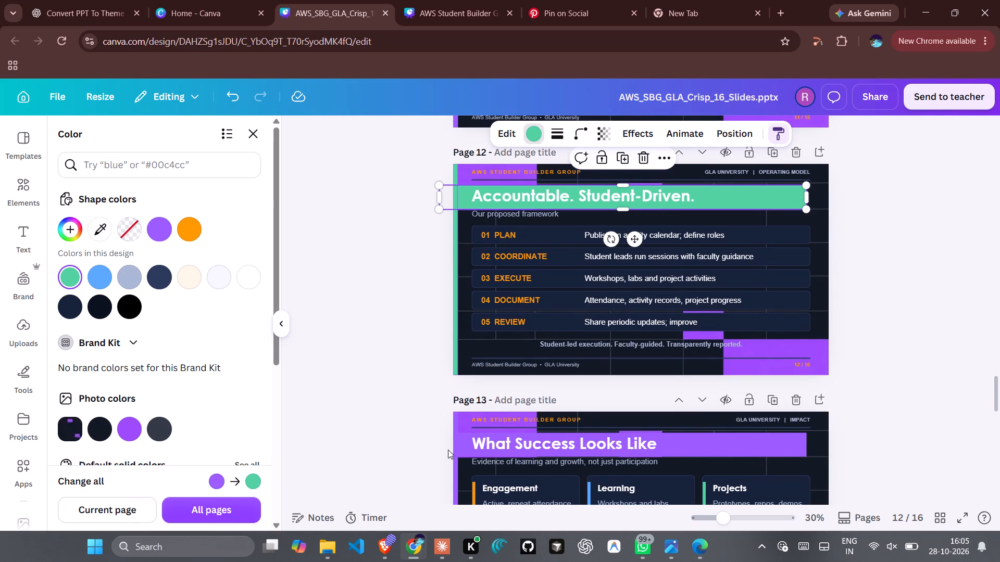
scroll(468, 444, "down", 5)
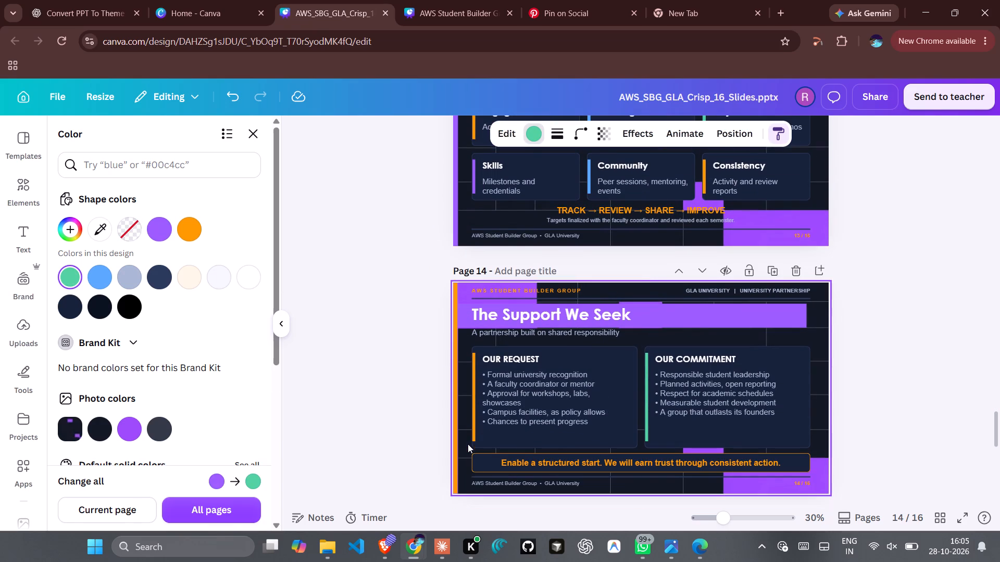
left_click(461, 315)
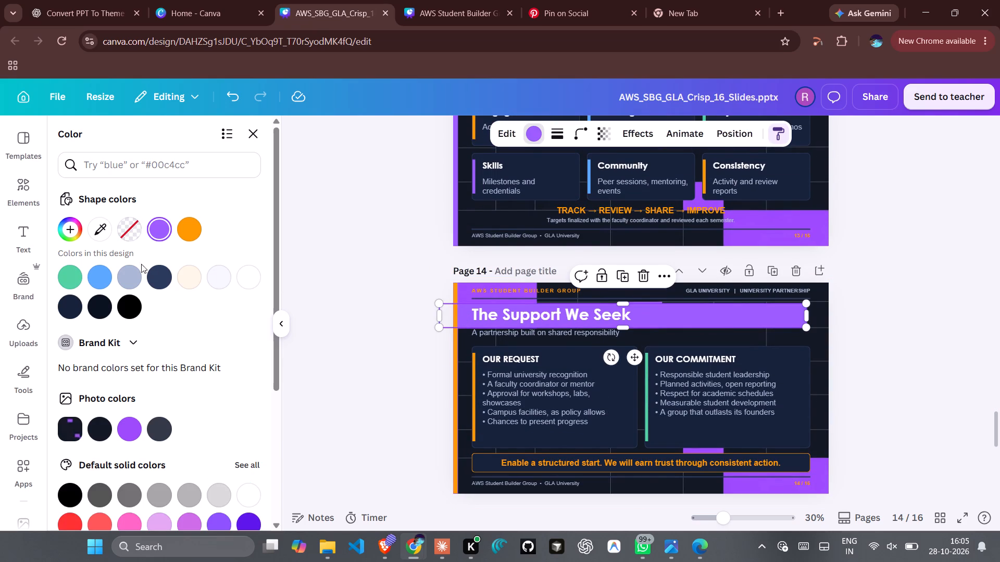
left_click(197, 228)
Recolor the title band behind Your Journey Starts Here on page 15 to turquoise, matching the page's edge bar.
scroll(422, 414, "down", 2)
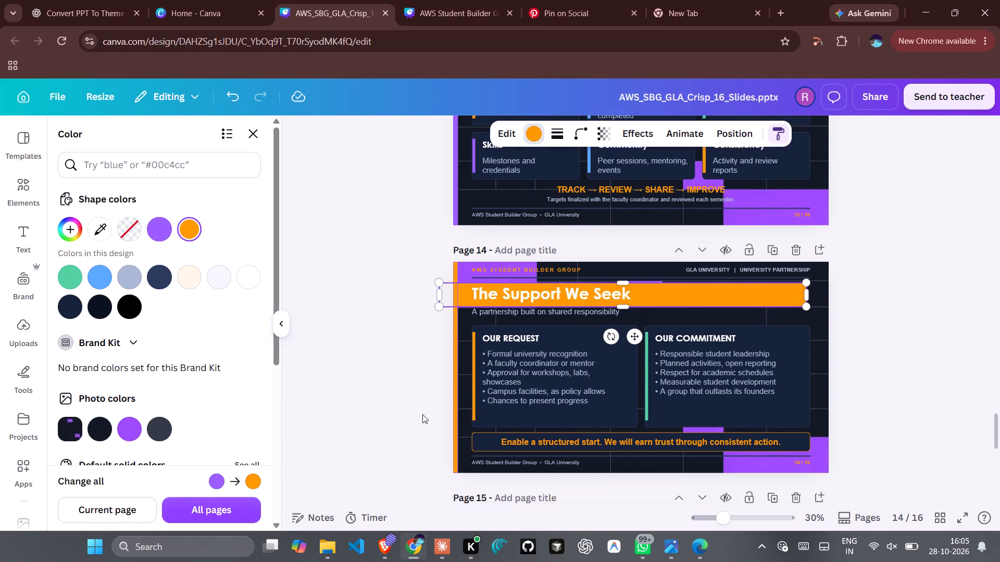
scroll(422, 414, "down", 4)
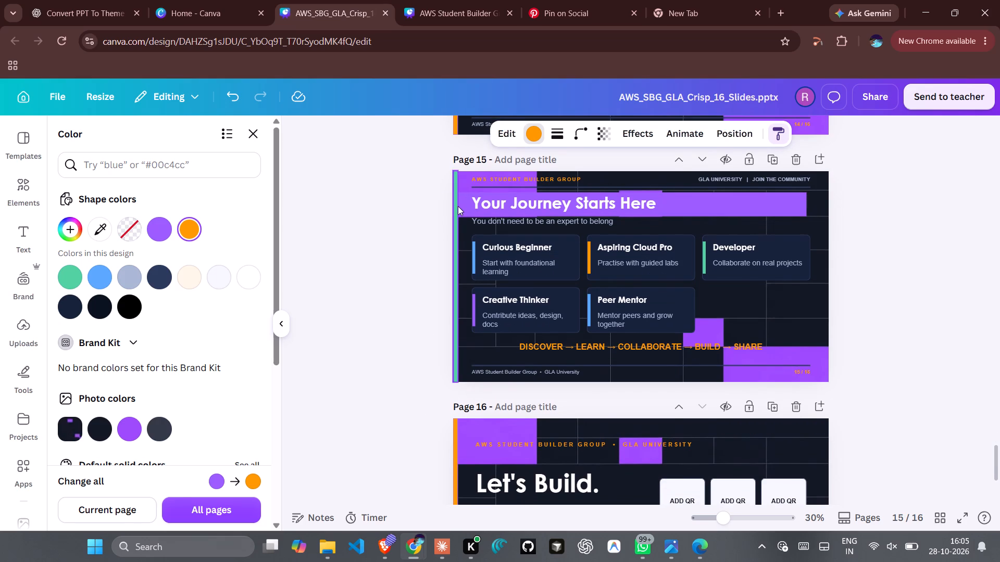
left_click(458, 206)
left_click(466, 206)
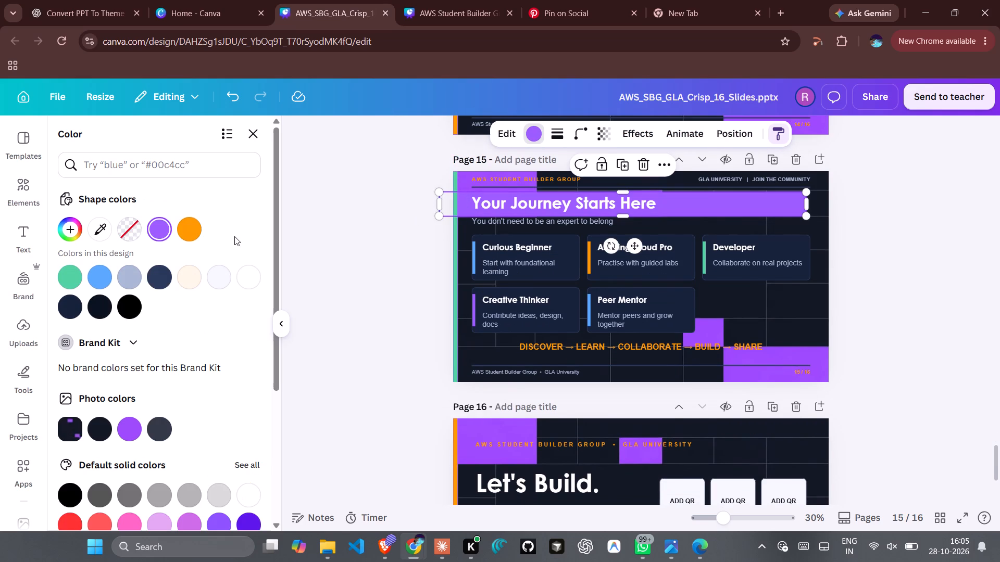
left_click(72, 276)
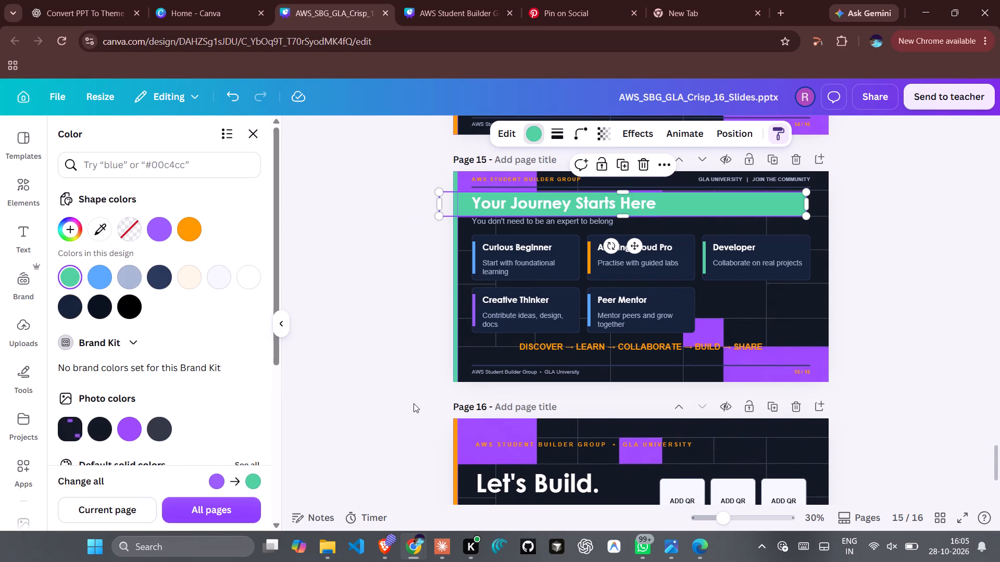
Narrow the text box of page 13's heading What Success Looks Like to about 1,648 wide, exposing the band's end.
scroll(414, 403, "down", 6)
scroll(414, 403, "right", 1)
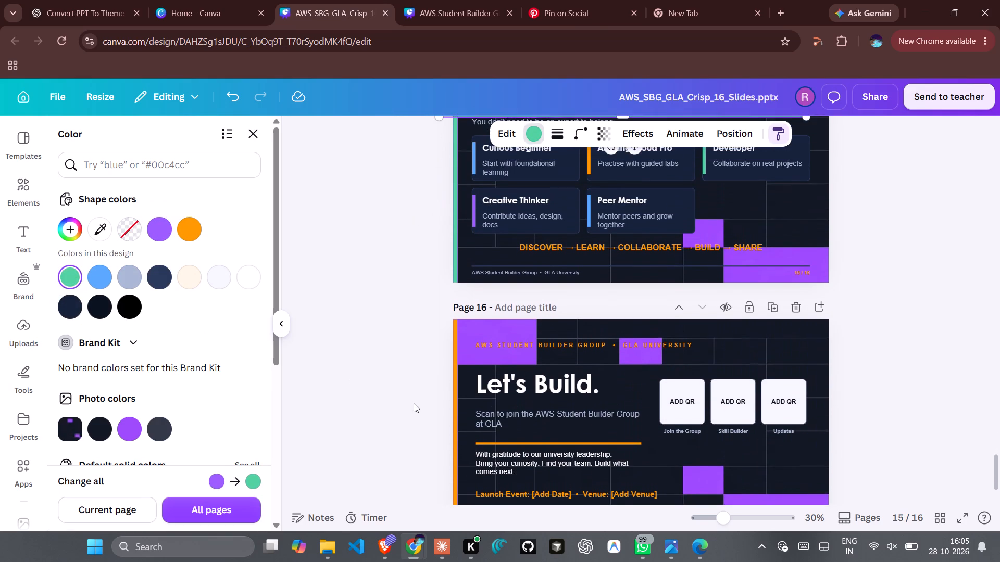
scroll(414, 403, "right", 1)
scroll(414, 403, "up", 5)
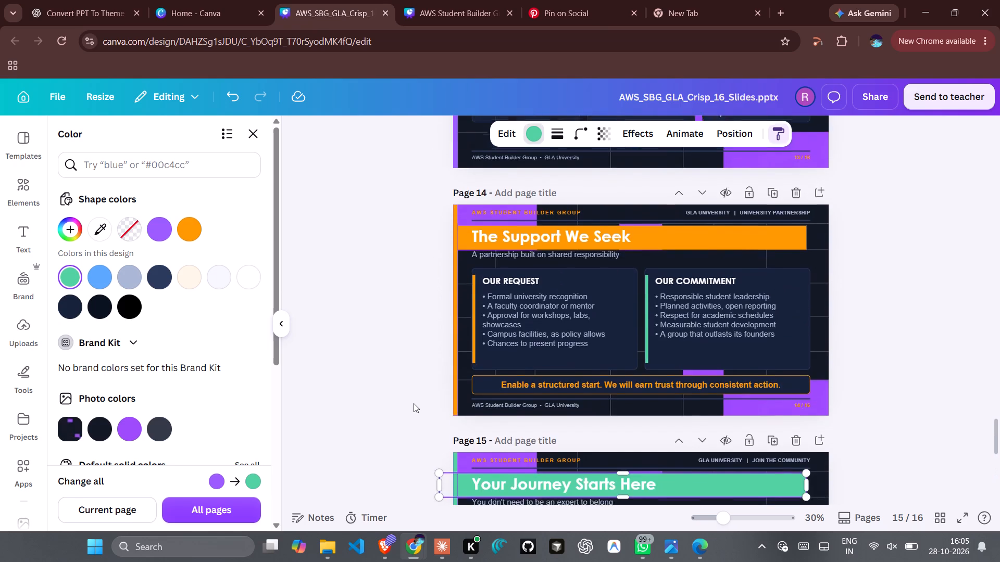
scroll(414, 403, "up", 2)
scroll(414, 403, "down", 1)
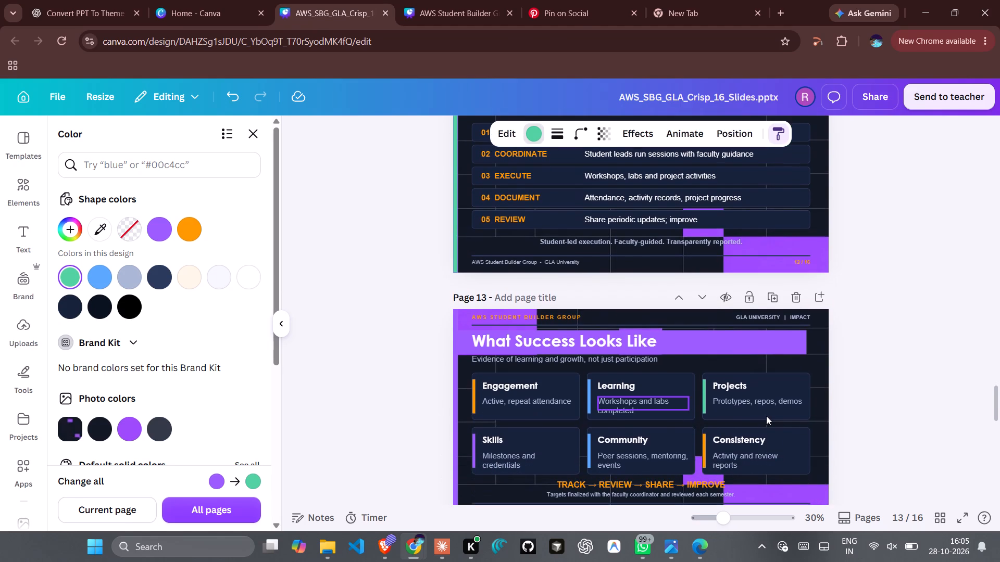
left_click(803, 338)
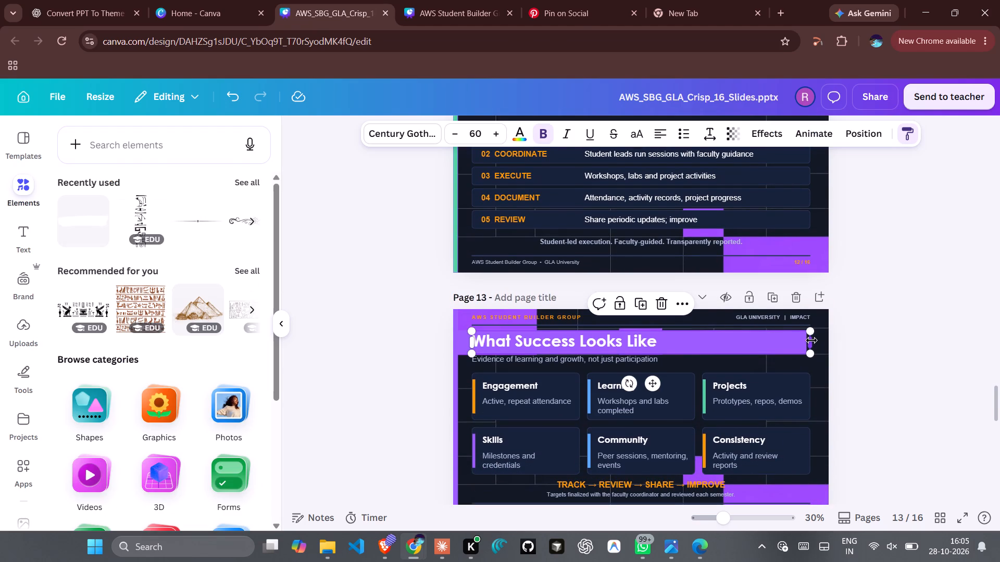
left_click_drag(810, 340, 794, 341)
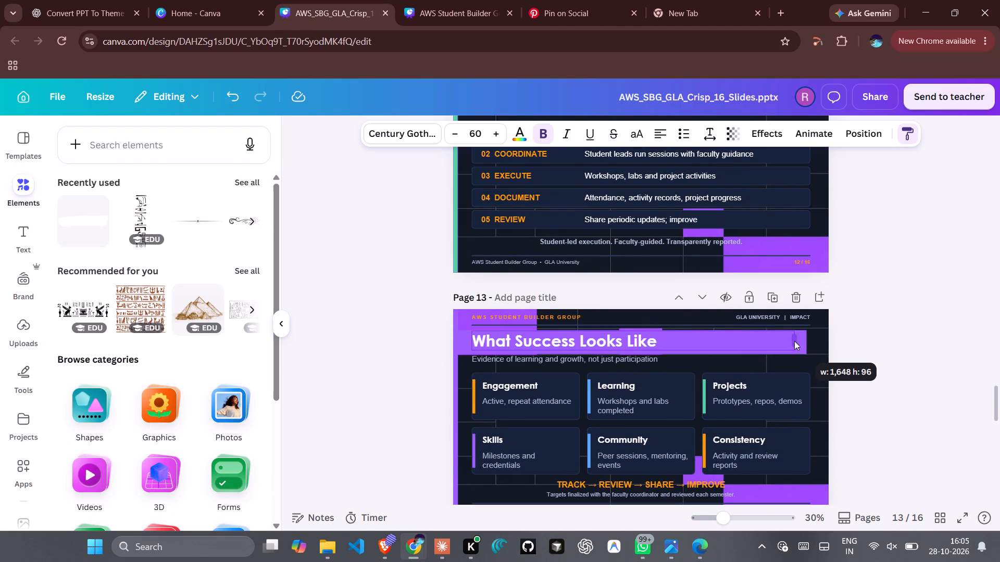
left_click_drag(794, 341, 794, 343)
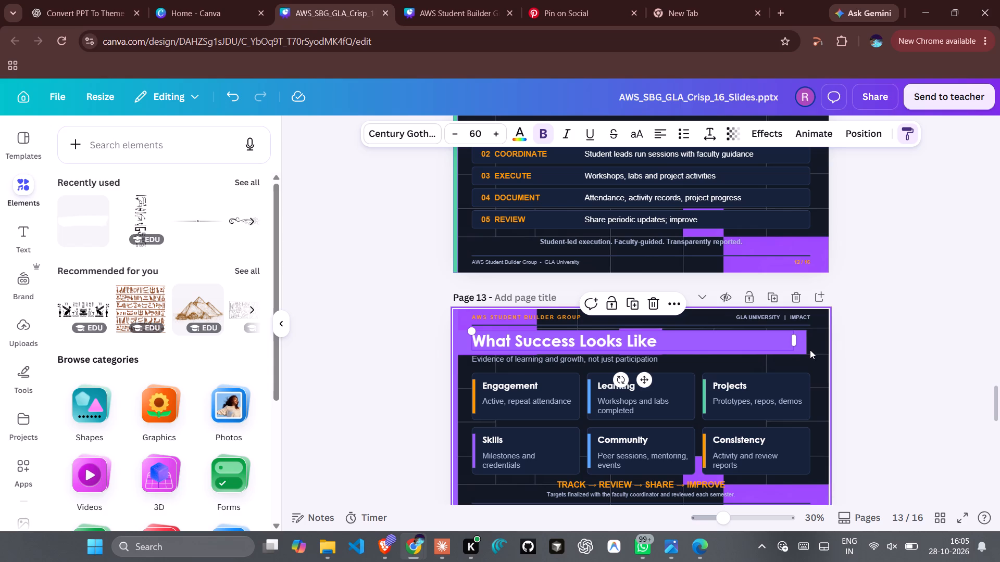
left_click(801, 348)
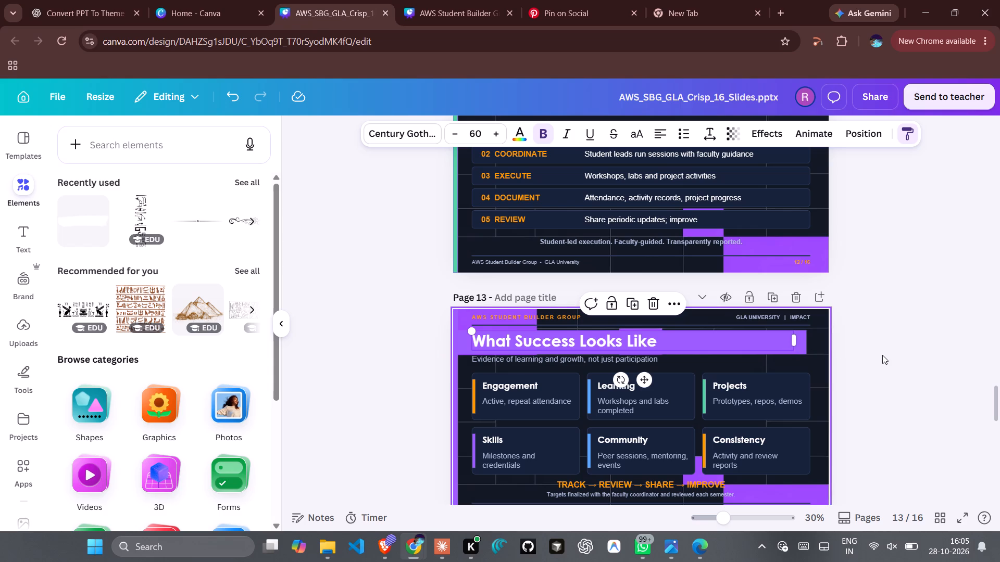
left_click(882, 355)
Narrow the text box of page 9's heading Our Roadmap to a little over half its width.
scroll(882, 355, "up", 3)
scroll(882, 355, "down", 1)
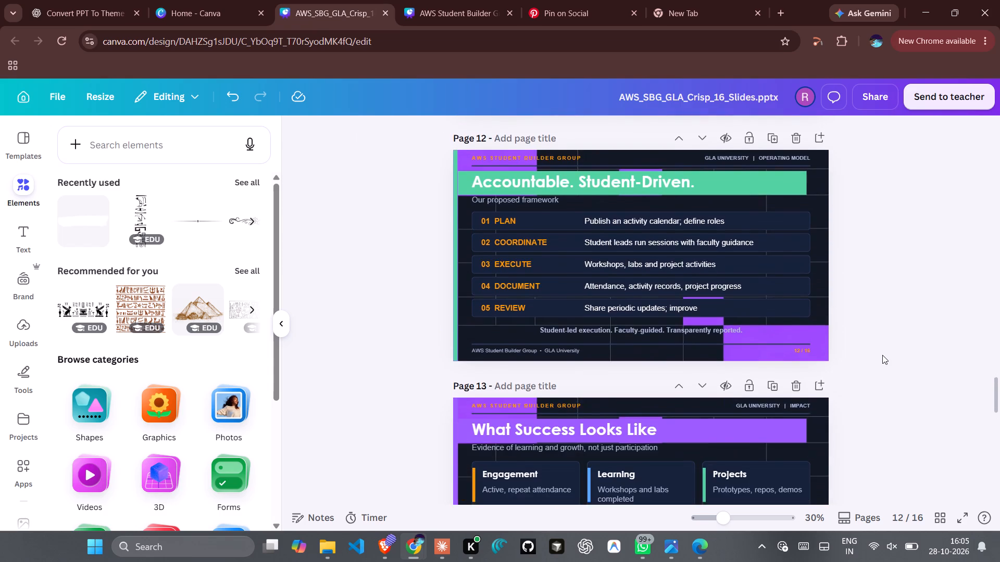
scroll(882, 355, "up", 7)
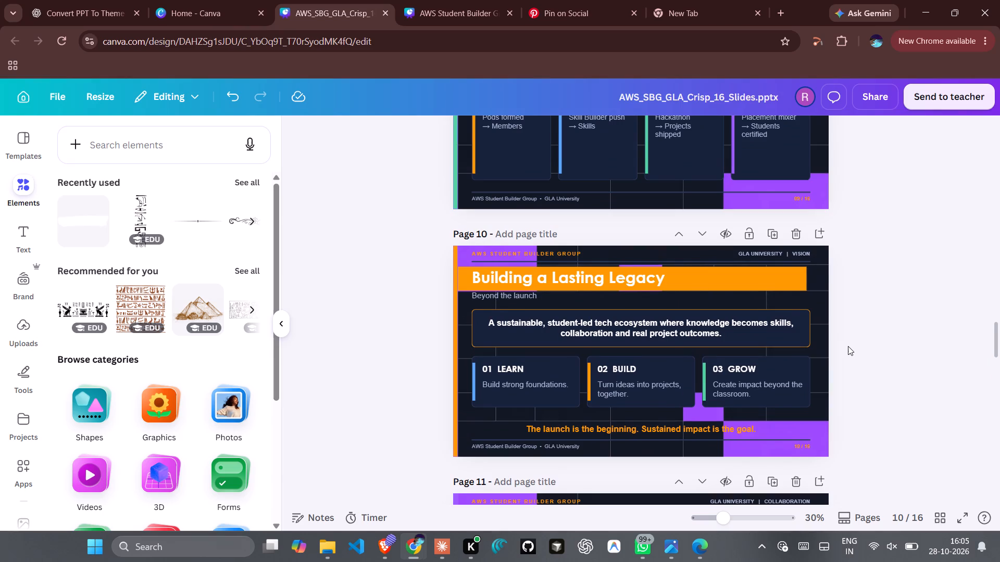
scroll(848, 346, "up", 8)
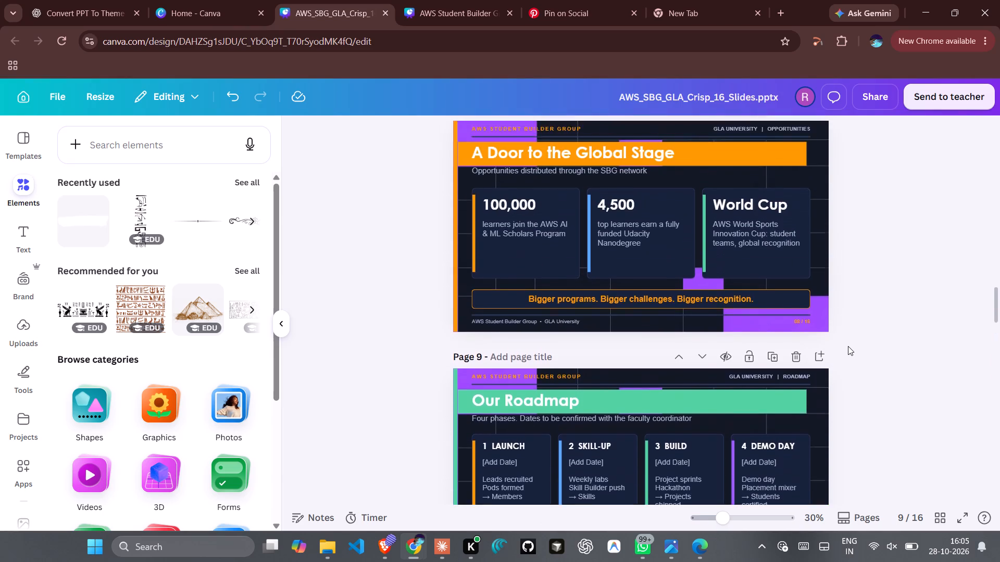
scroll(848, 346, "down", 3)
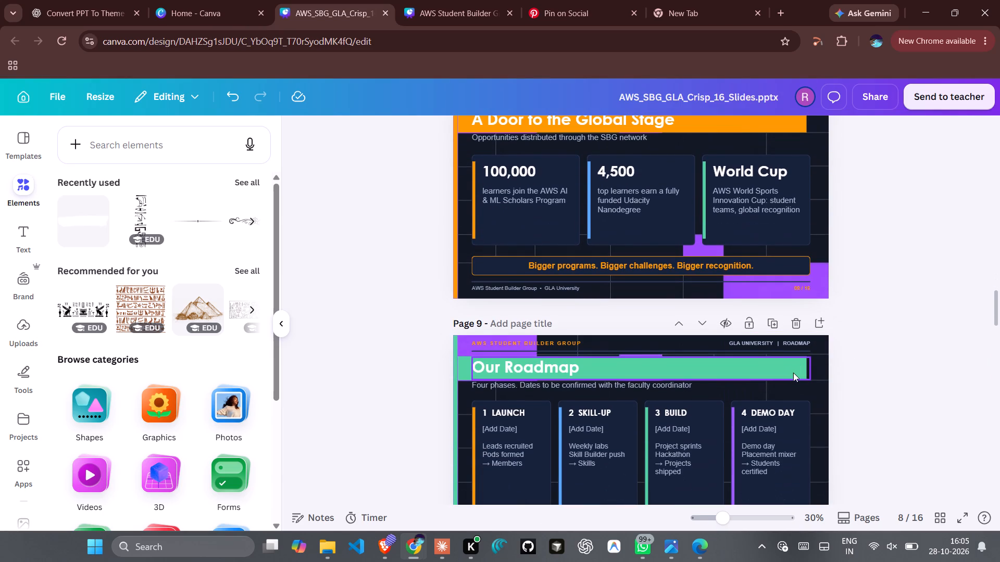
left_click(793, 373)
left_click_drag(811, 368, 726, 373)
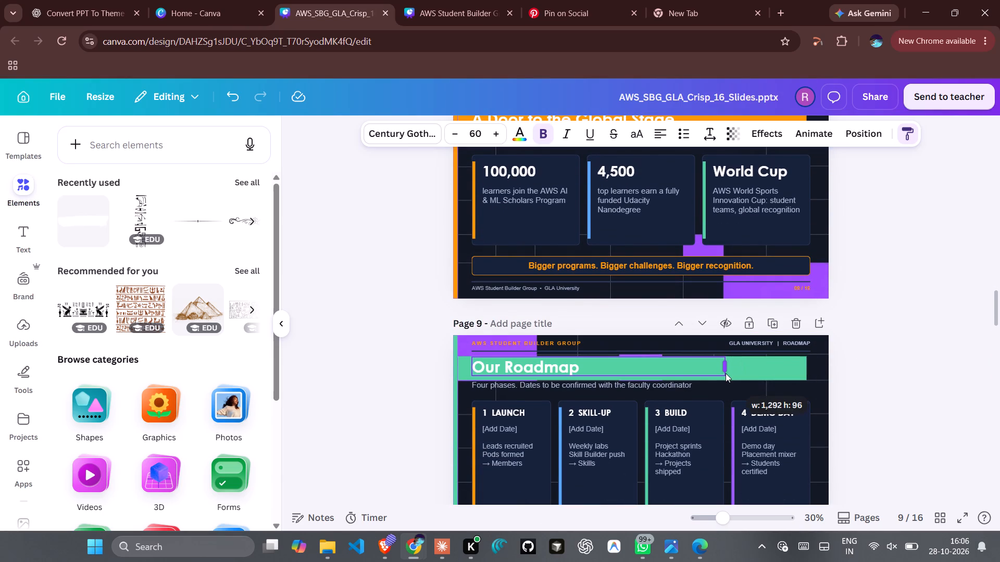
left_click_drag(726, 373, 662, 373)
Resize page 9's green title band to about 1,342 wide and 224 high, covering Our Roadmap and its subtitle.
left_click(790, 362)
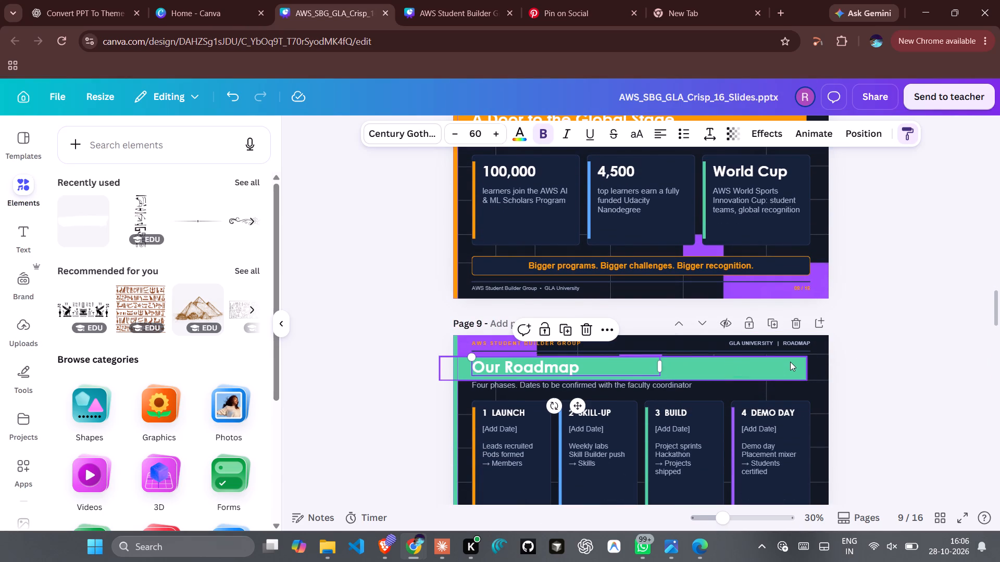
left_click_drag(806, 366, 612, 376)
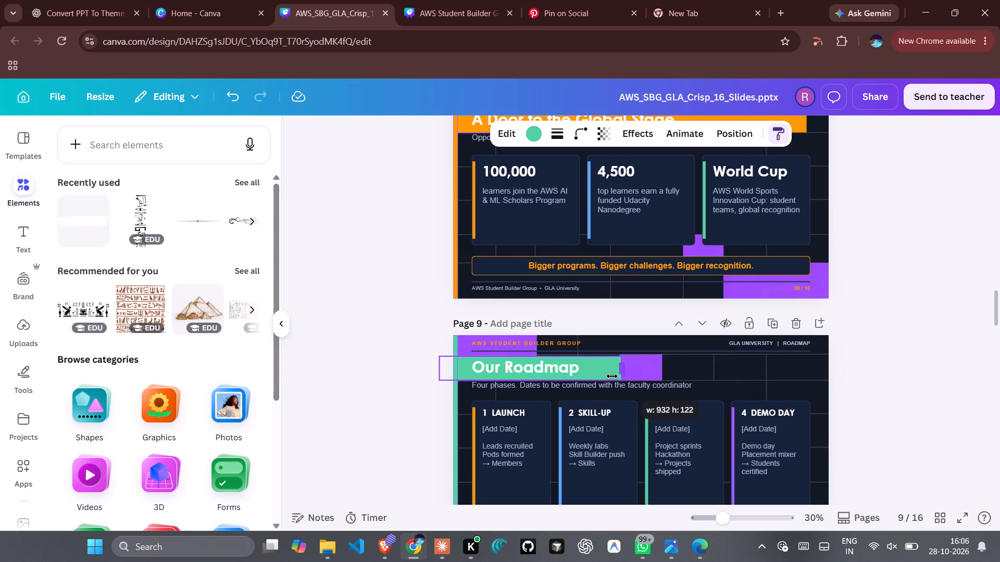
left_click_drag(612, 376, 603, 378)
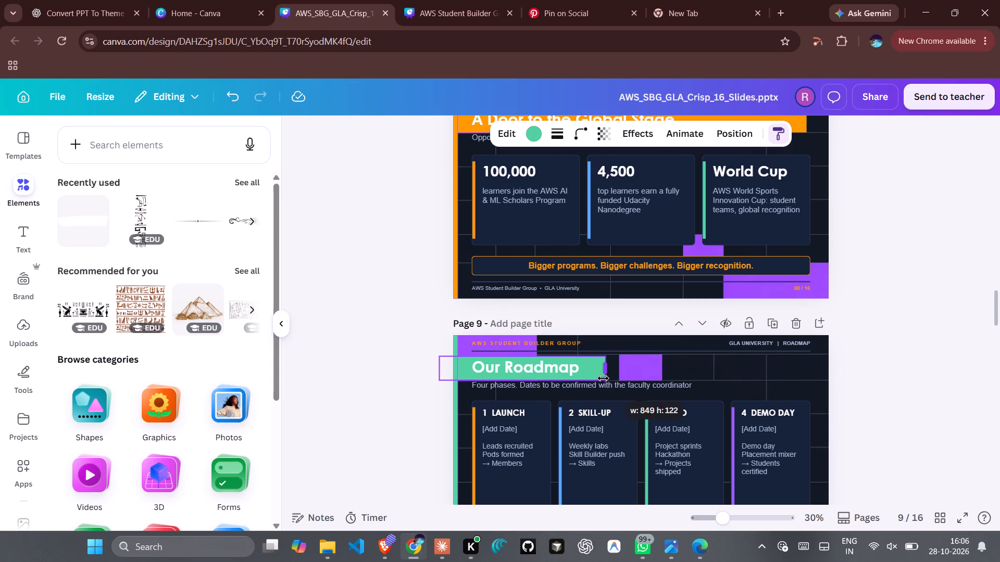
left_click_drag(603, 378, 596, 378)
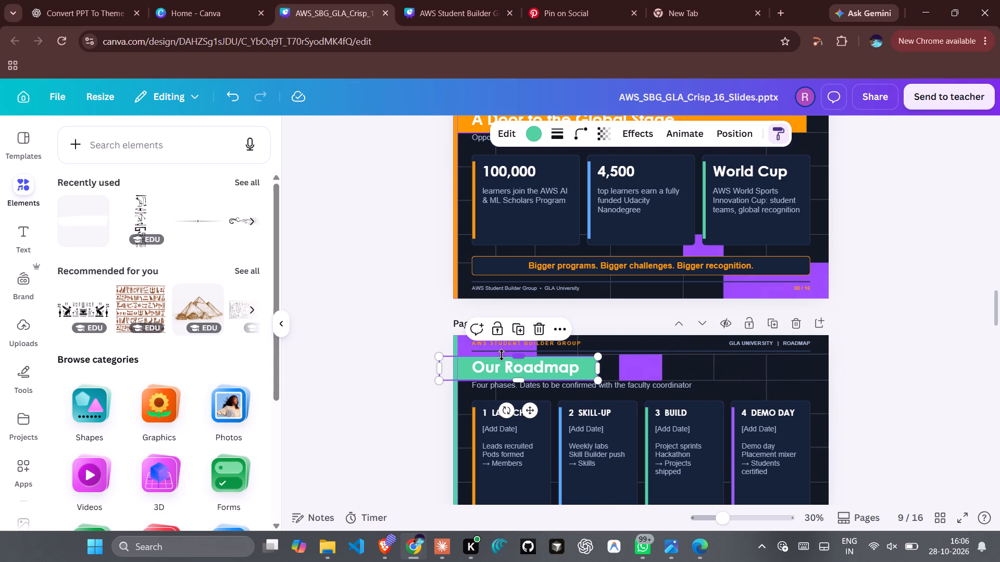
left_click_drag(511, 356, 518, 353)
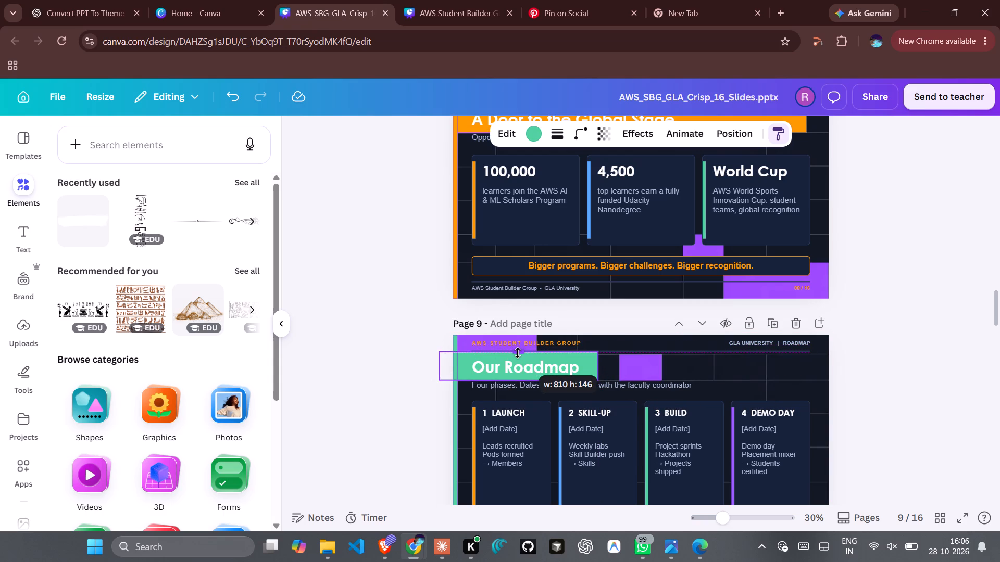
left_click_drag(518, 353, 519, 355)
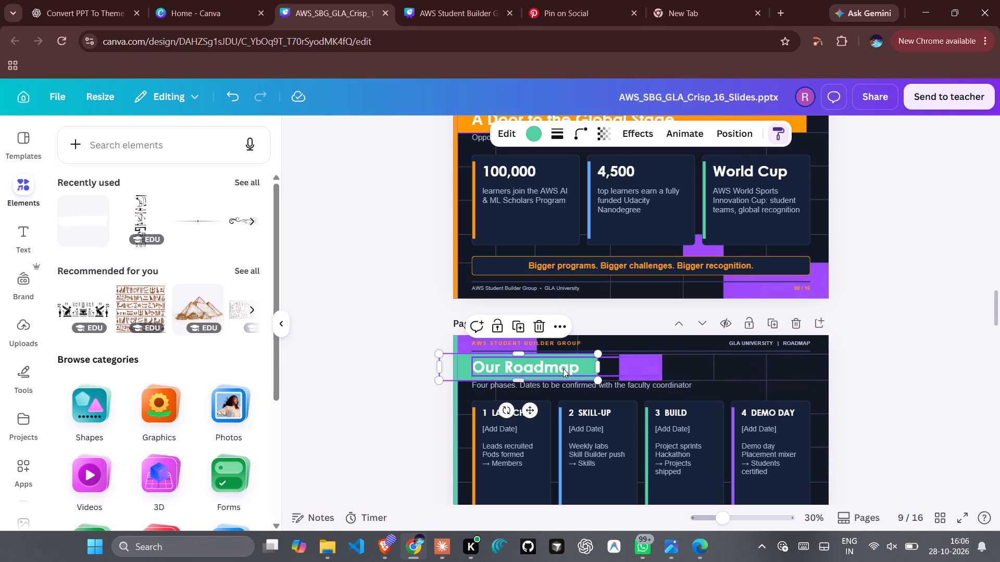
left_click_drag(596, 364, 701, 353)
left_click_drag(567, 379, 568, 394)
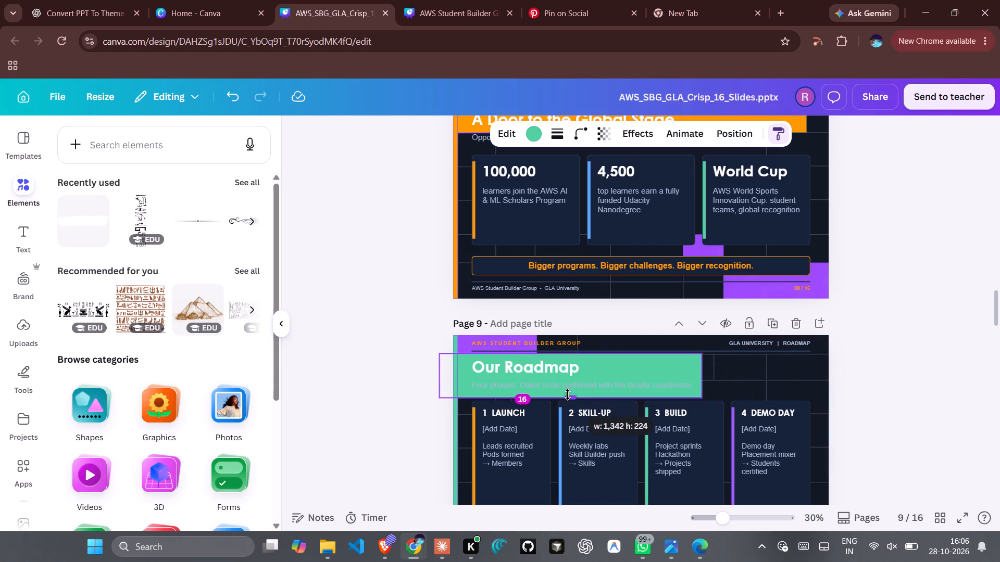
left_click_drag(568, 394, 568, 393)
Recolor page 9's subtitle about the four phases to black.
left_click(579, 380)
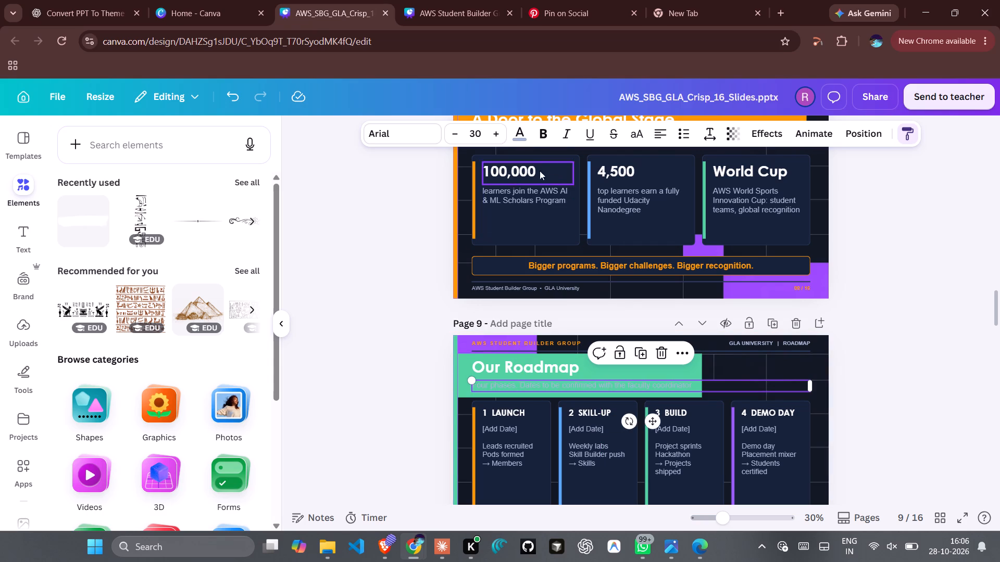
left_click(521, 135)
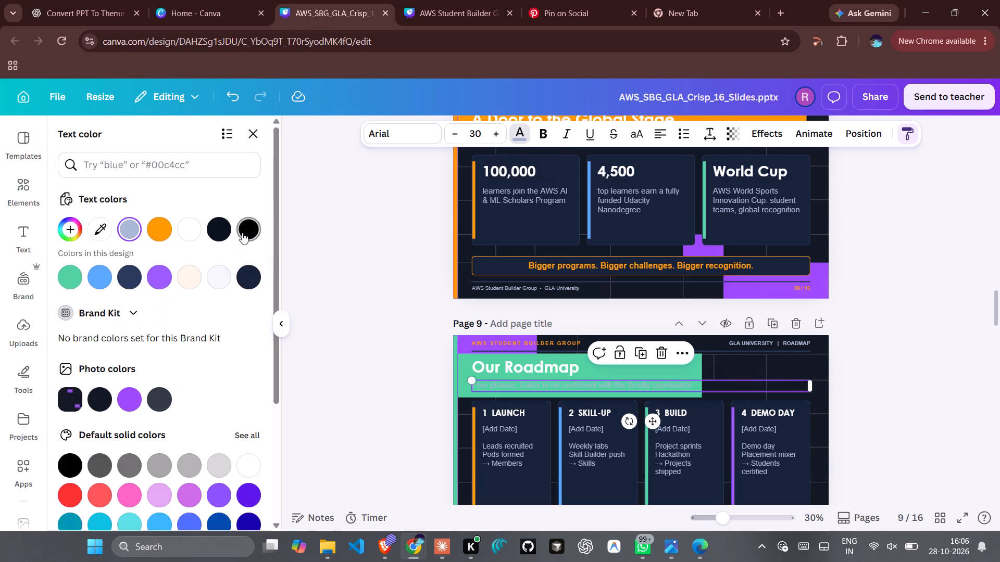
left_click(242, 233)
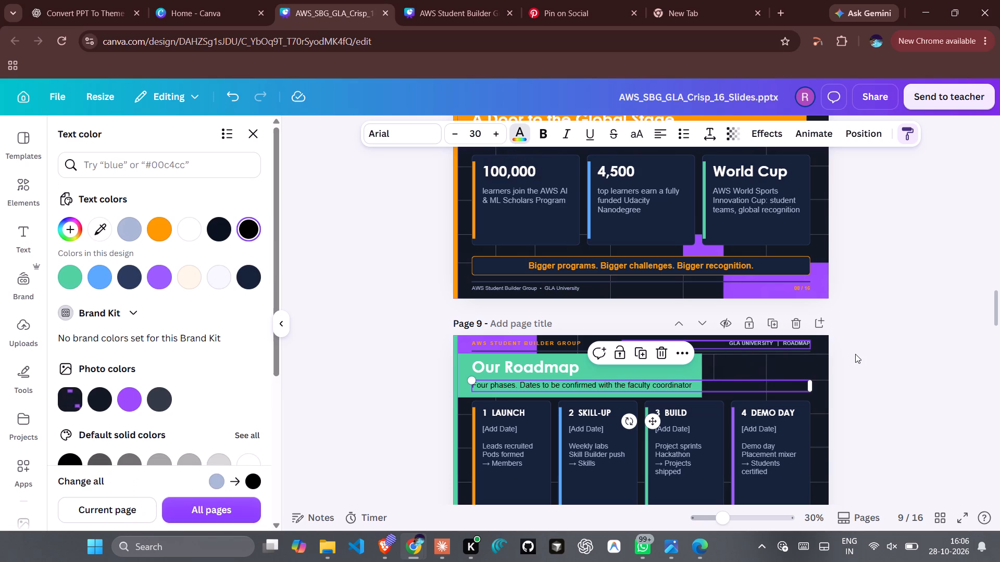
left_click(907, 351)
left_click(907, 351)
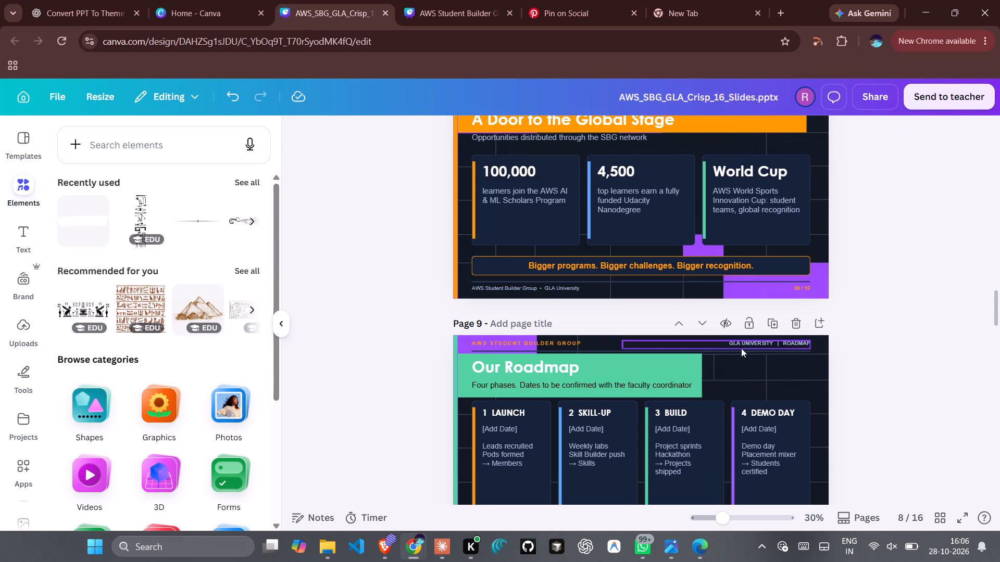
Set the corner rounding of page 9's green title band to 100.
left_click(691, 370)
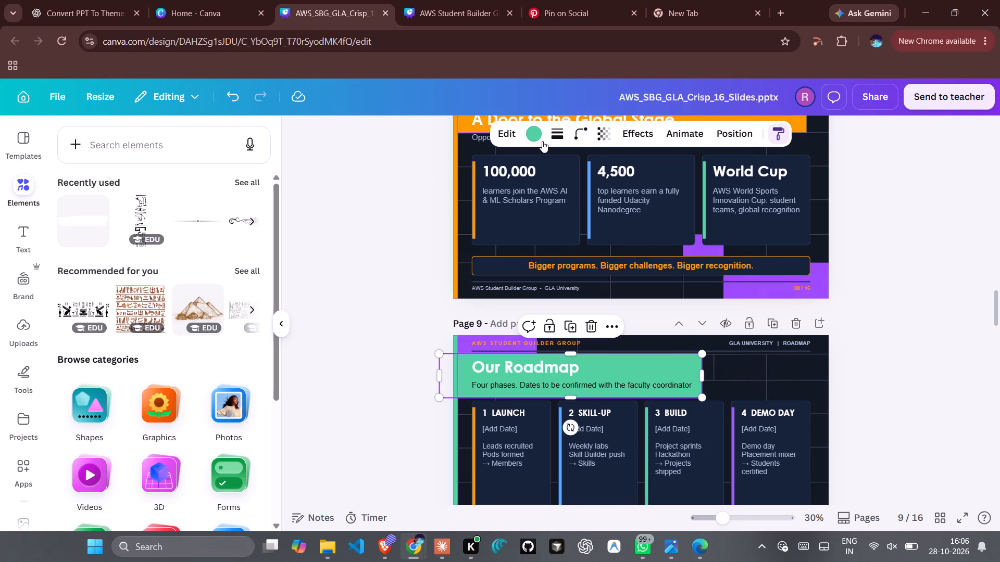
left_click(580, 137)
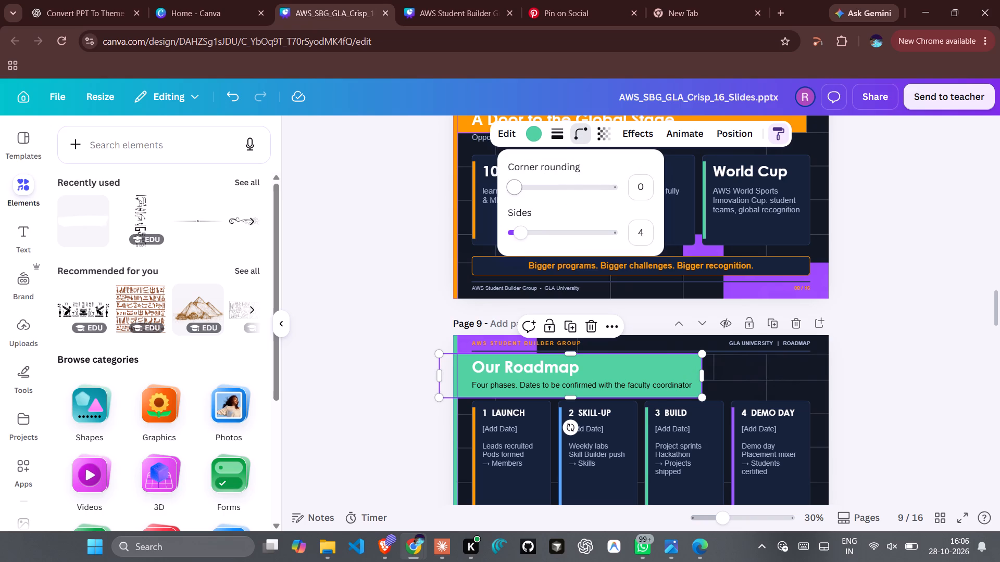
left_click_drag(511, 183, 658, 194)
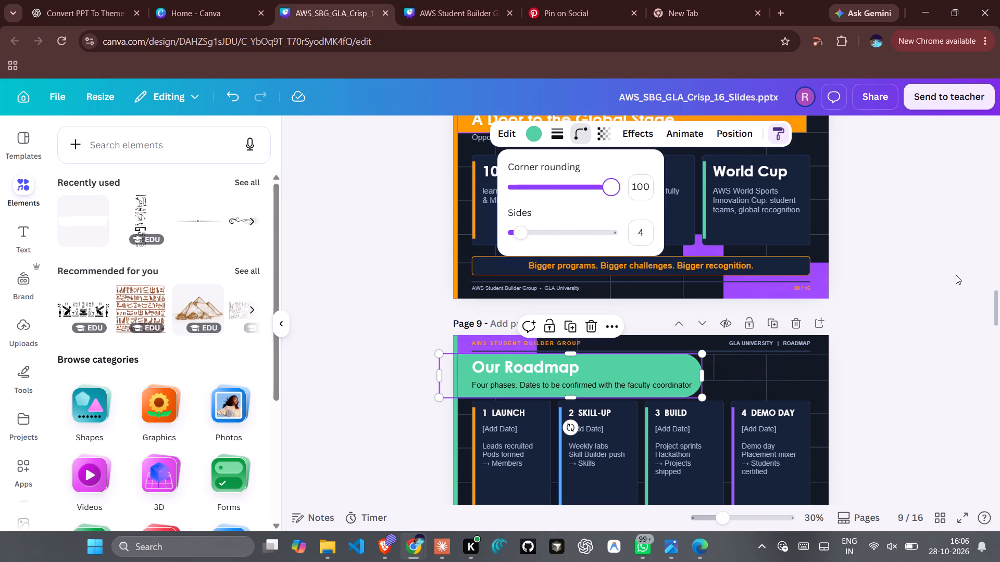
left_click(910, 293)
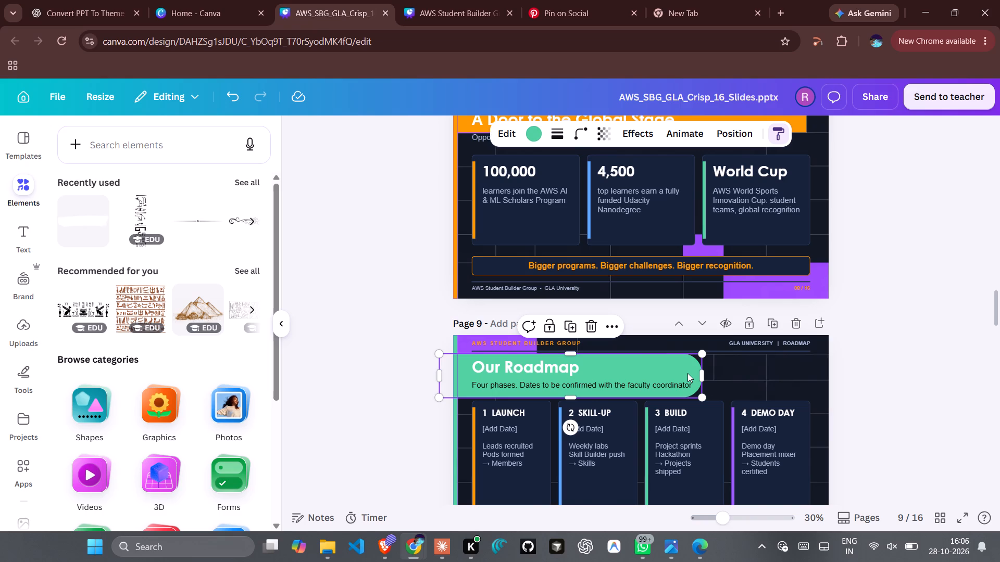
Narrow the text box of page 8's heading A Door to the Global Stage to fit its text.
scroll(687, 373, "up", 1)
left_click(792, 186)
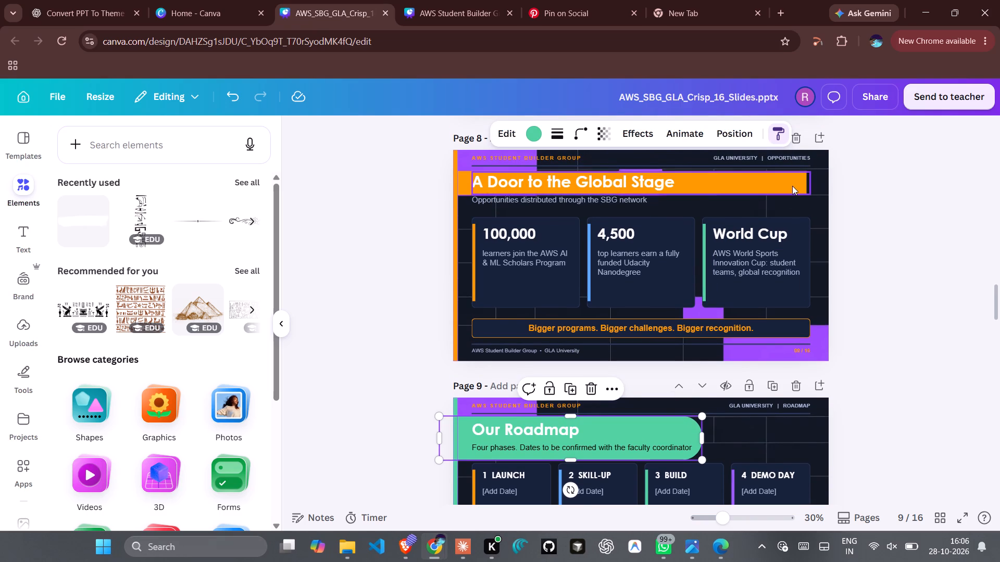
left_click(809, 179)
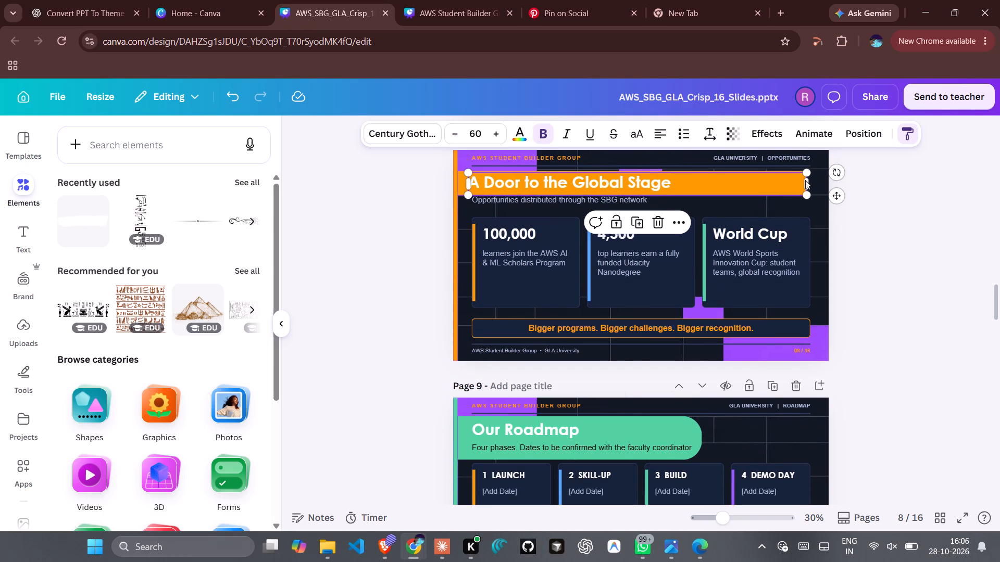
left_click_drag(807, 180, 716, 190)
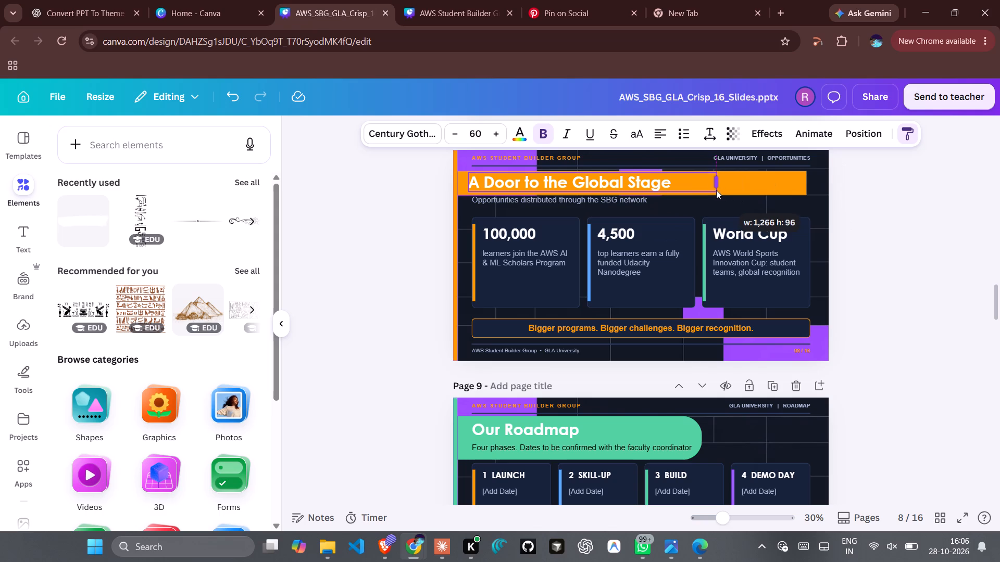
left_click_drag(716, 190, 673, 191)
Resize page 8's orange title band to end just past the heading and extend down behind the subtitle.
left_click(792, 178)
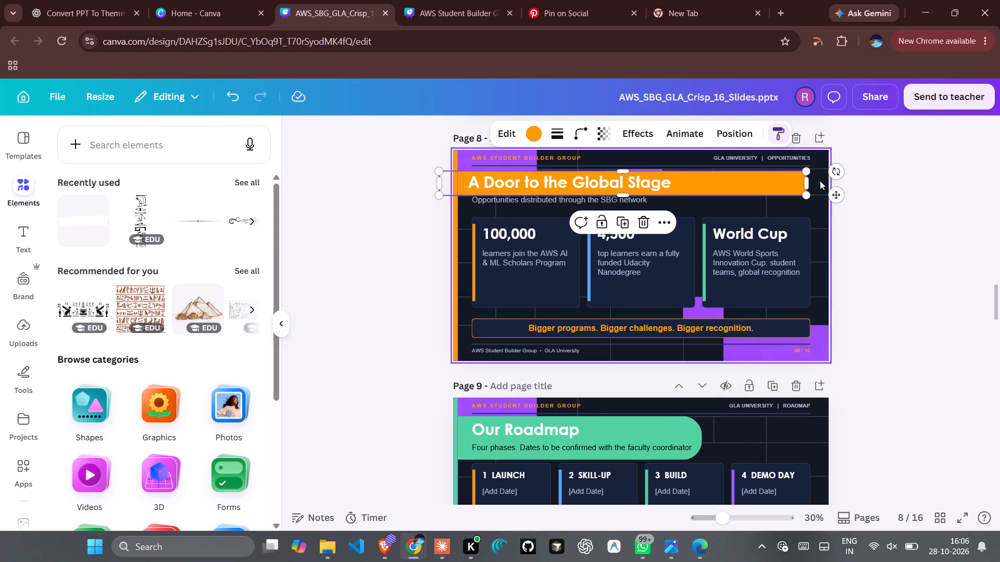
left_click_drag(810, 182, 681, 188)
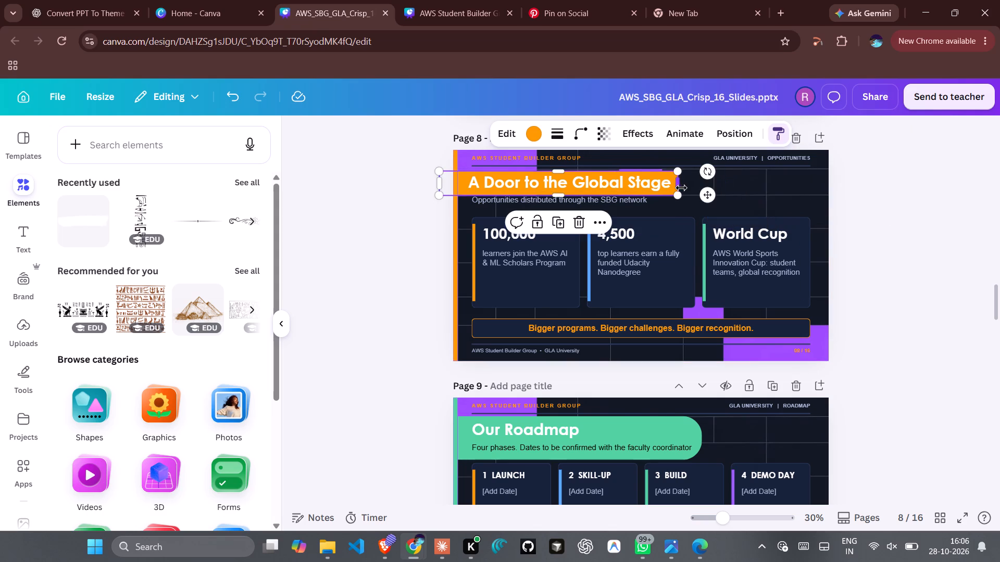
left_click_drag(558, 196, 558, 211)
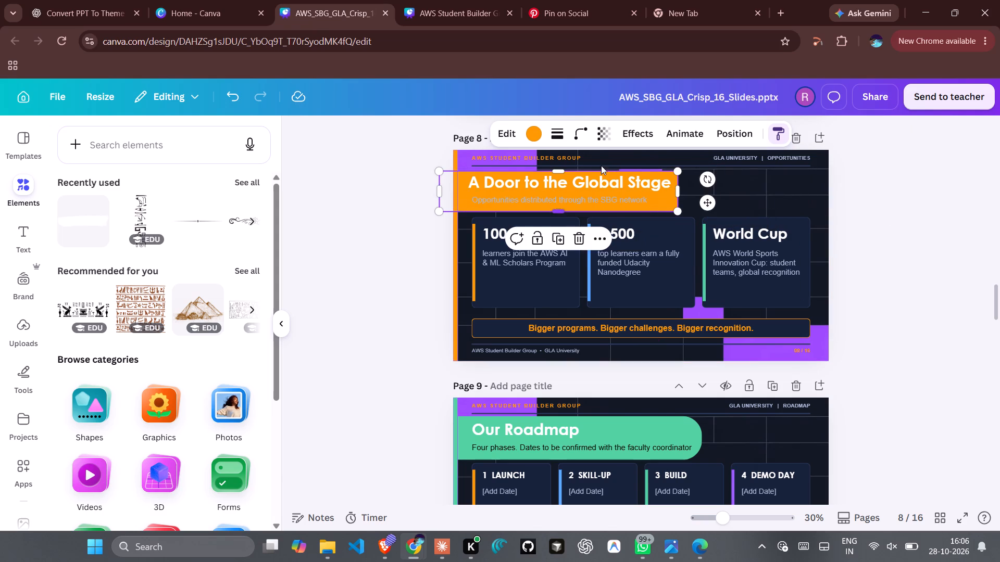
Recolor page 8's subtitle Opportunities distributed through the SBG network to black.
left_click(607, 203)
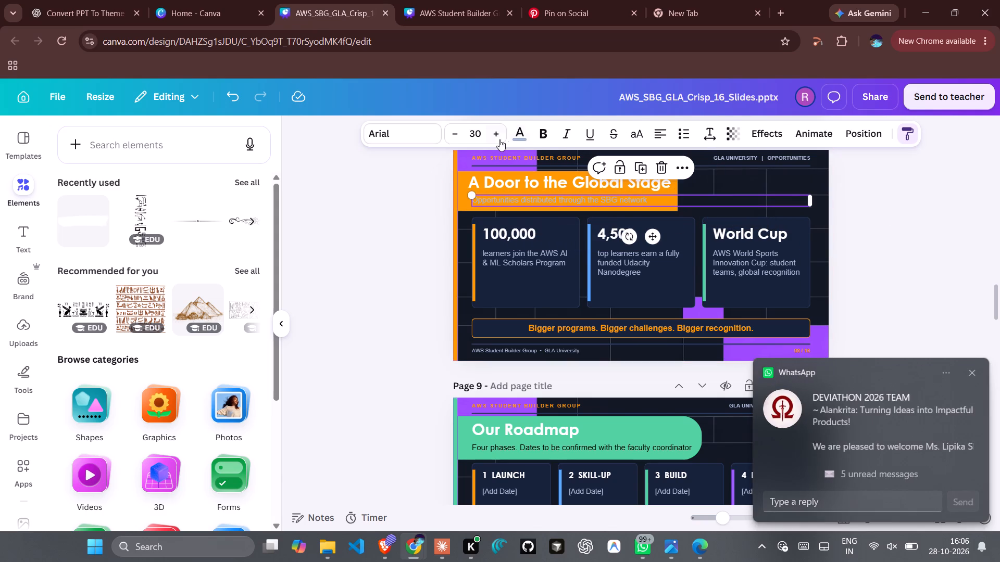
left_click(515, 137)
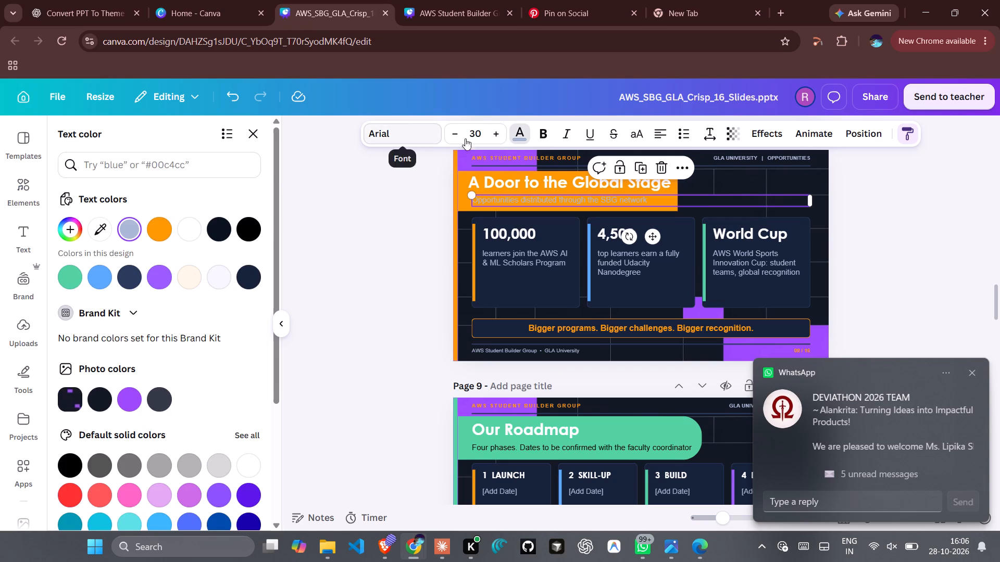
left_click(247, 232)
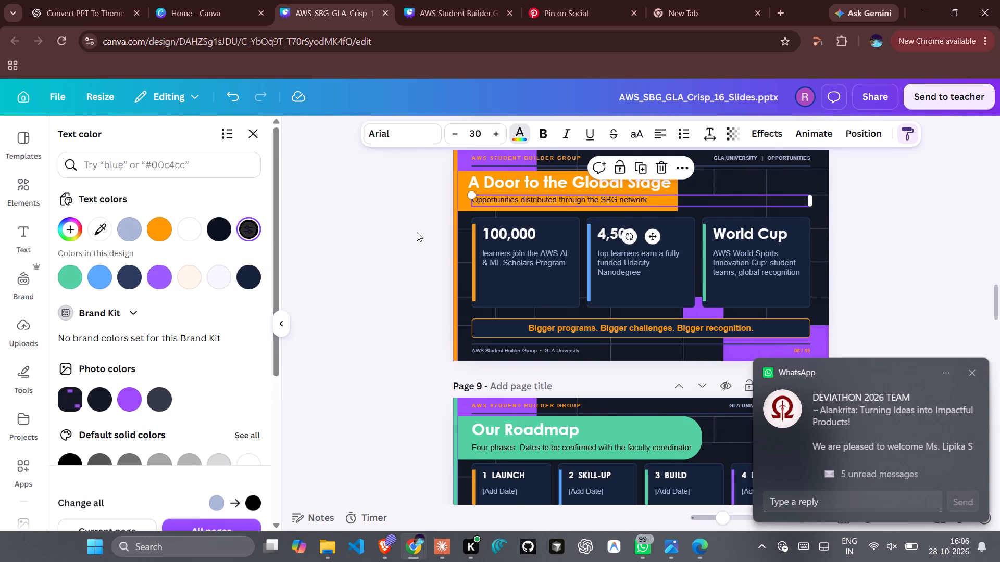
Narrow the text box of page 7's heading Not a Club. An Incubator. to just past its text.
scroll(417, 232, "up", 2)
scroll(467, 221, "up", 1)
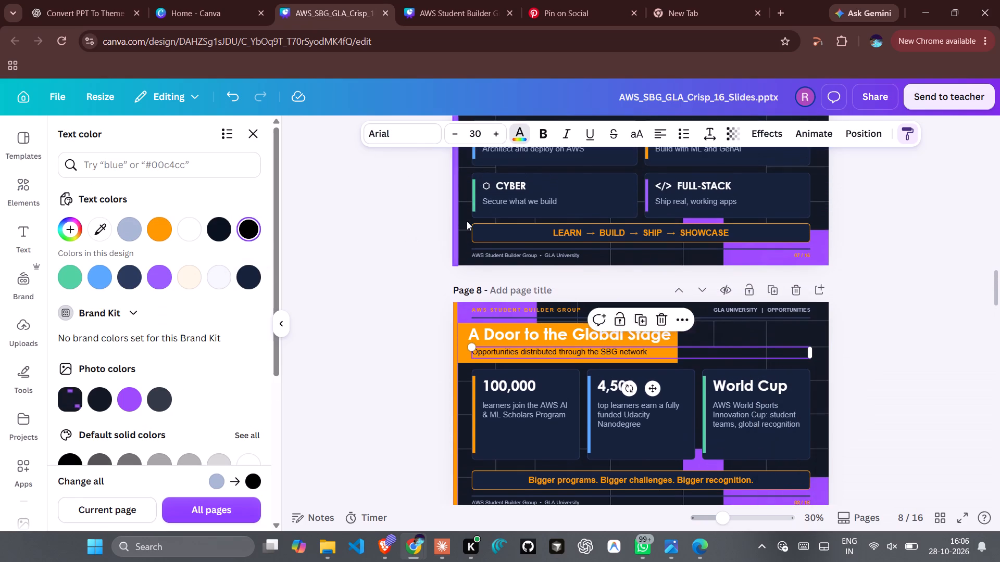
scroll(467, 221, "up", 3)
left_click(697, 282)
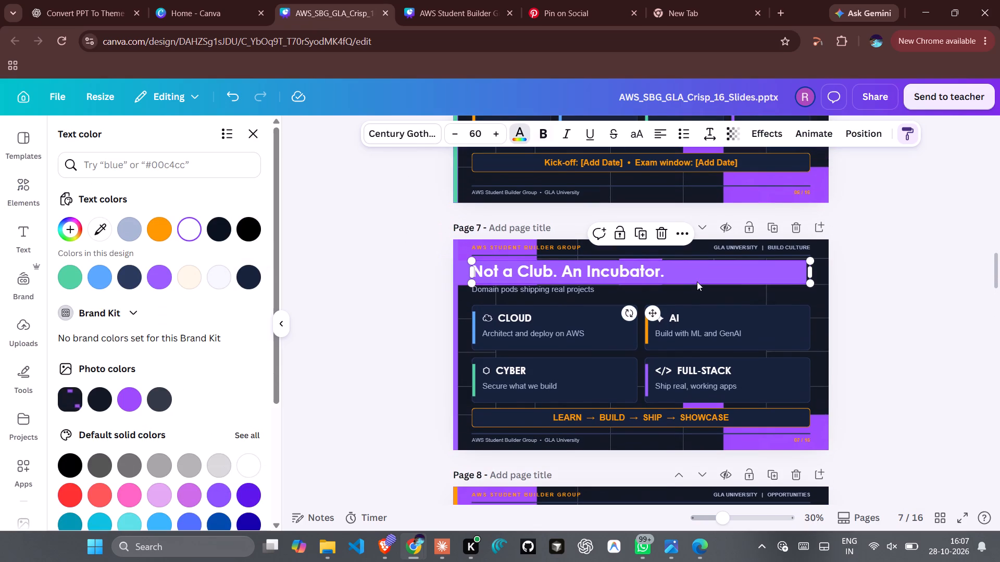
left_click(693, 276)
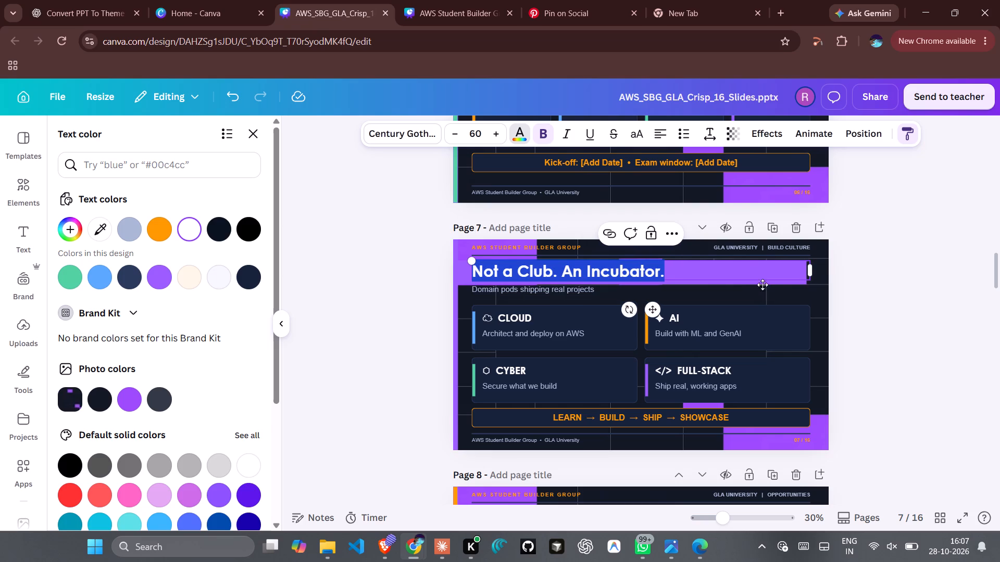
left_click_drag(816, 274, 692, 276)
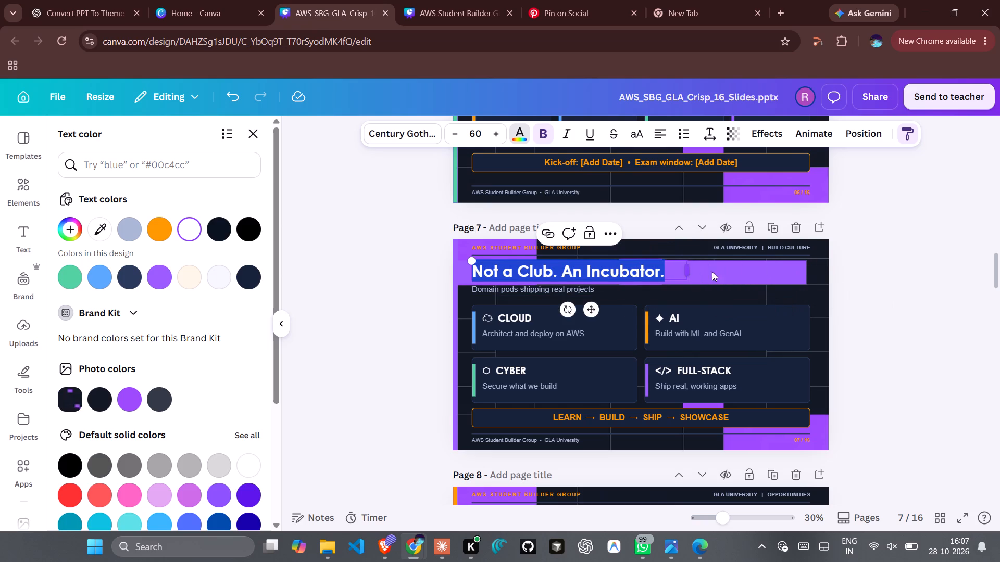
Resize page 7's purple title band to about 176 high, covering the subtitle and ending just past the heading.
left_click(747, 268)
left_click_drag(621, 284, 622, 294)
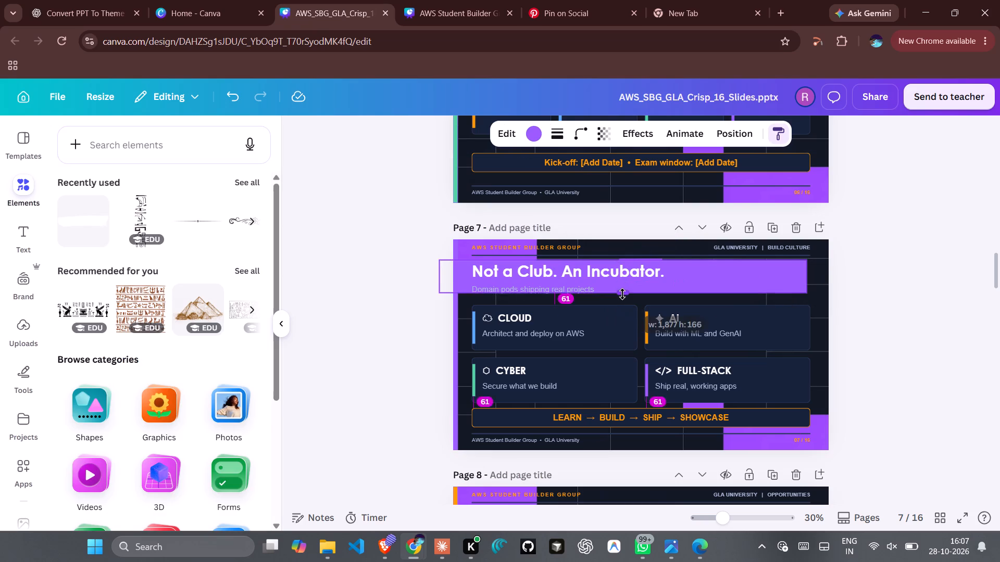
left_click_drag(622, 294, 622, 295)
left_click_drag(811, 275, 740, 275)
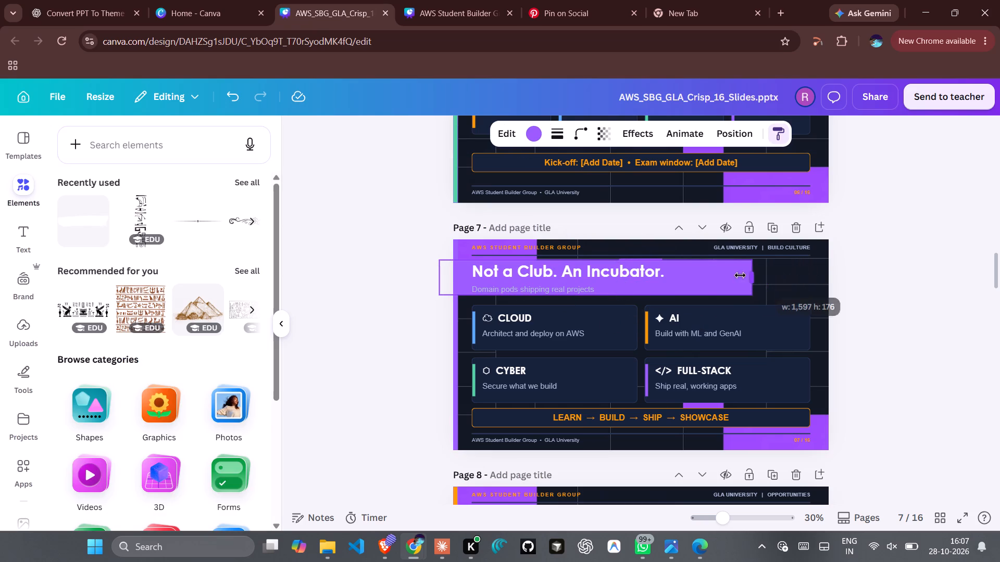
left_click_drag(740, 275, 680, 277)
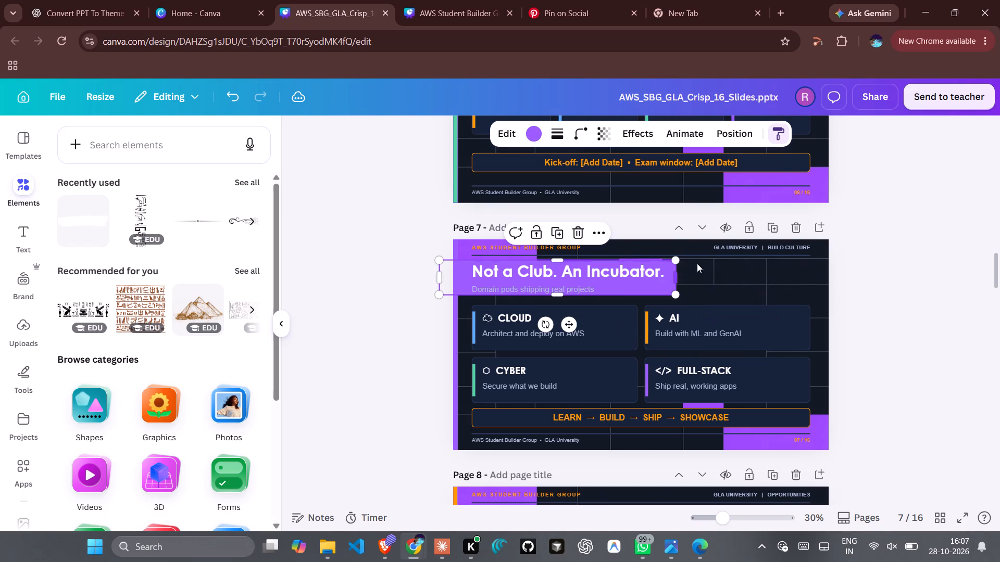
Narrow the text box of page 6's heading From Learner to Certified to just past its text.
scroll(736, 241, "up", 4)
left_click(776, 235)
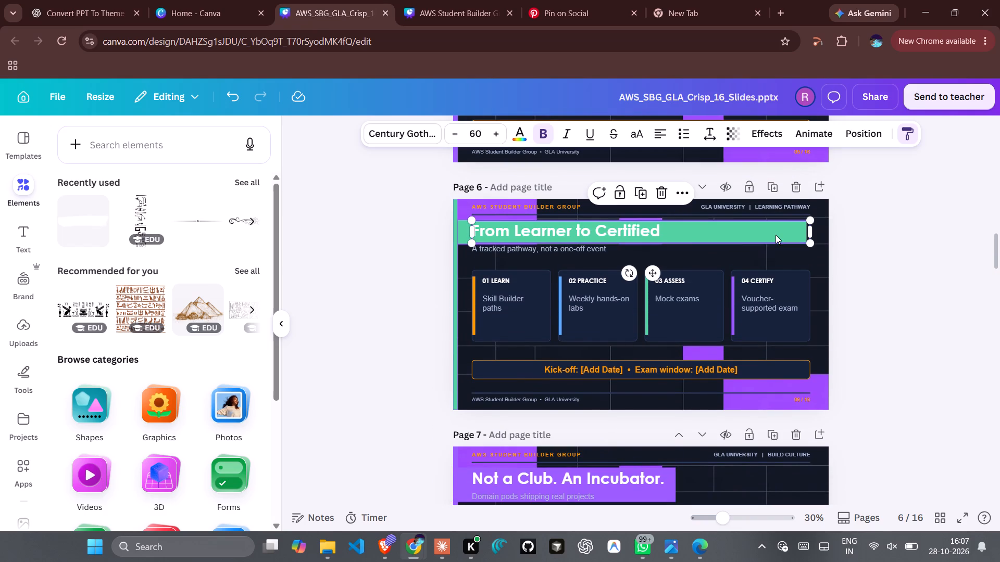
left_click(794, 236)
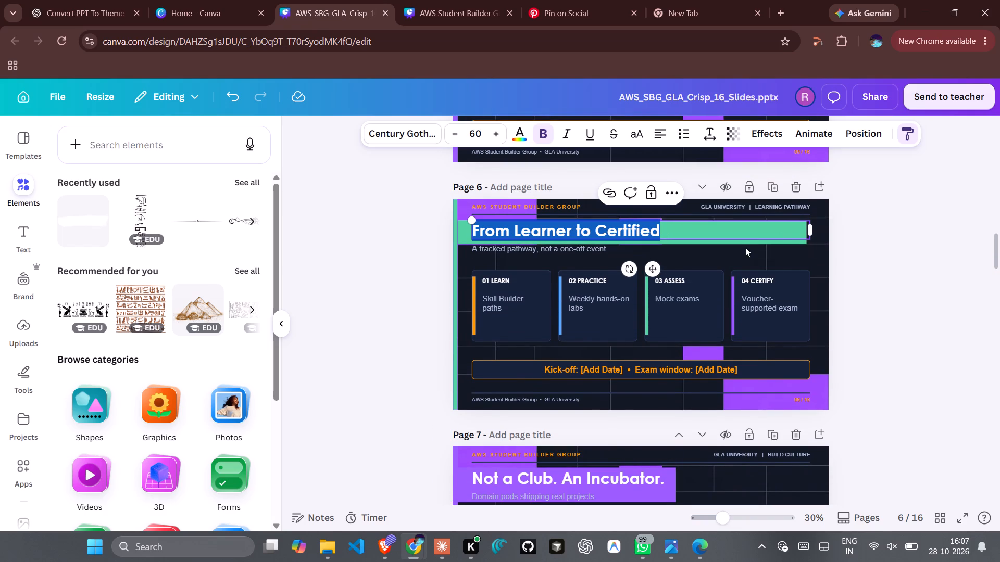
left_click_drag(813, 230, 686, 238)
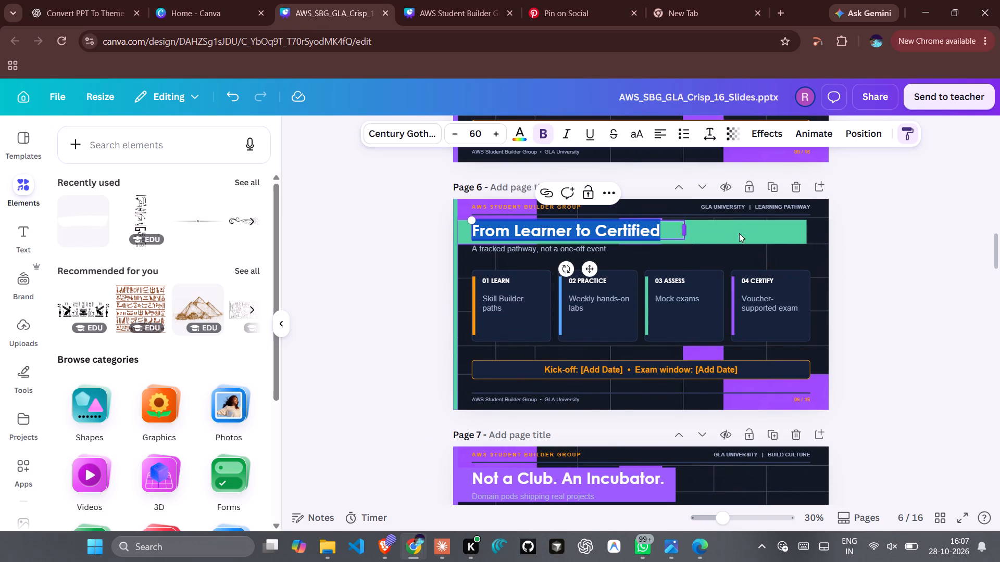
Resize page 6's green title band to cover the subtitle and end just past the heading From Learner to Certified.
left_click(749, 232)
left_click_drag(623, 242, 623, 270)
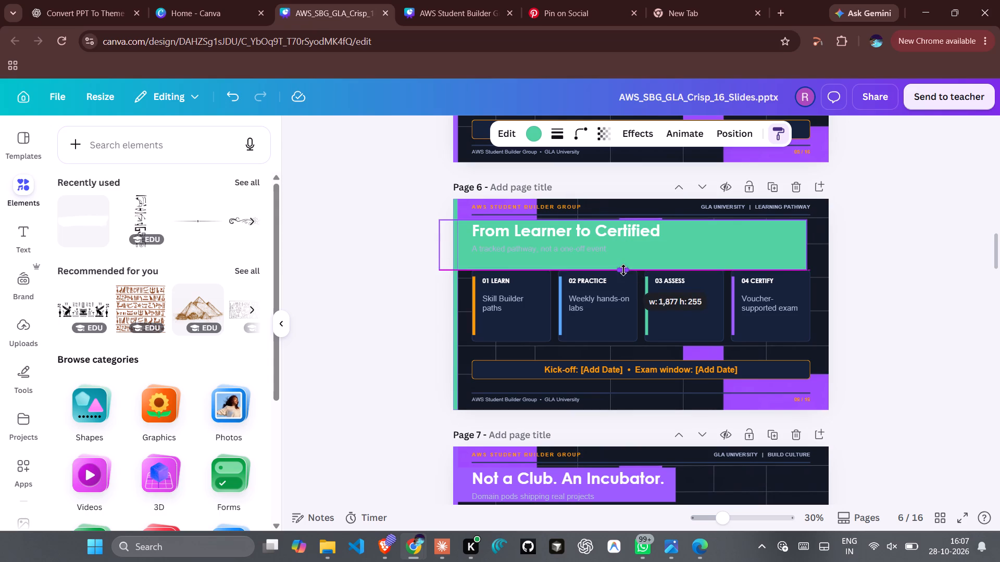
left_click_drag(623, 270, 627, 257)
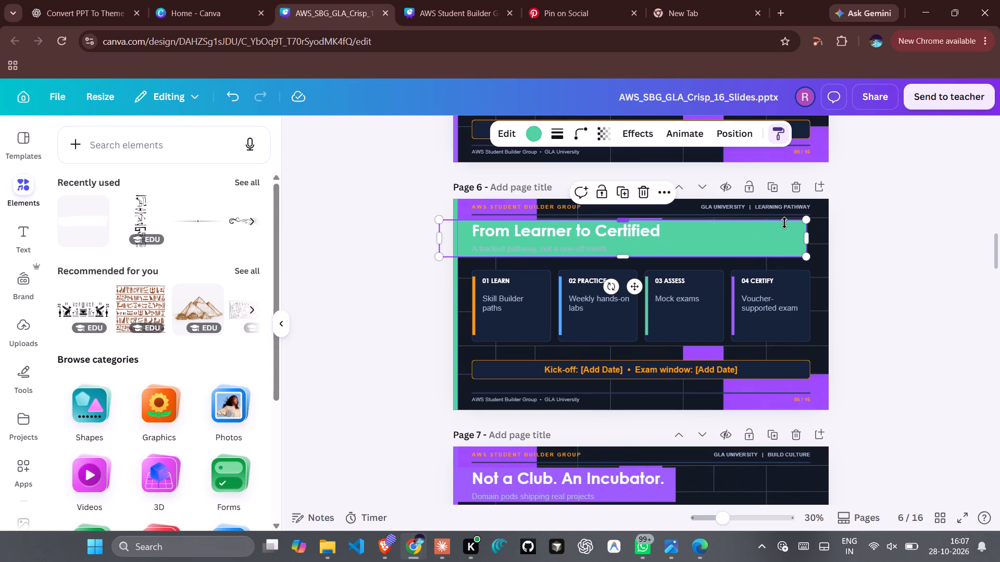
left_click_drag(810, 232, 688, 229)
Narrow the text box of page 5's heading Real Rewards for Real Progress to end slightly past its text.
scroll(703, 207, "up", 2)
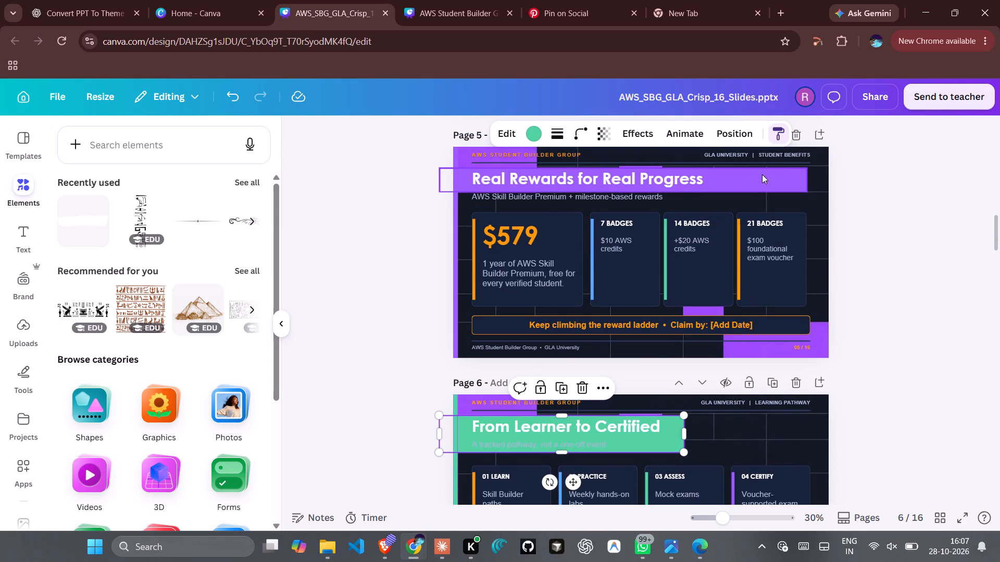
left_click(787, 182)
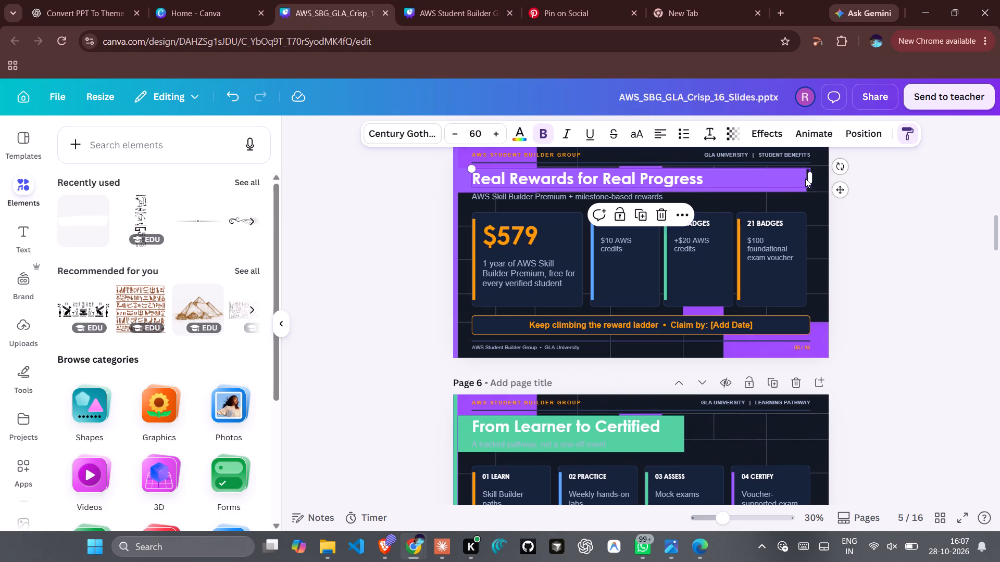
left_click_drag(814, 175, 744, 176)
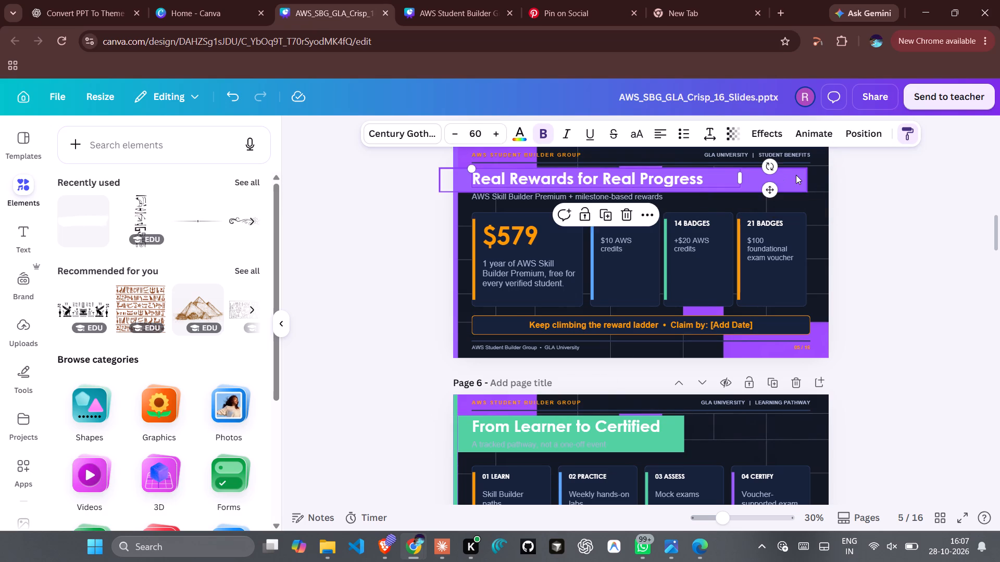
Resize page 5's purple title band to about 175 high, covering the subtitle and ending just past the heading.
left_click(796, 175)
left_click_drag(627, 192, 630, 221)
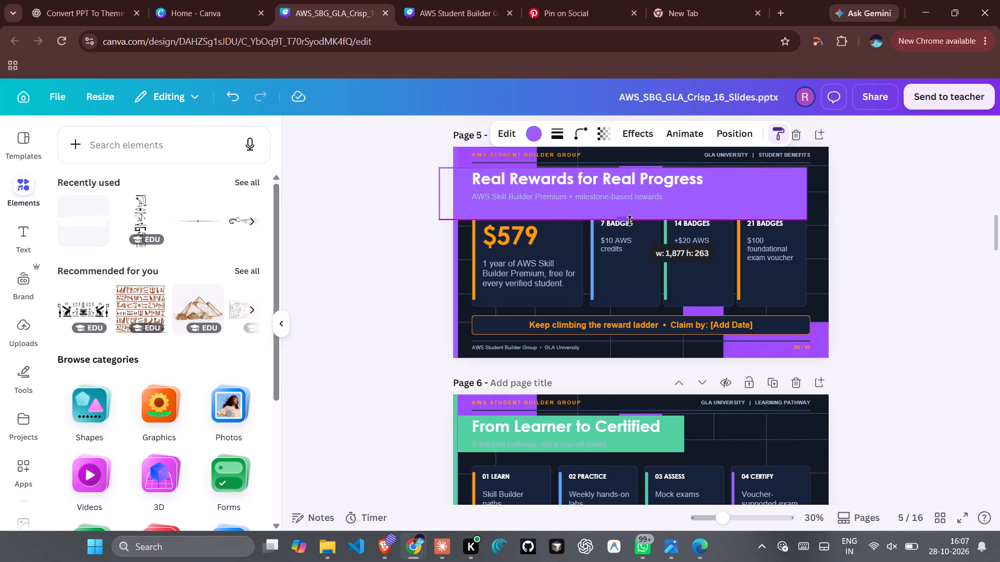
left_click_drag(630, 221, 641, 202)
left_click_drag(811, 184, 737, 185)
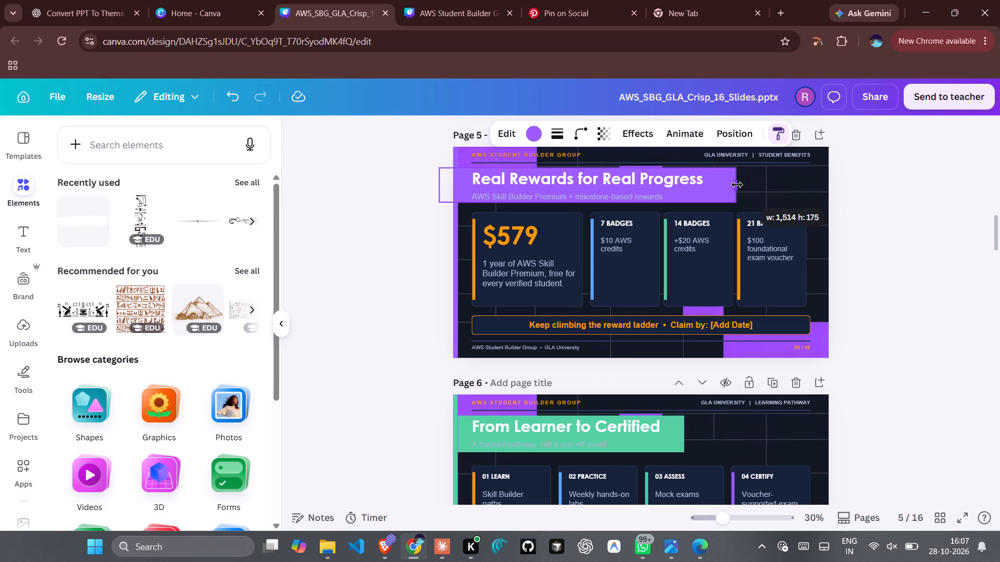
left_click_drag(737, 185, 734, 185)
Narrow the text box of page 4's heading Where Academics Meet Industry to just past its text.
scroll(846, 187, "up", 4)
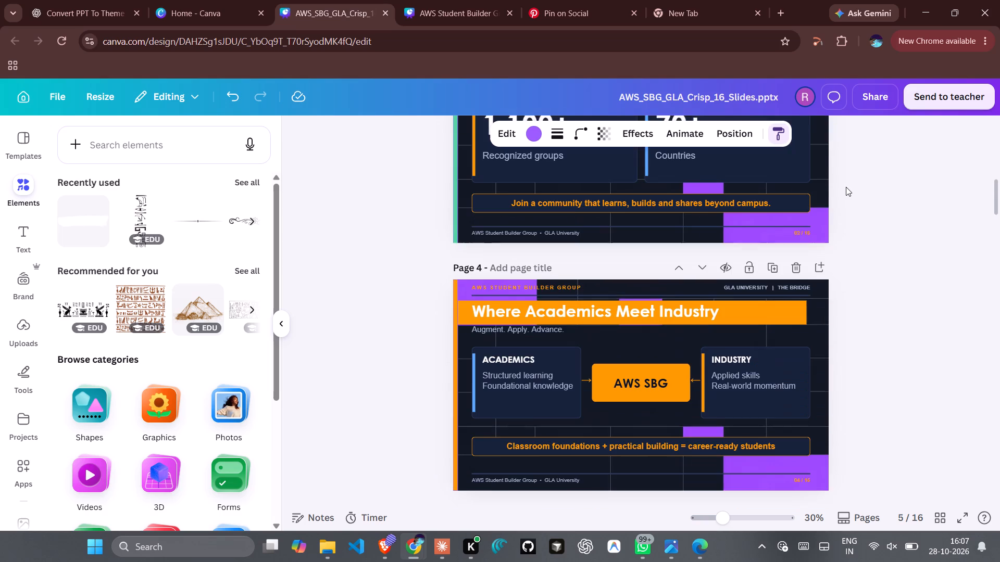
scroll(846, 187, "up", 1)
left_click(793, 317)
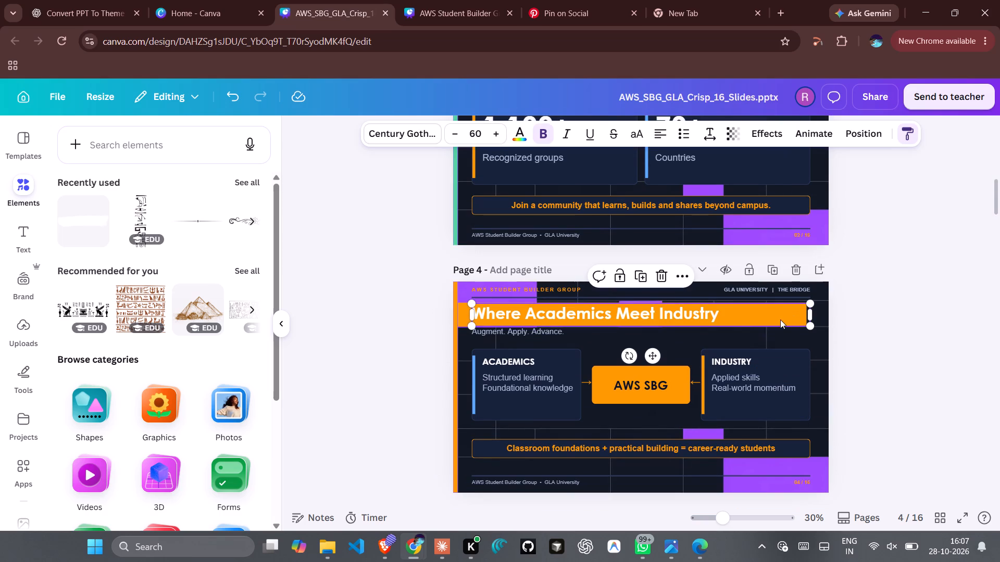
left_click_drag(812, 313, 724, 323)
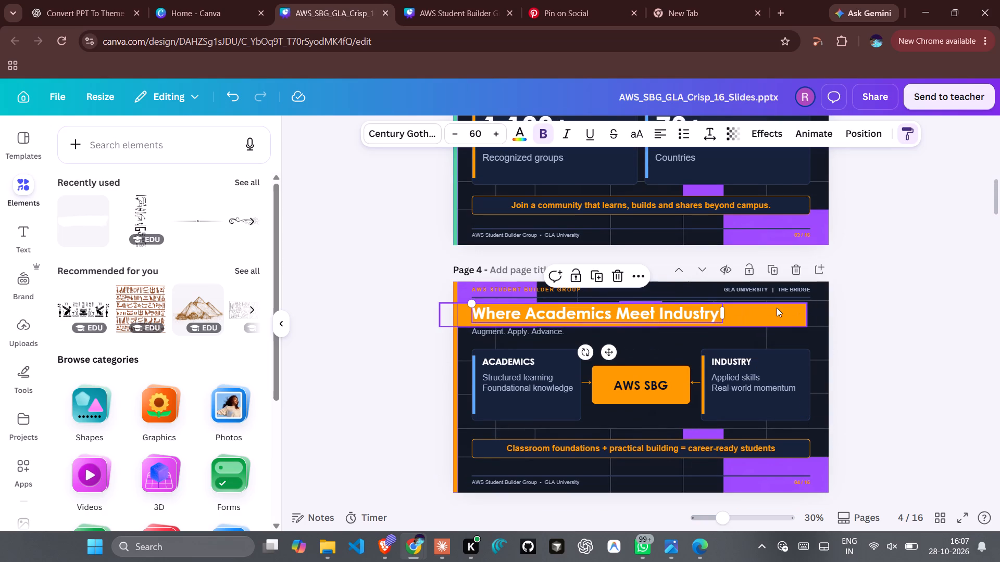
Resize page 4's orange title band to cover the subtitle and end just past the heading.
left_click(777, 308)
left_click_drag(622, 328, 623, 340)
left_click_drag(810, 318, 739, 323)
Narrow the text box of page 3's heading Global Reach. Backed by AWS. closer to its text.
scroll(808, 305, "up", 2)
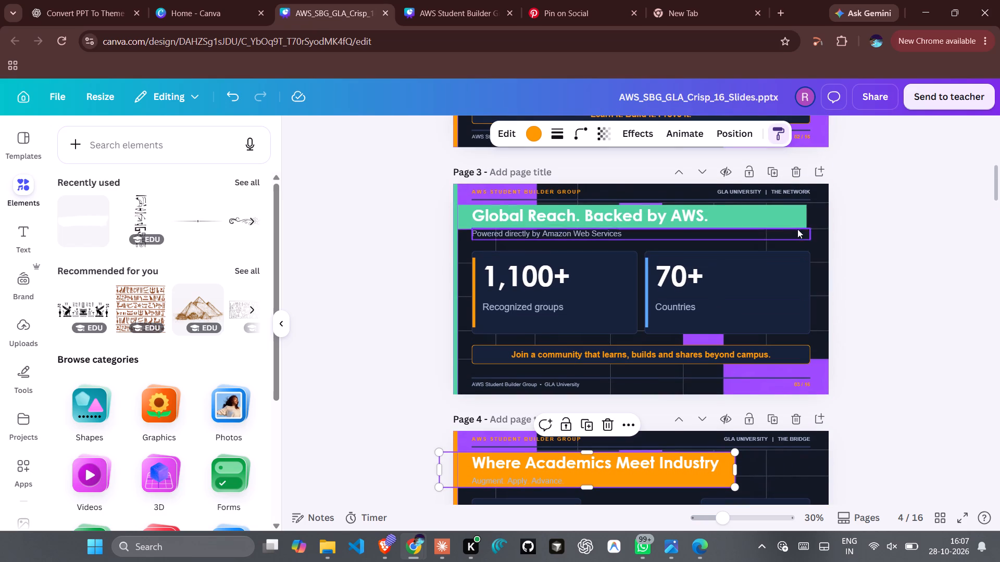
left_click(798, 218)
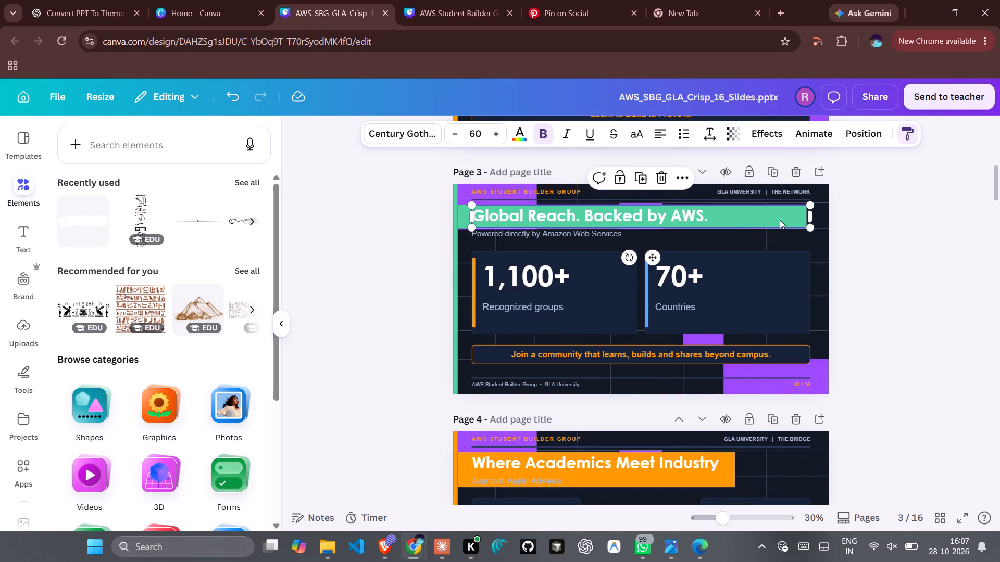
left_click_drag(813, 213, 764, 218)
Resize page 3's green title band to about 181 high, covering the subtitle and ending just past the heading.
left_click(789, 218)
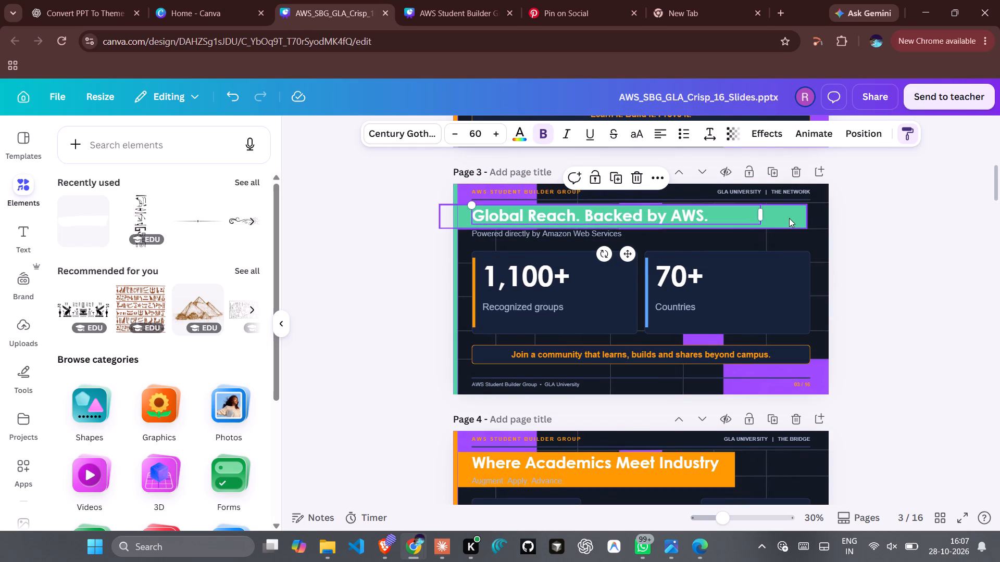
left_click_drag(629, 229, 629, 246)
left_click(614, 245)
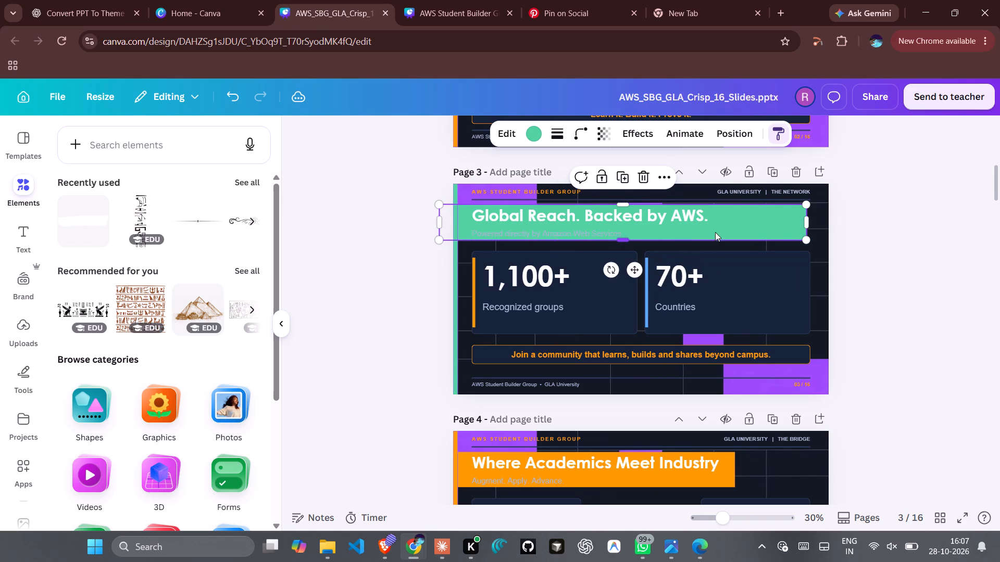
left_click_drag(807, 221, 733, 223)
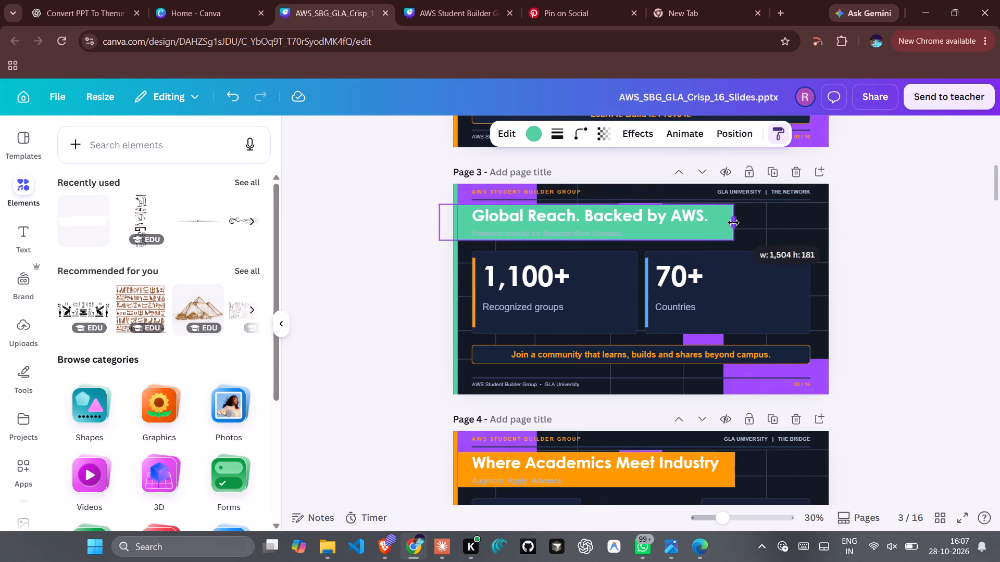
left_click_drag(733, 223, 732, 223)
Narrow the text box of page 2's heading Proof of Skill Beats Theory closer to its text.
scroll(732, 223, "up", 3)
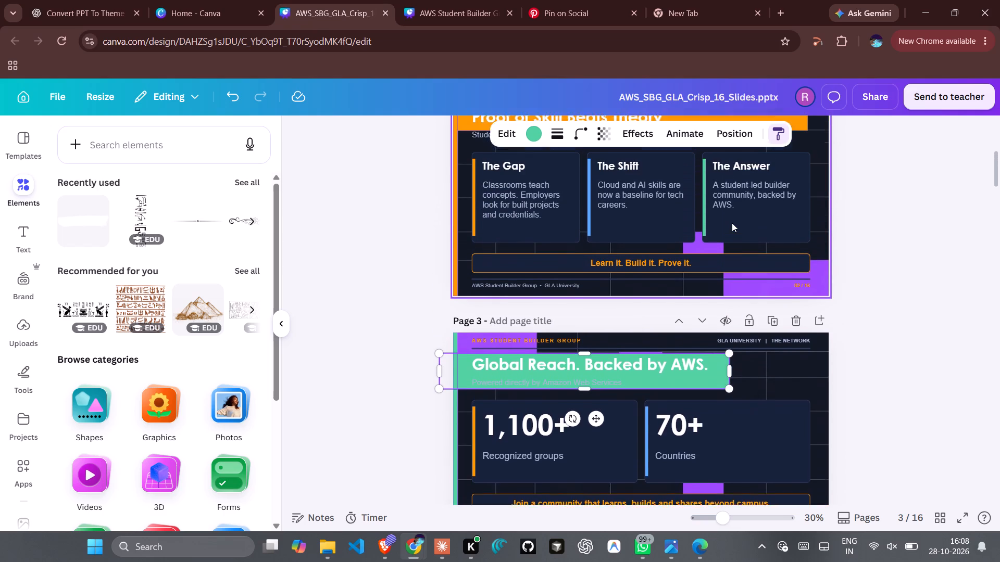
scroll(732, 223, "up", 2)
left_click(772, 244)
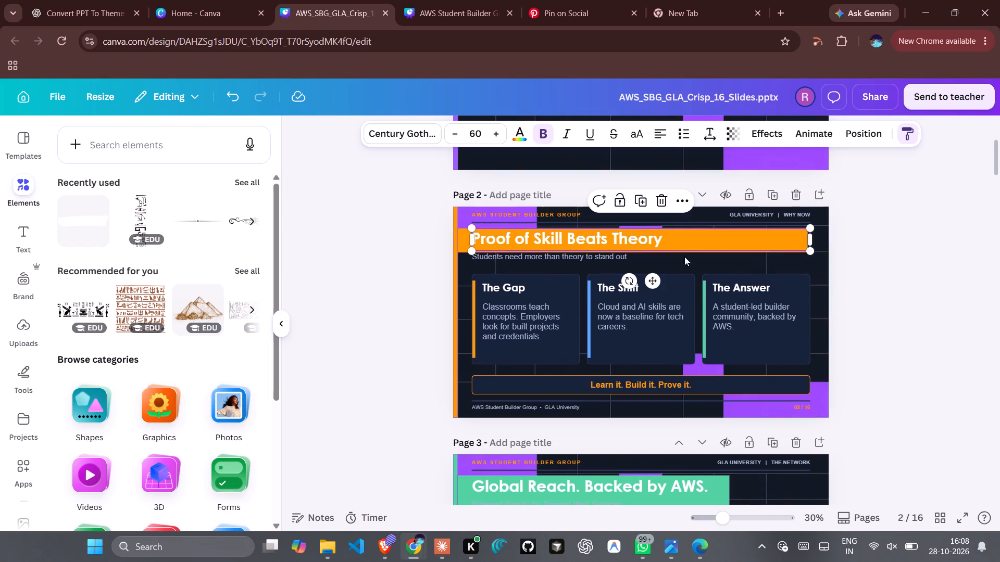
left_click_drag(813, 239, 719, 242)
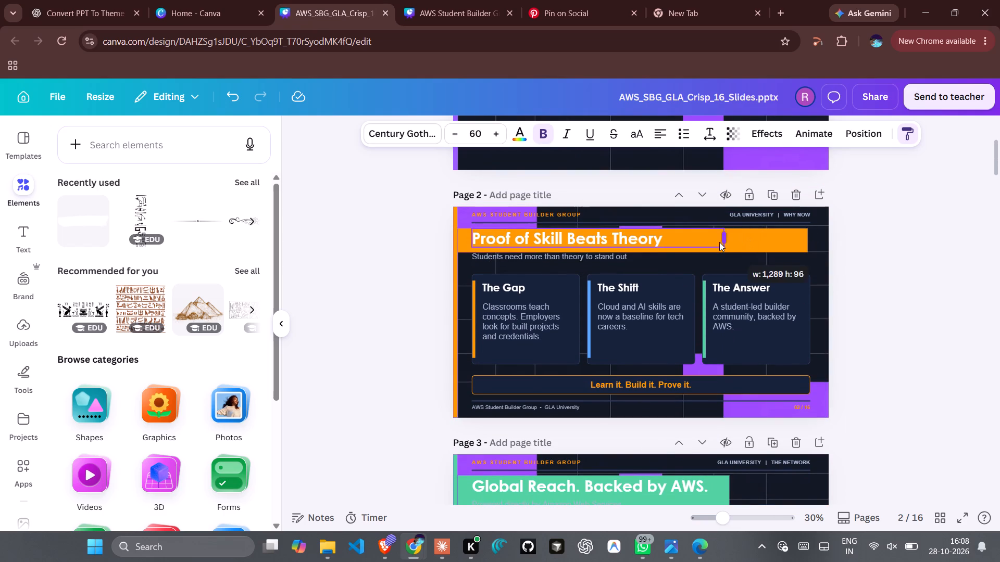
left_click_drag(719, 242, 718, 242)
Resize page 2's orange title band to about 177 high, covering the subtitle and ending just past the heading.
left_click(771, 239)
left_click_drag(620, 253, 621, 268)
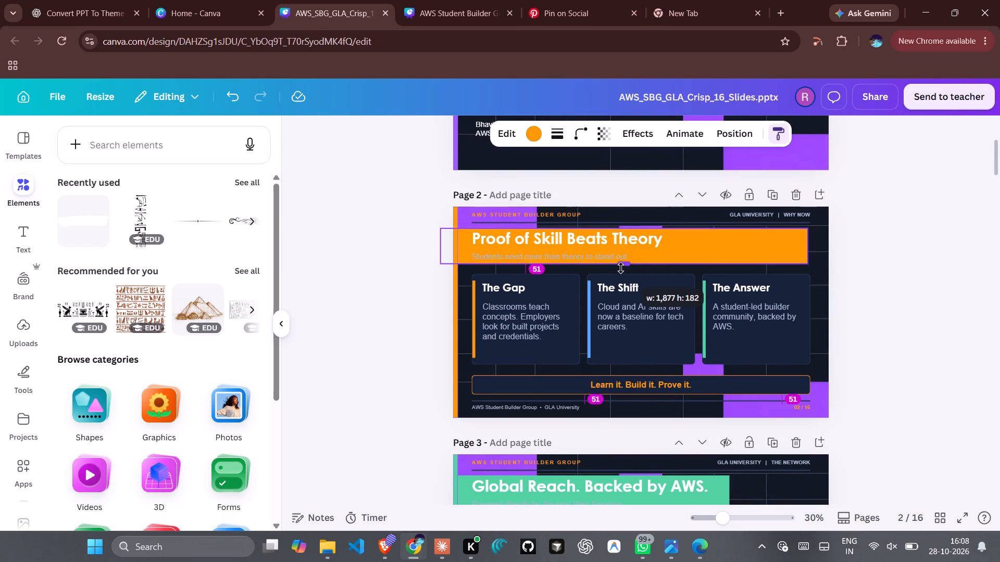
left_click_drag(621, 268, 625, 263)
left_click_drag(813, 241, 736, 246)
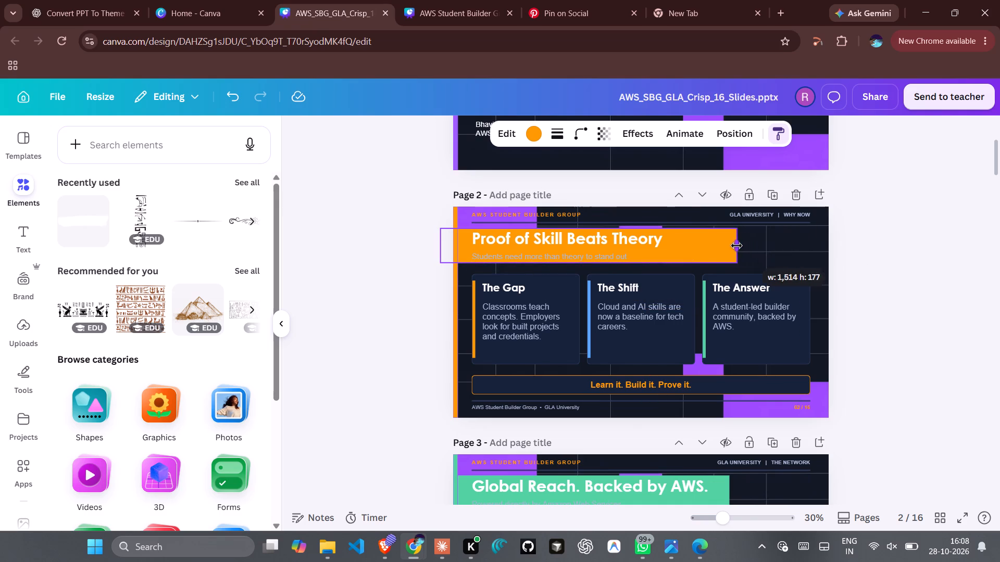
left_click_drag(736, 246, 698, 247)
Recolor page 2's subtitle Students need more than theory to stand out to the design's near-black navy.
scroll(698, 247, "up", 4)
scroll(691, 262, "down", 3)
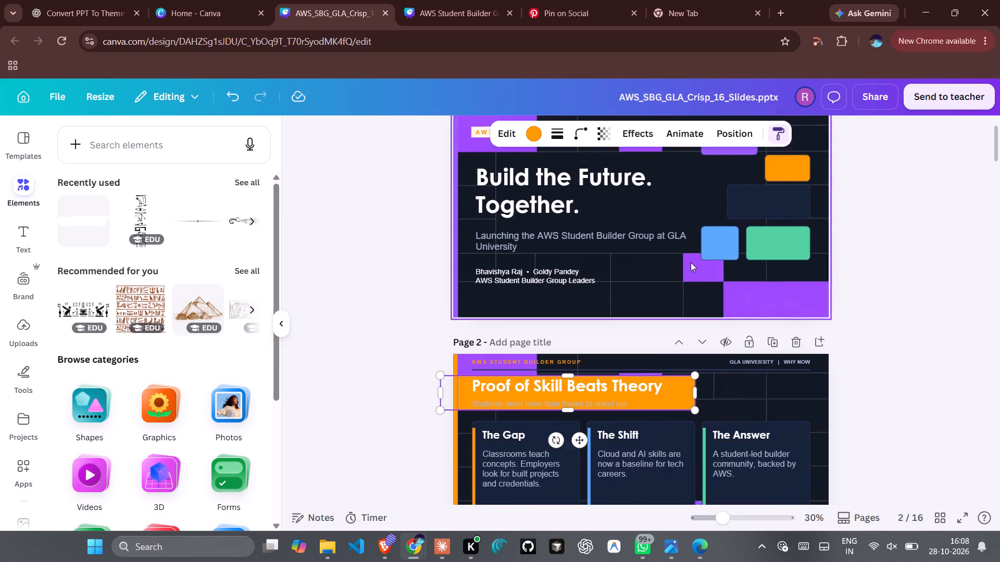
scroll(689, 240, "up", 2)
left_click(595, 218)
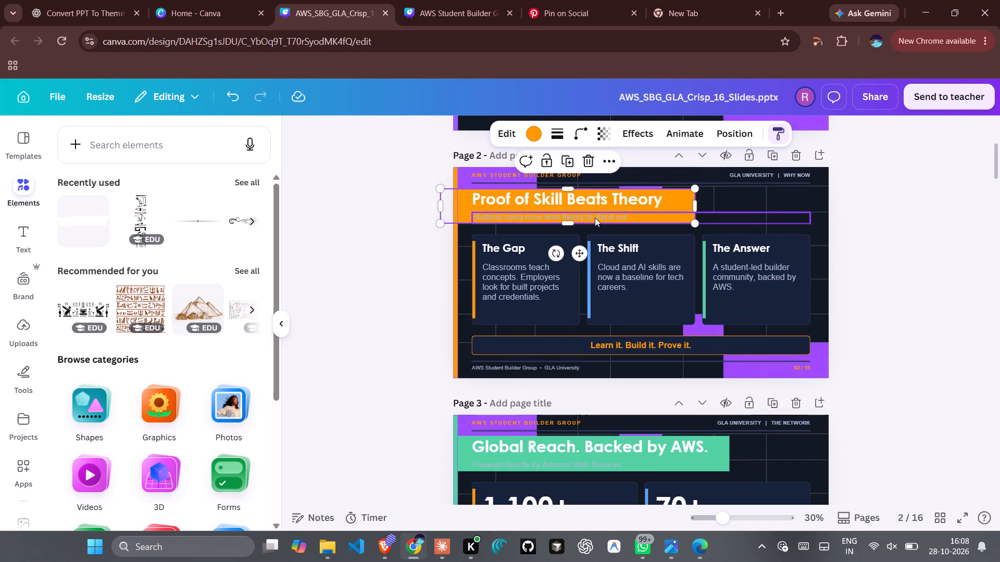
left_click(521, 130)
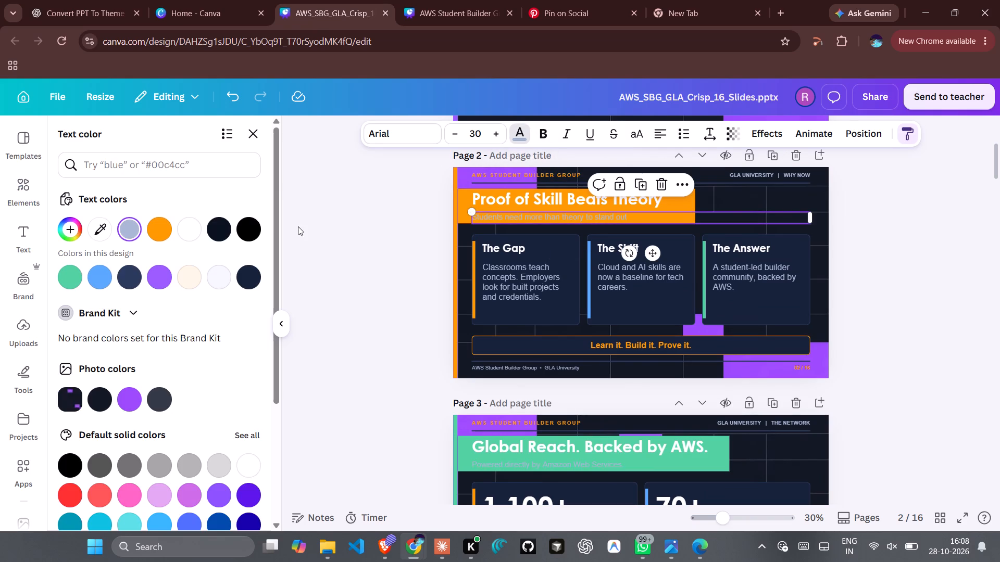
left_click(226, 234)
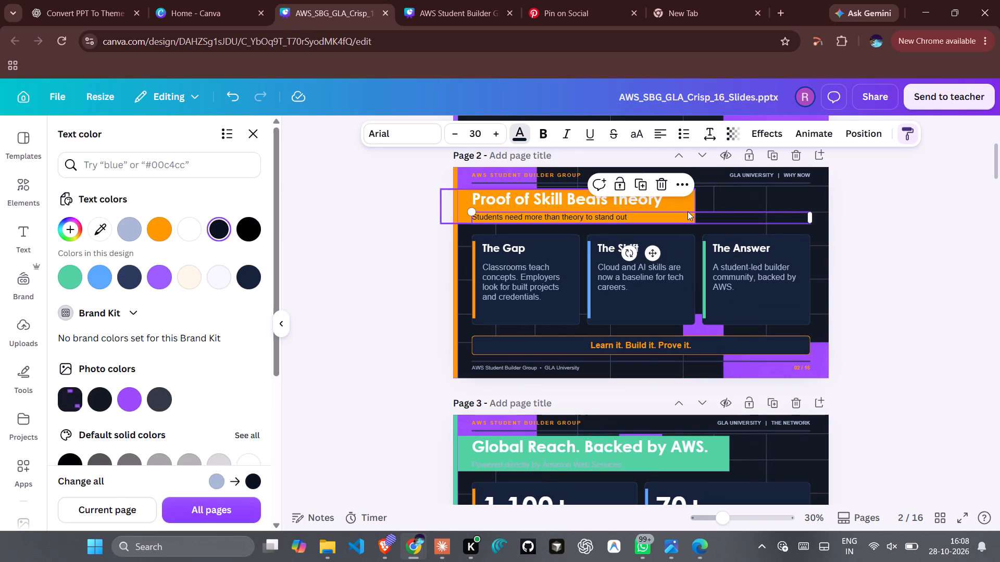
Set the corner rounding of page 2's orange title band to 98.
left_click(461, 211)
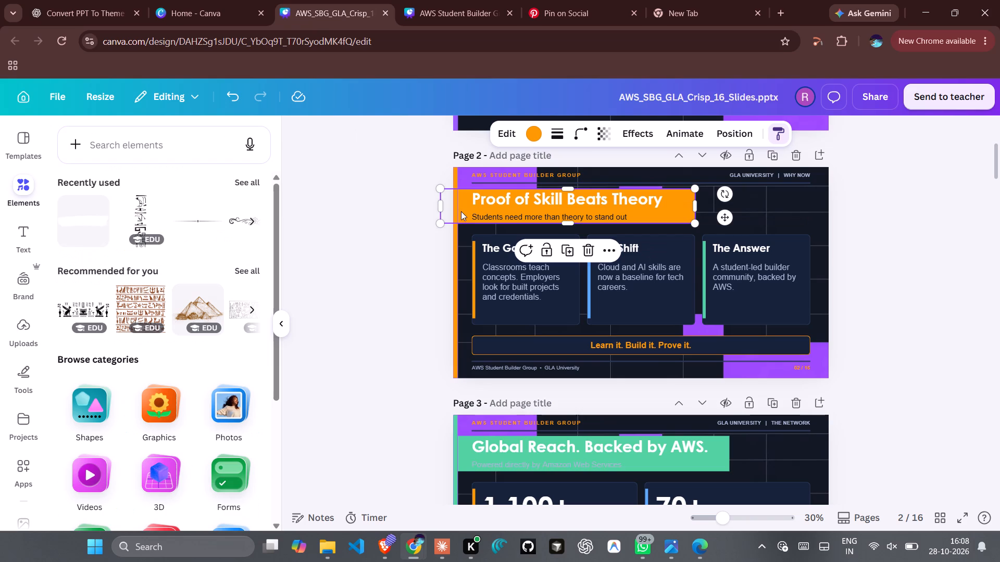
left_click_drag(568, 113, 581, 132)
left_click(581, 132)
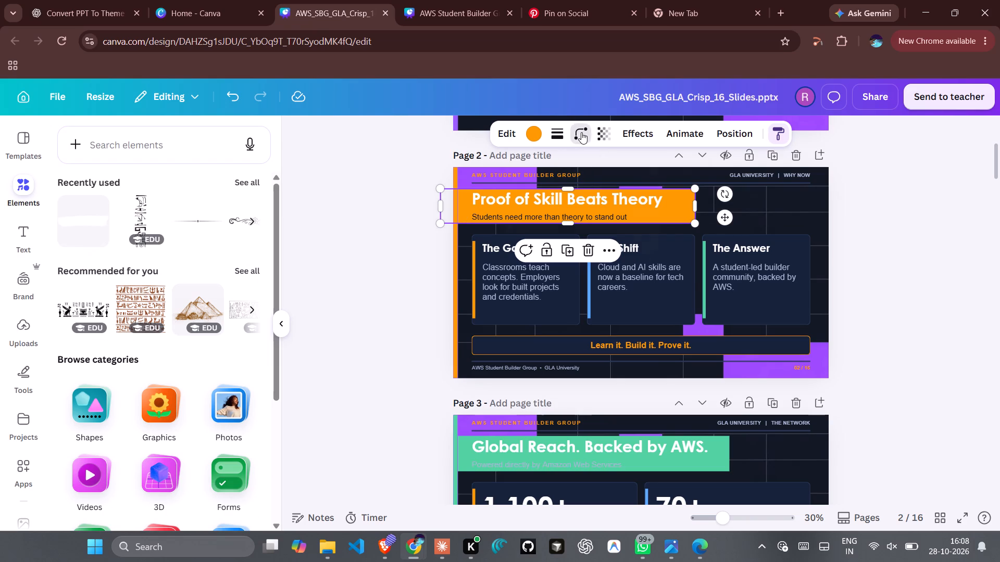
left_click_drag(516, 183, 763, 209)
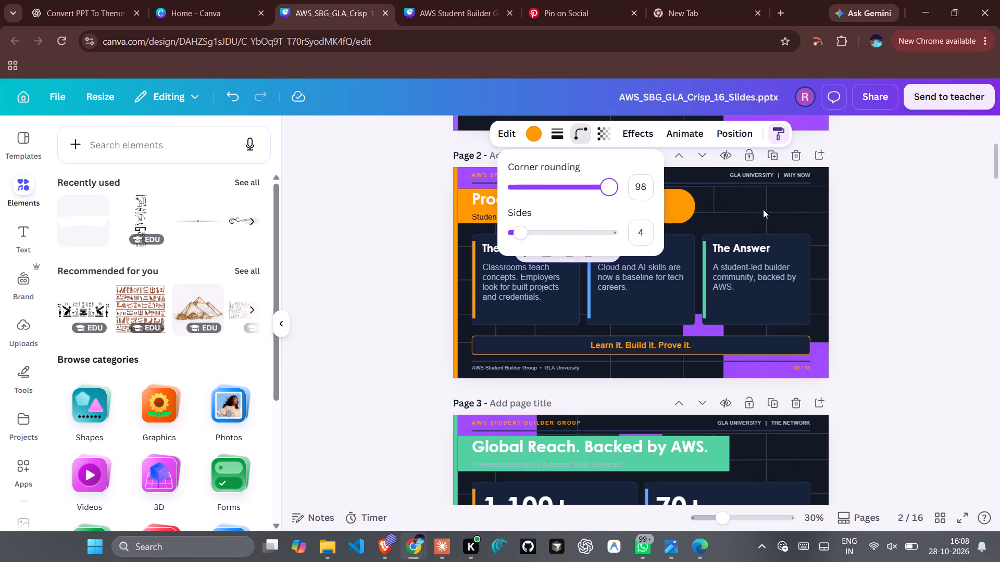
left_click(931, 237)
Recolor page 3's subtitle Powered directly by Amazon Web Services to black (#000000).
scroll(931, 237, "down", 1)
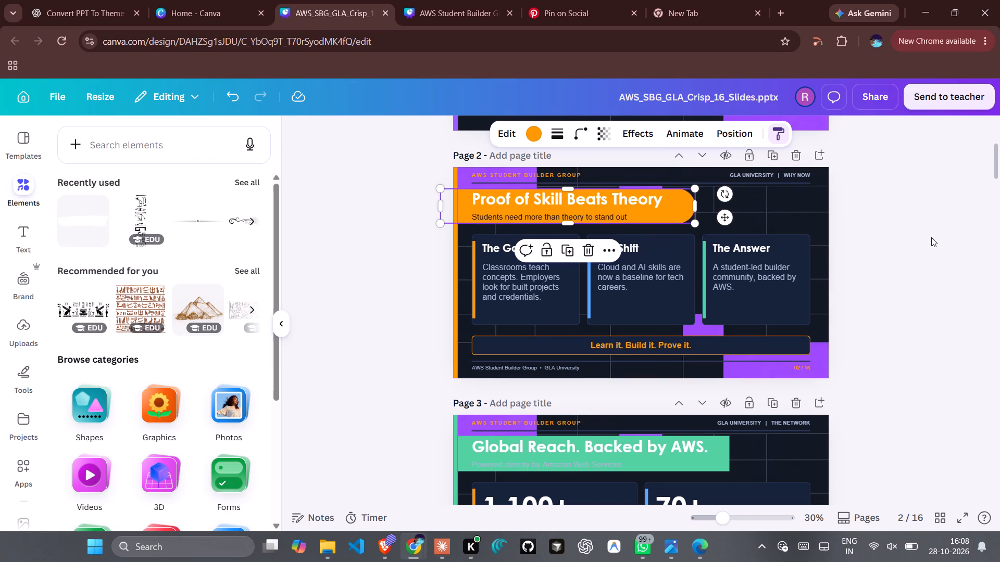
scroll(931, 237, "down", 1)
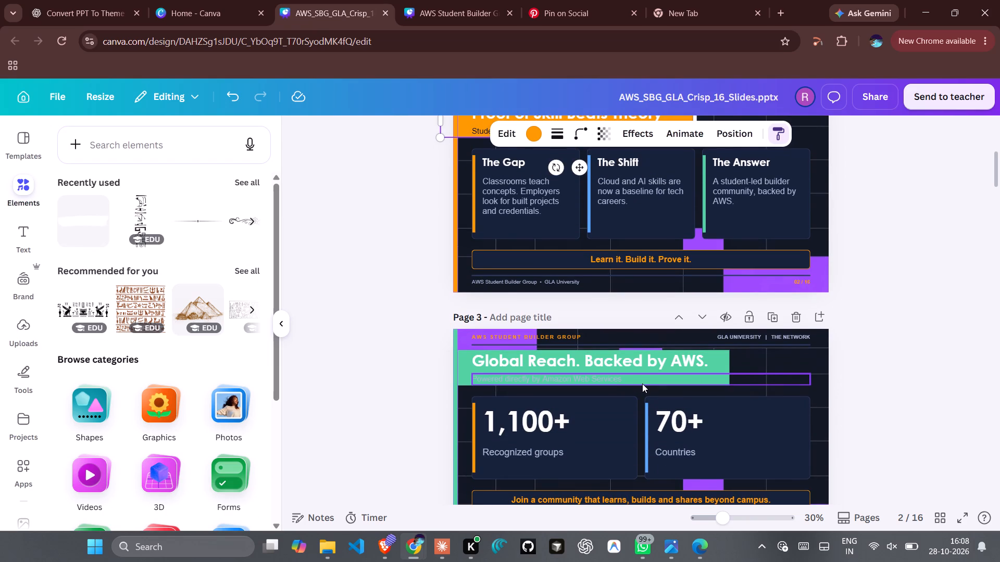
left_click(642, 384)
left_click(519, 136)
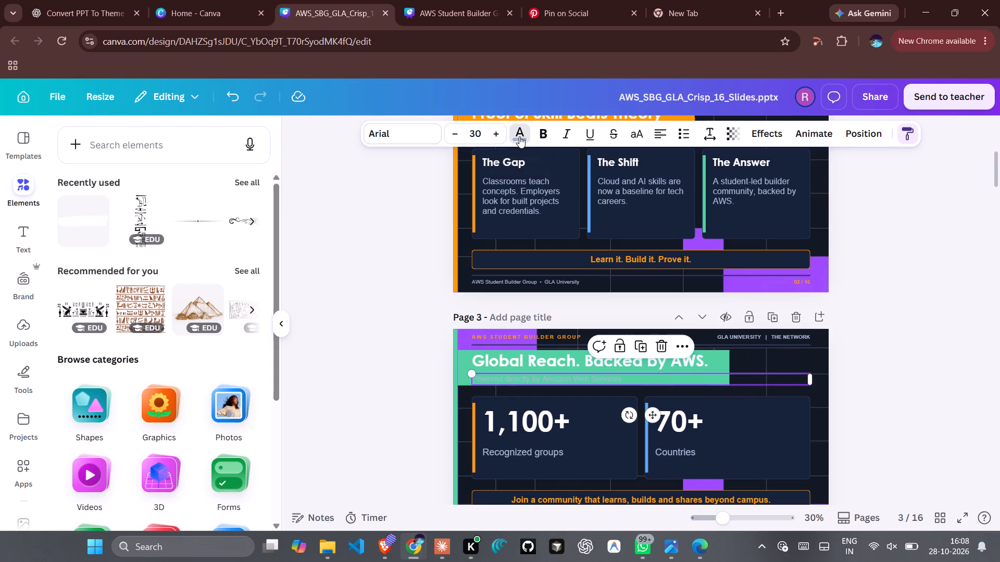
left_click(246, 238)
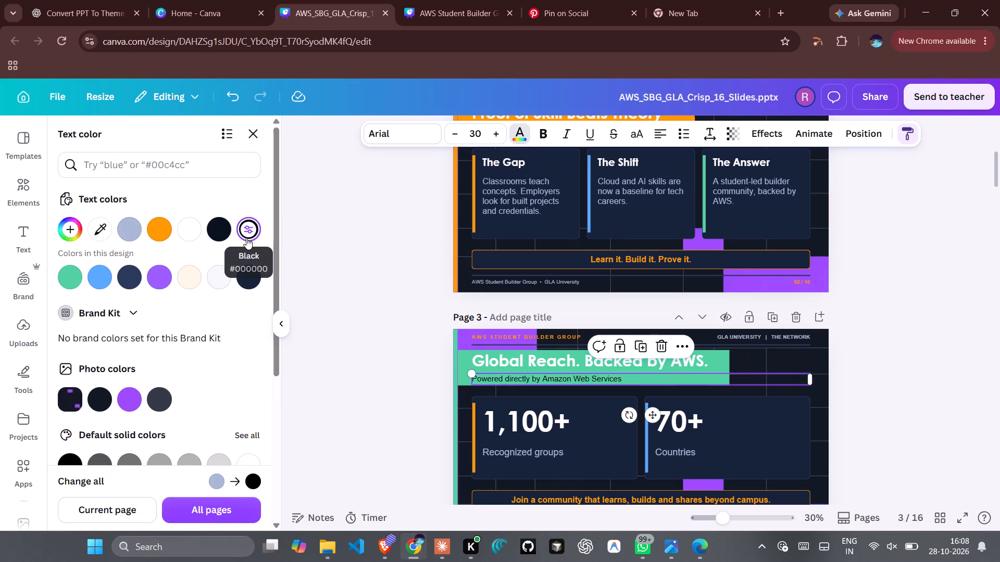
Copy the style of page 3's black subtitle onto page 4's subtitle Augment. Apply. Advance.
key("ctrl+alt+c")
scroll(506, 333, "down", 2)
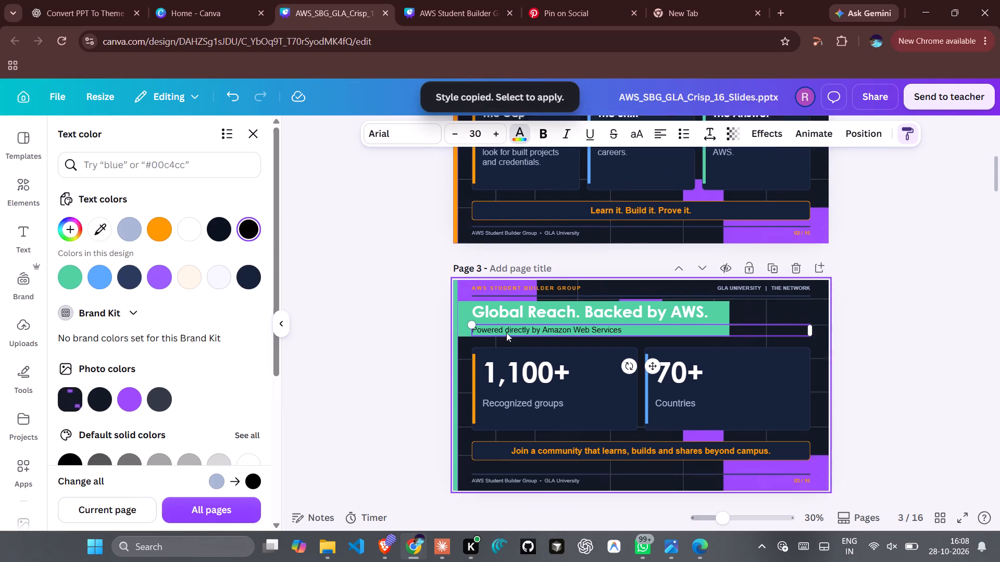
scroll(506, 333, "down", 1)
left_click(533, 492)
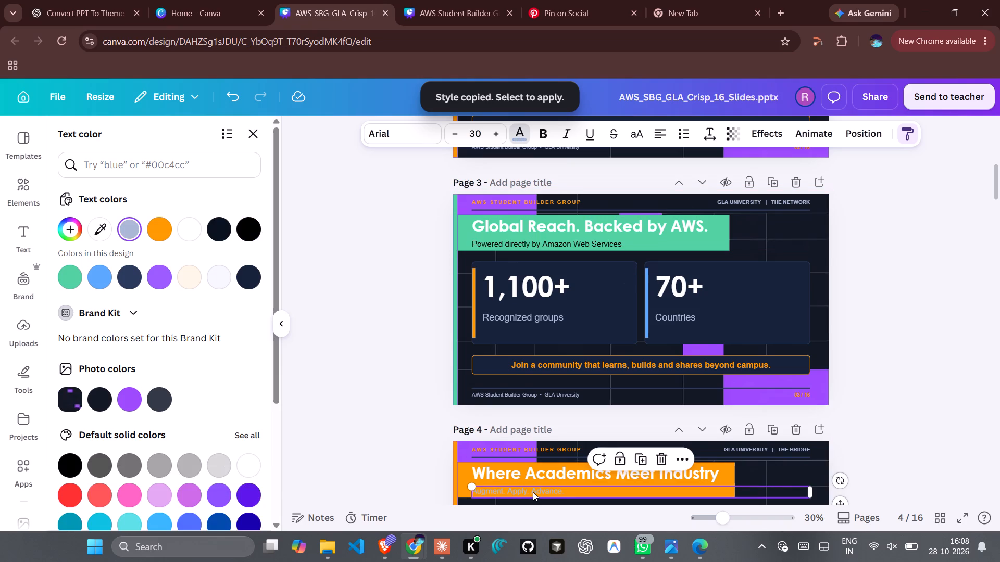
key("ctrl+alt+v")
Apply the copied black subtitle style to the subtitles under the titles on pages 5, 6 and 7.
scroll(533, 492, "down", 4)
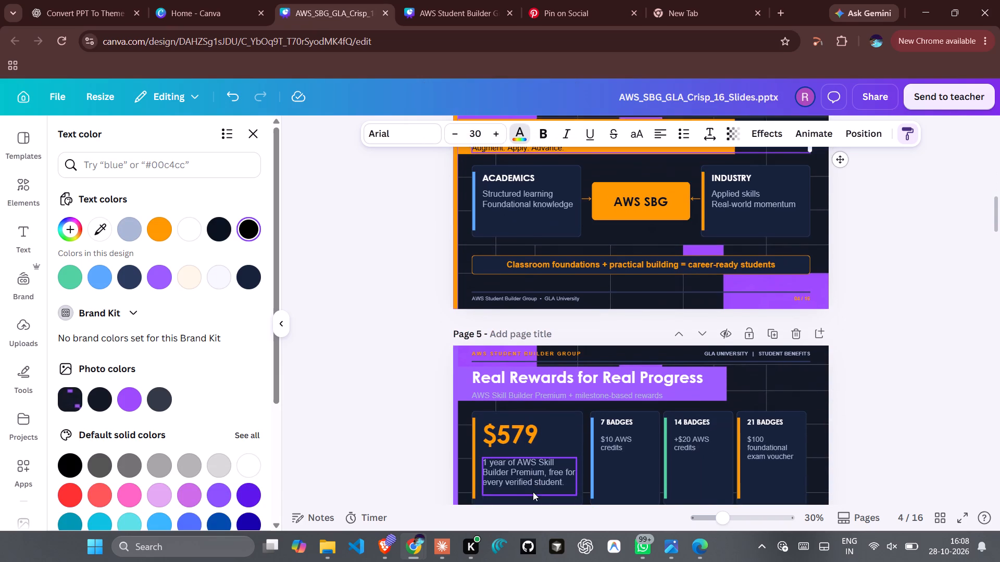
double_click(540, 391)
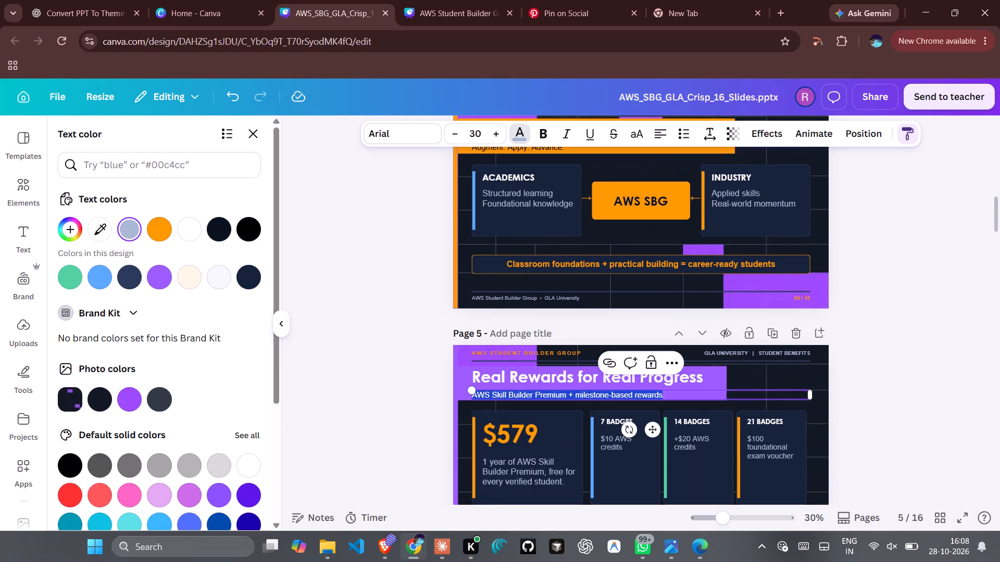
key("ctrl+alt+v")
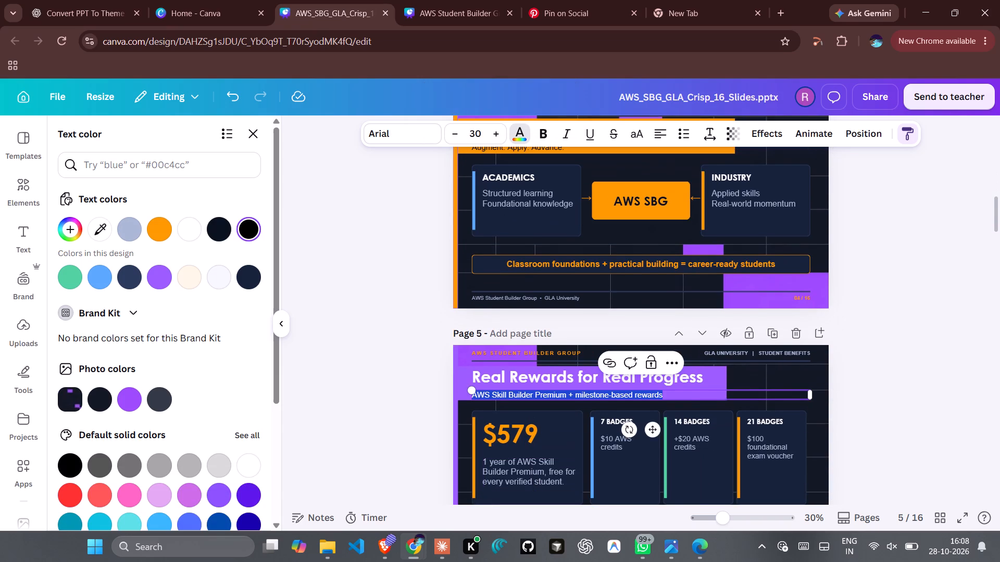
scroll(540, 391, "down", 3)
left_click(416, 362)
left_click(416, 362)
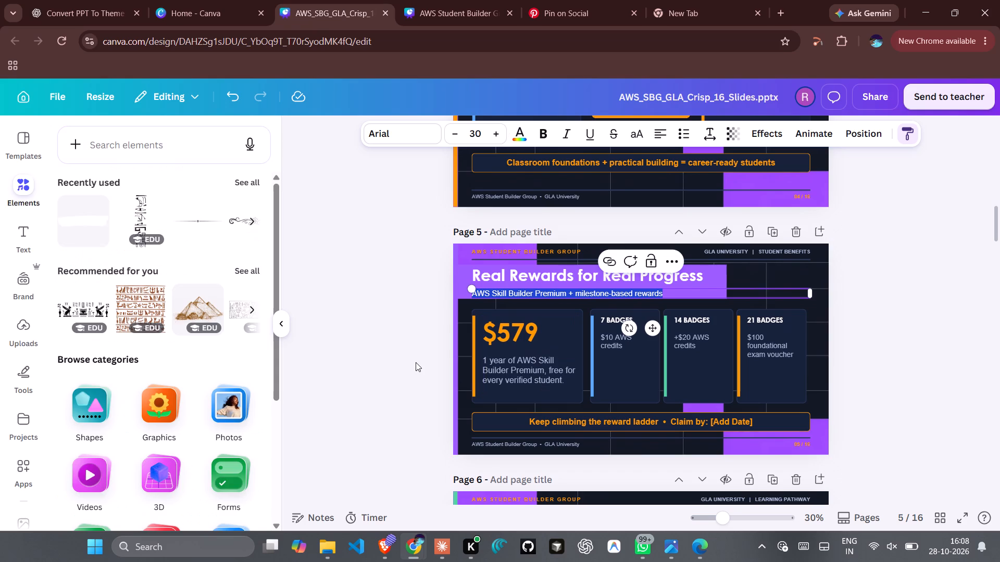
scroll(416, 362, "down", 3)
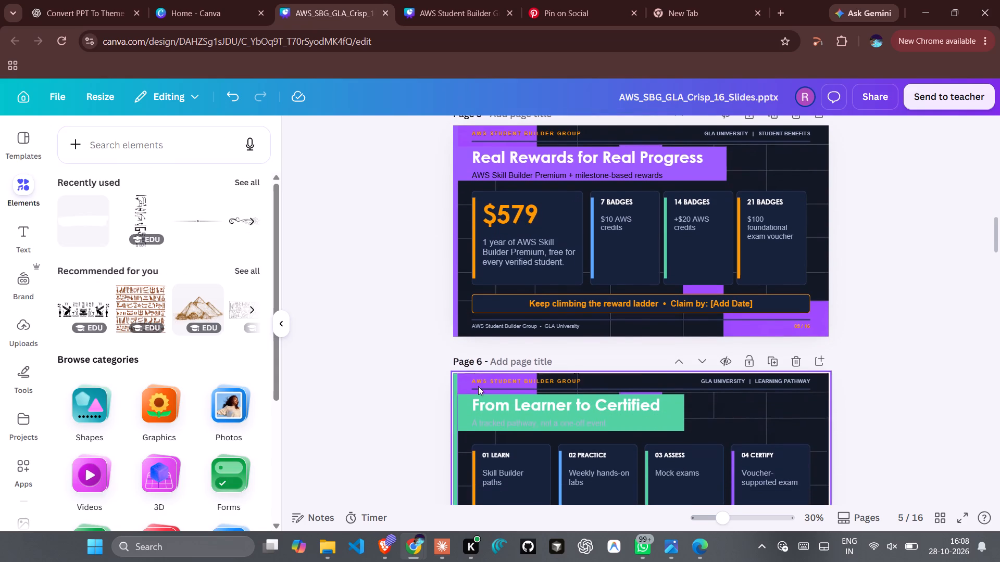
left_click(507, 425)
key("ctrl+alt+v")
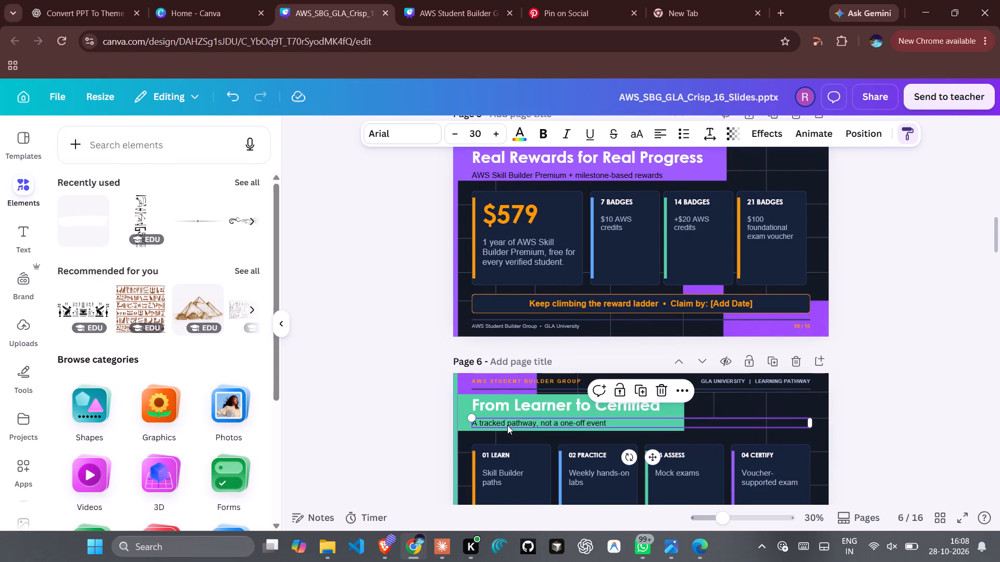
scroll(507, 425, "down", 3)
double_click(520, 397)
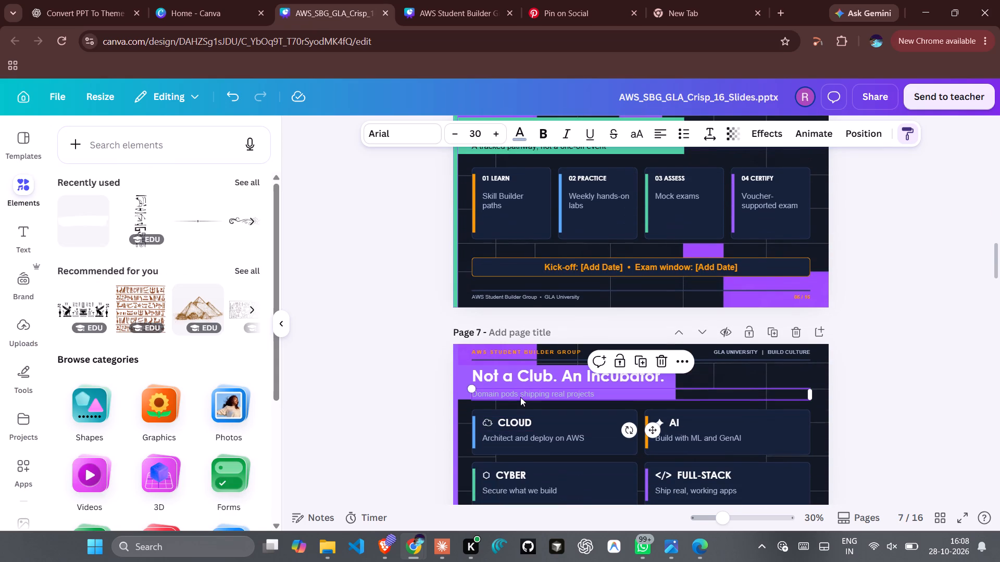
key("ctrl+alt+v")
Apply the copied black style to page 10's subtitle Beyond the launch and page 11's subtitle Connecting talent, mentorship and opportunity.
scroll(520, 397, "down", 3)
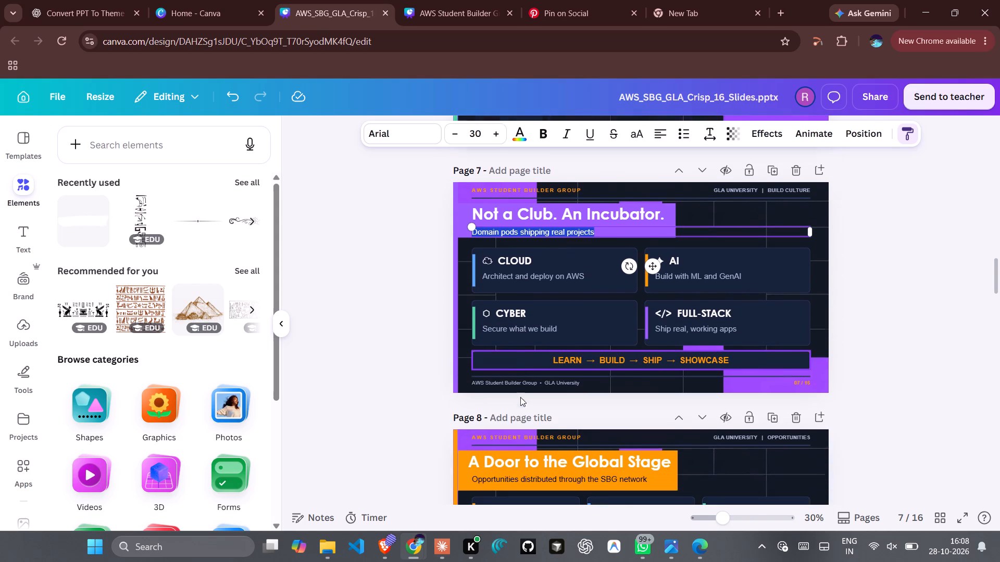
scroll(520, 397, "down", 1)
scroll(534, 462, "down", 2)
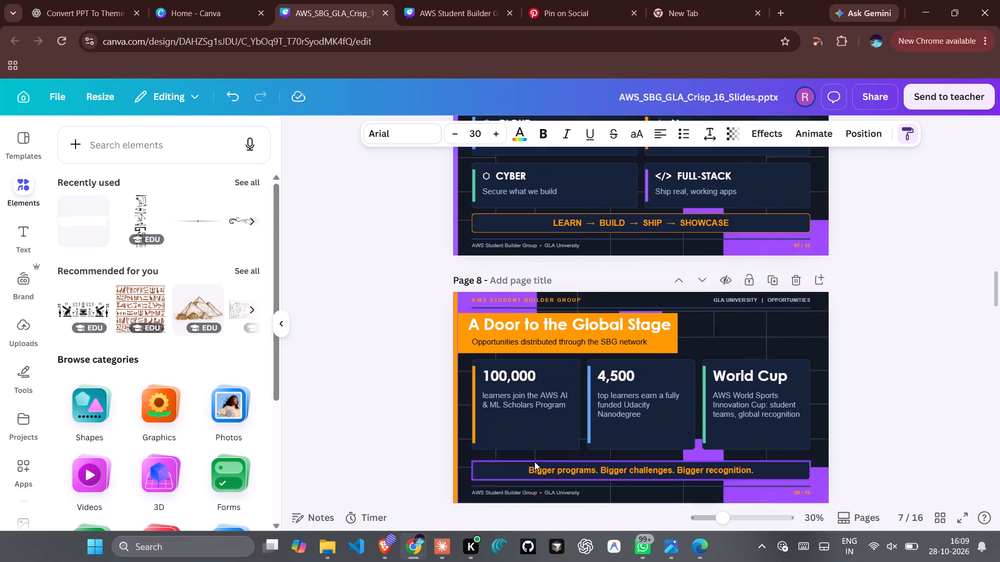
scroll(534, 462, "down", 2)
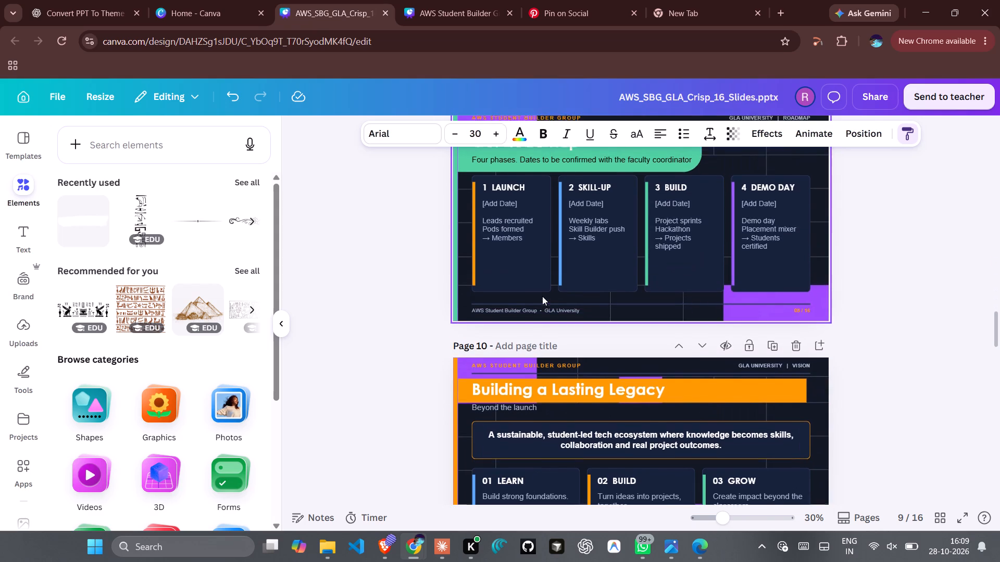
left_click(525, 412)
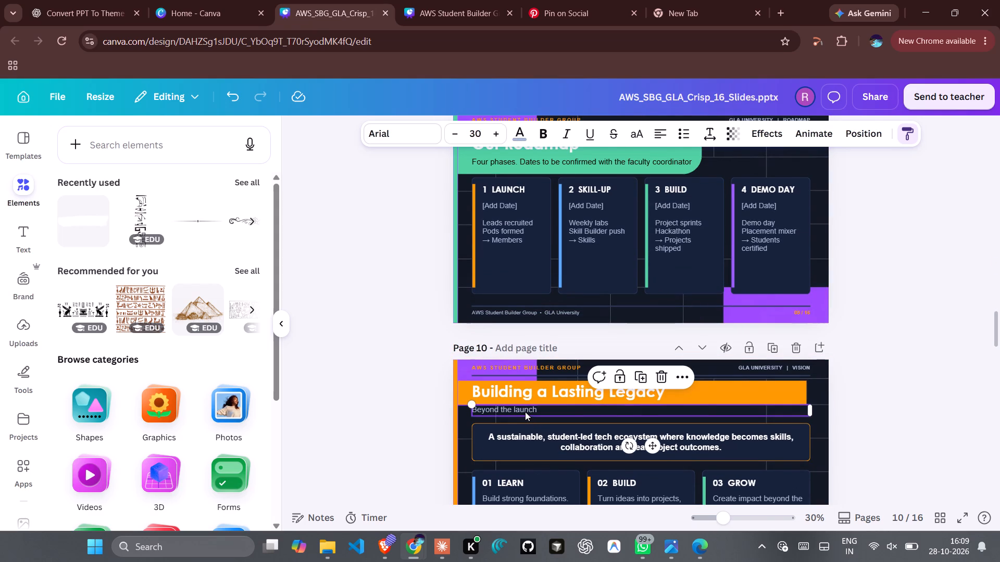
double_click(525, 412)
key("ctrl+alt+v")
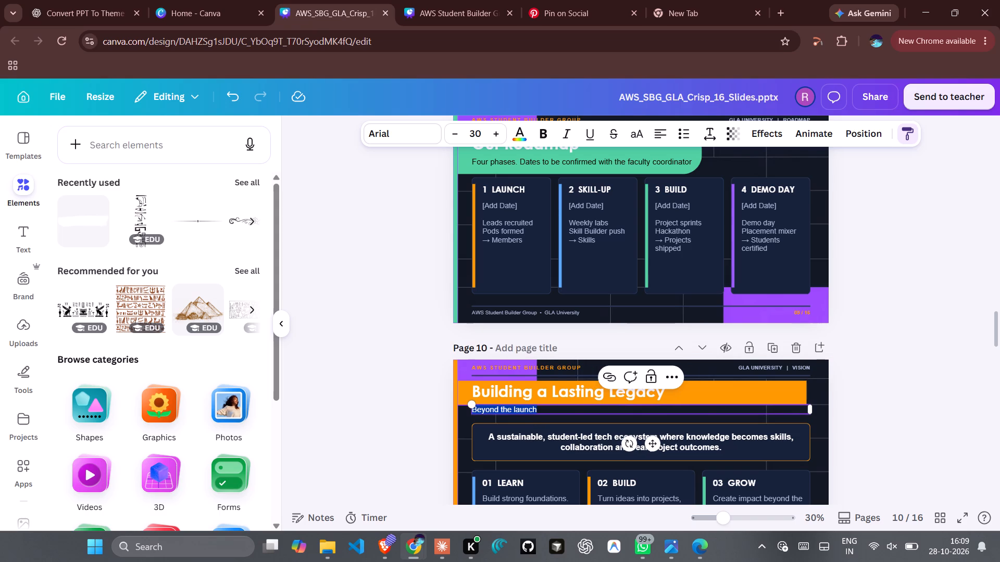
scroll(525, 412, "down", 3)
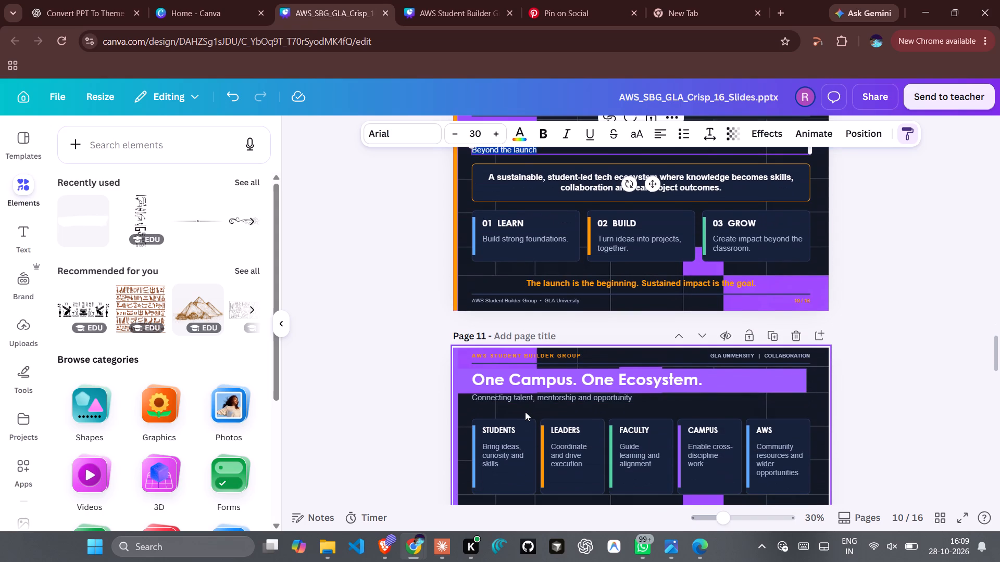
scroll(525, 412, "down", 1)
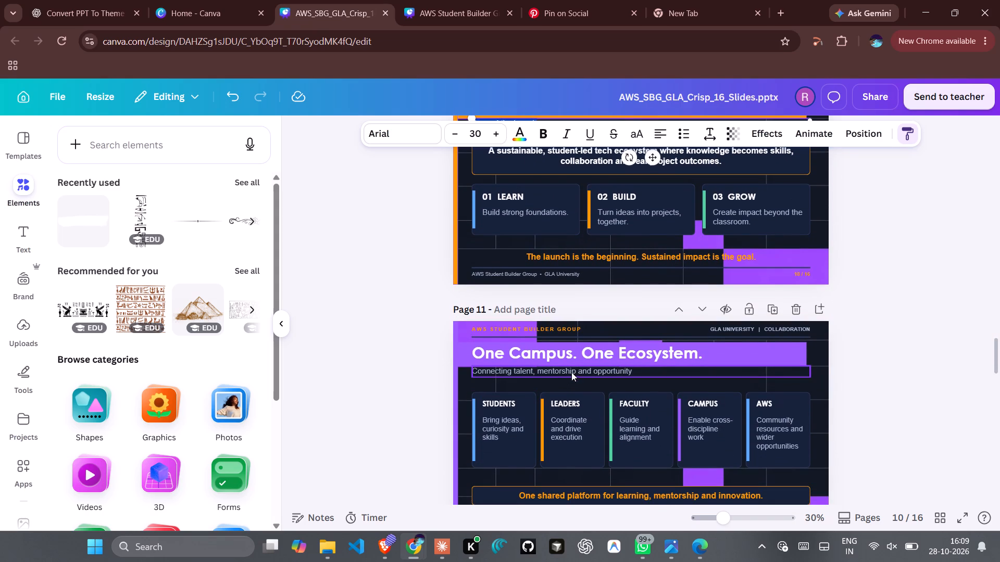
left_click(571, 371)
key("ctrl+alt+v")
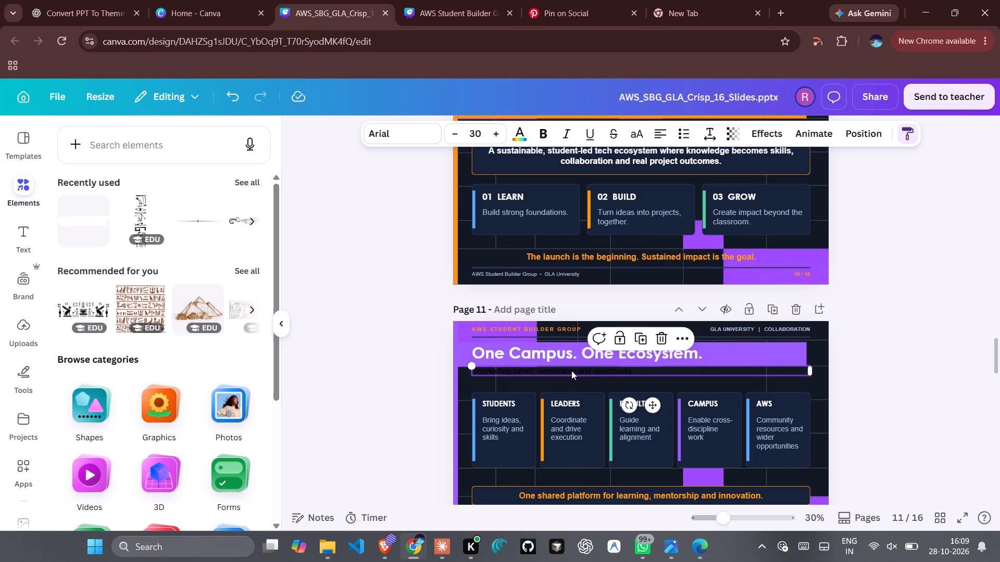
Apply the copied black style to page 12's subtitle Our proposed framework and page 13's Evidence of learning and growth, not just participation.
scroll(571, 371, "down", 3)
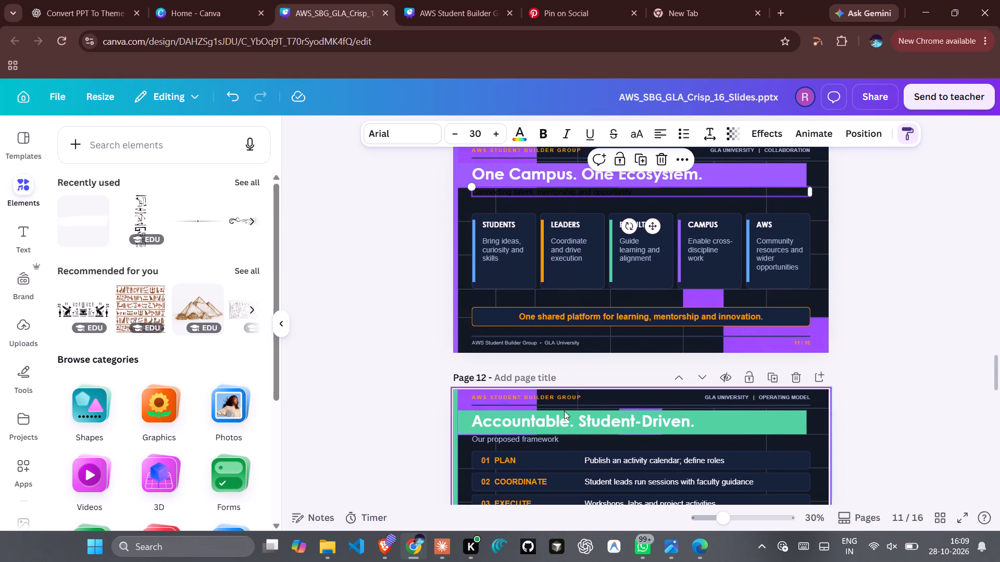
double_click(544, 442)
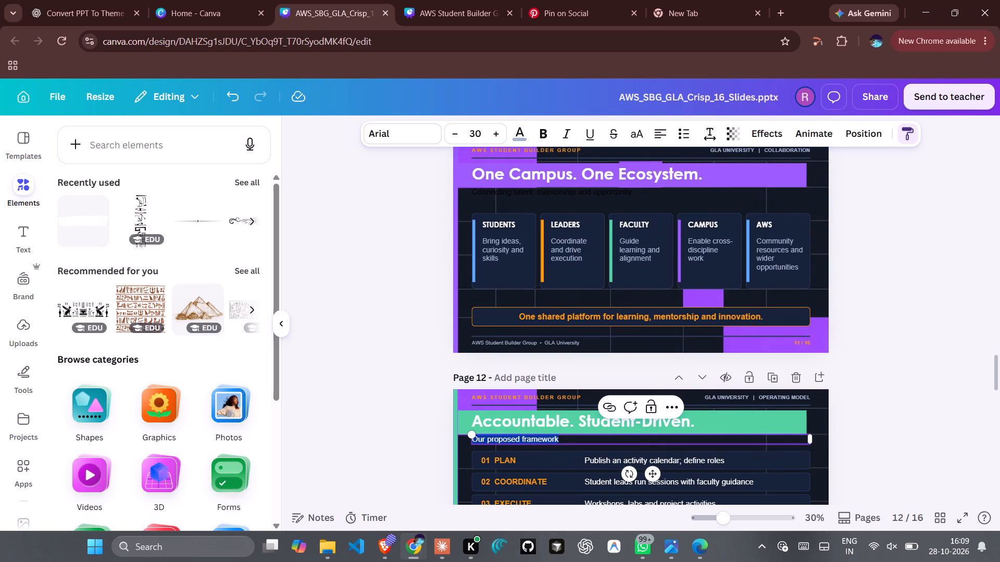
key("ctrl+alt+v")
scroll(544, 442, "down", 3)
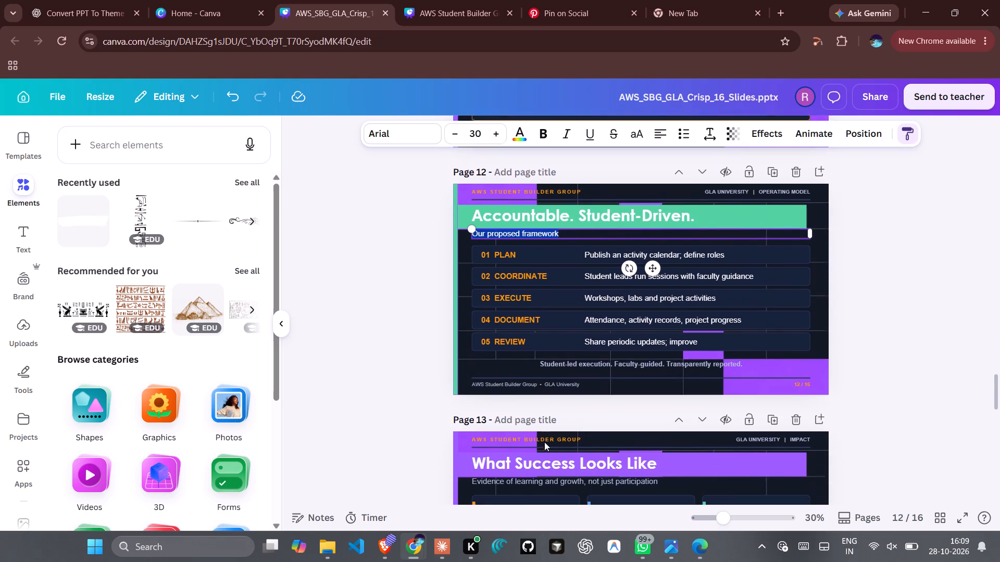
scroll(544, 442, "down", 1)
double_click(542, 440)
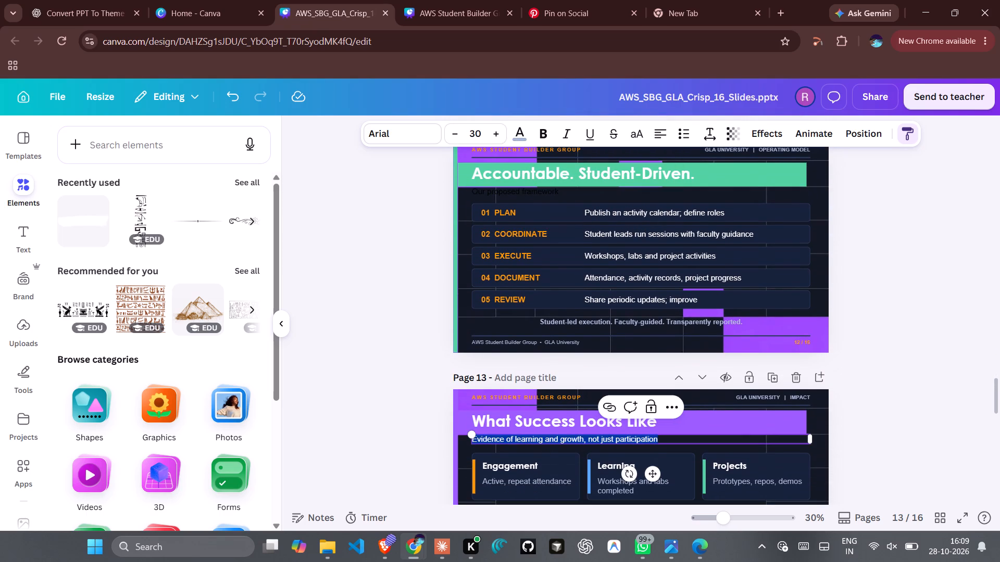
key("ctrl+alt+v")
Apply the copied black style to page 14's subtitle A partnership built on shared responsibility and page 15's You don't need to be an expert to belong.
scroll(542, 440, "down", 4)
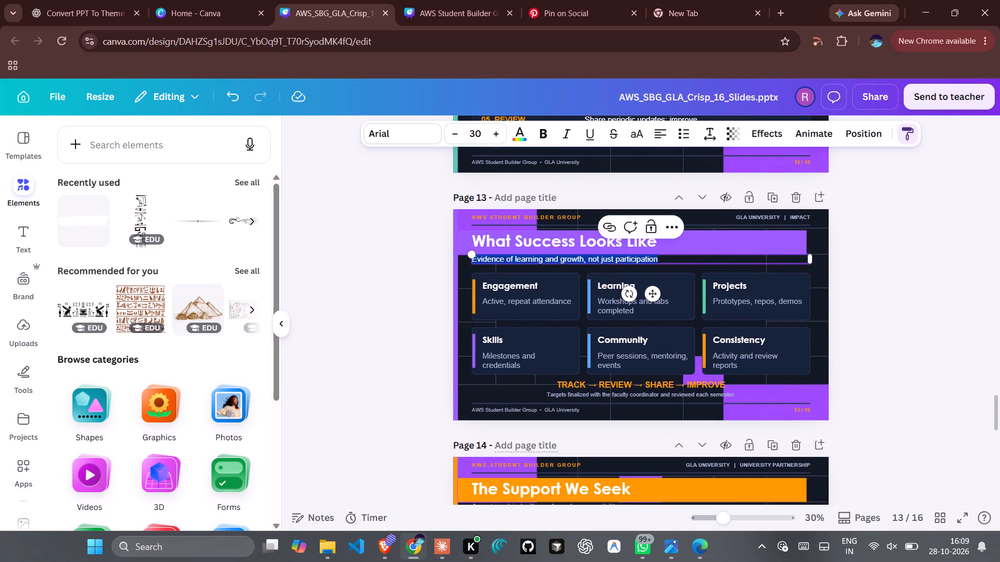
scroll(542, 440, "down", 1)
double_click(568, 435)
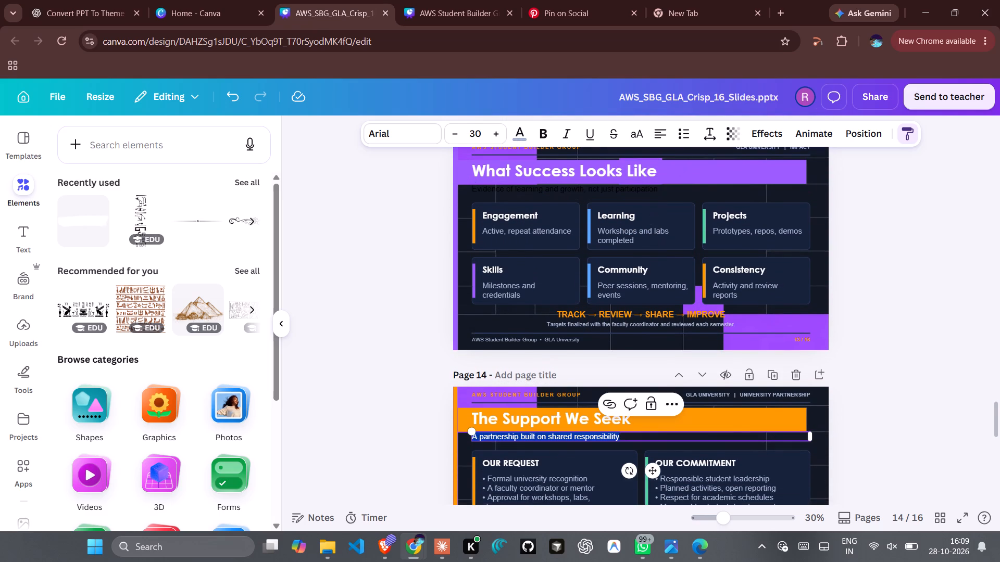
key("ctrl+alt+v")
scroll(568, 435, "down", 4)
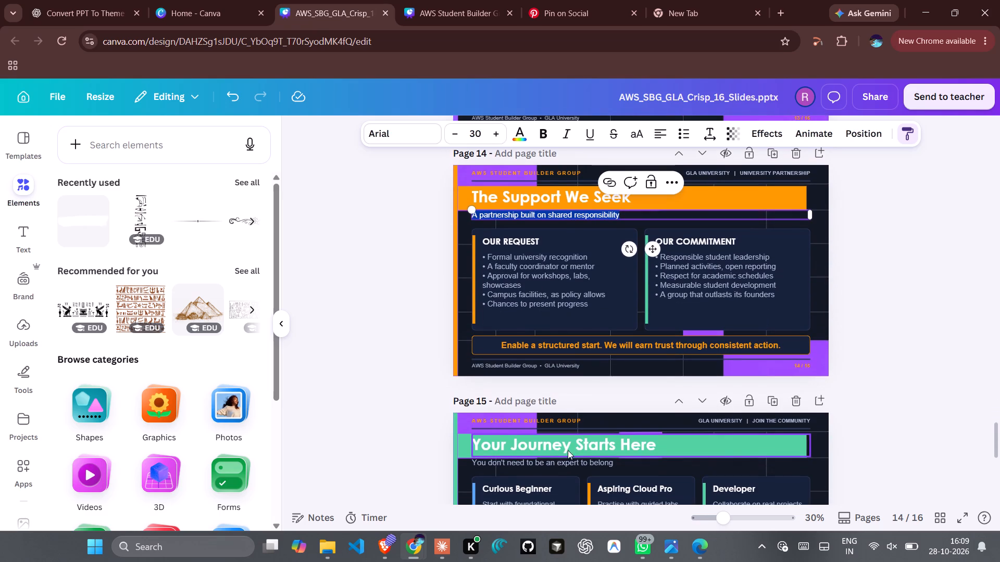
double_click(568, 465)
key("ctrl+alt+v")
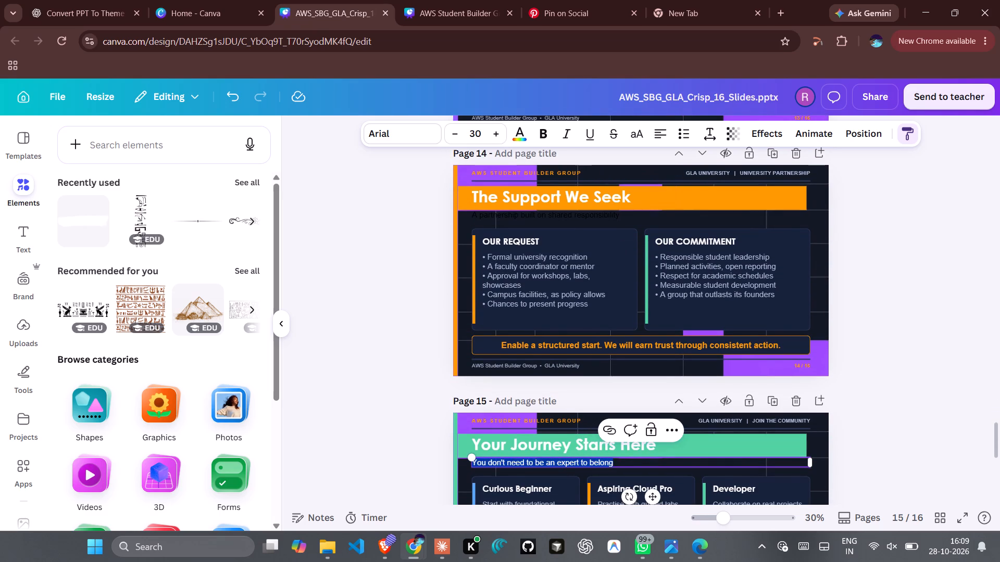
Narrow page 15's title text box and fit its green band around title and subtitle, about 1,231 wide and 181 high.
scroll(568, 465, "down", 5)
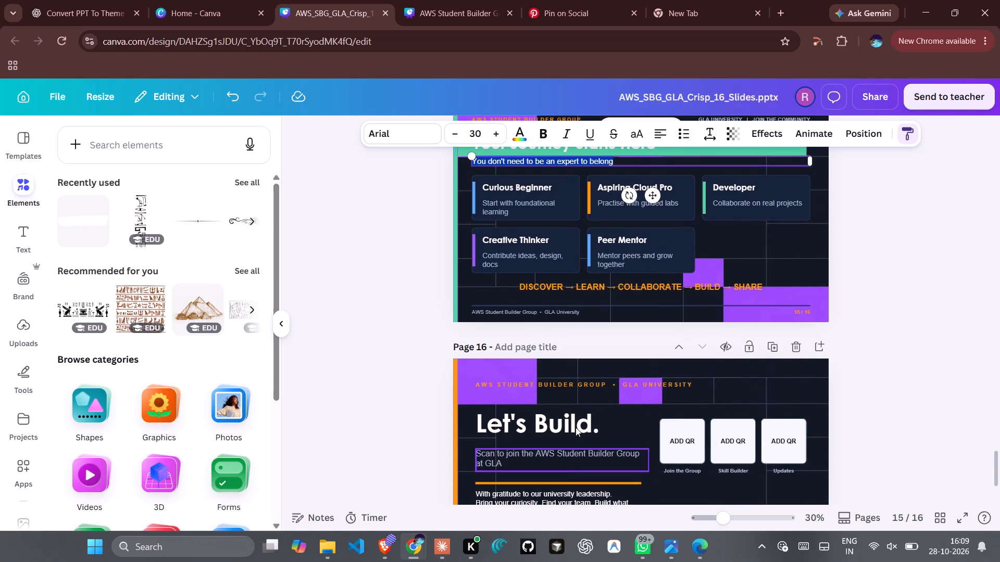
scroll(582, 417, "down", 1)
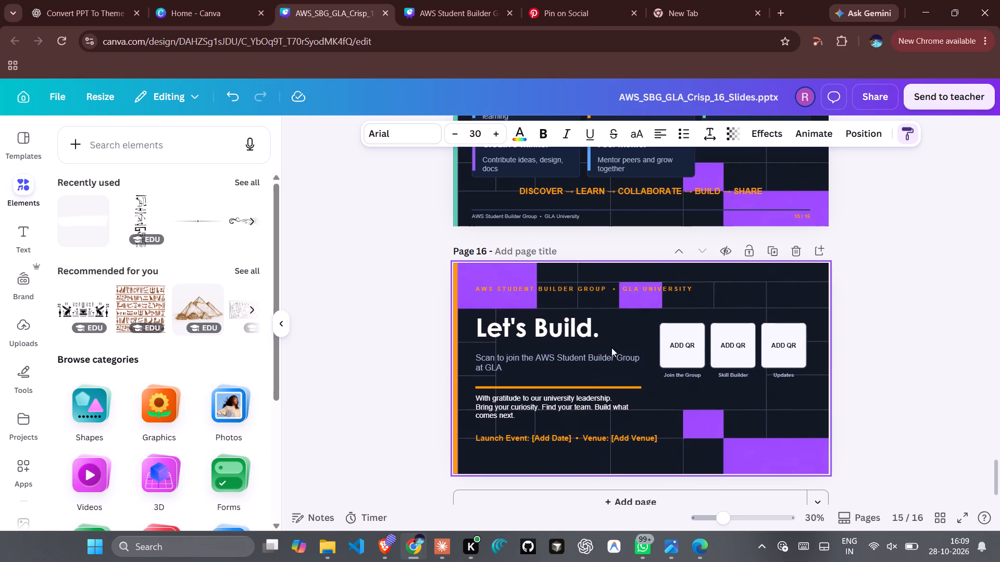
scroll(611, 348, "up", 4)
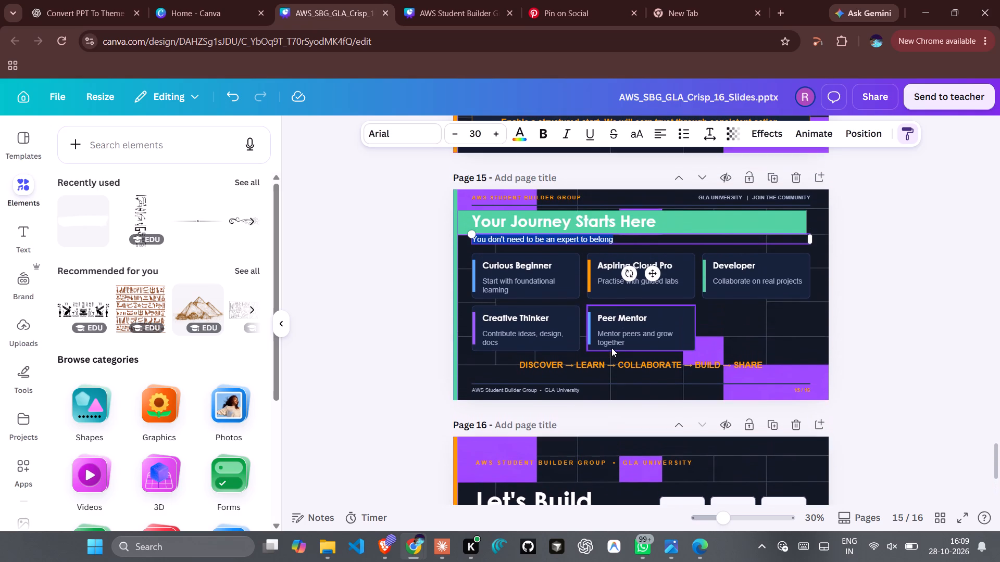
left_click(761, 221)
left_click(734, 220)
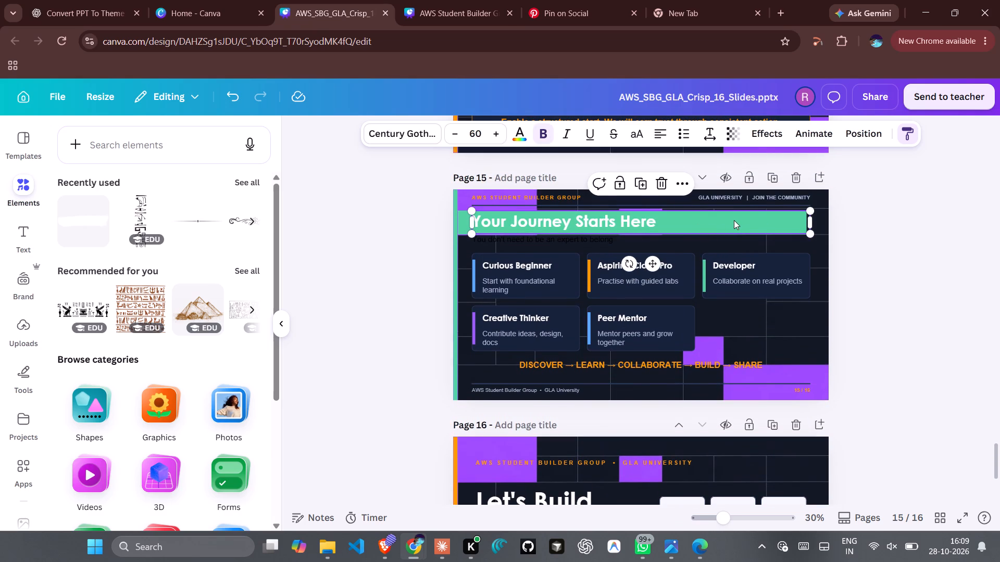
left_click_drag(813, 221, 789, 221)
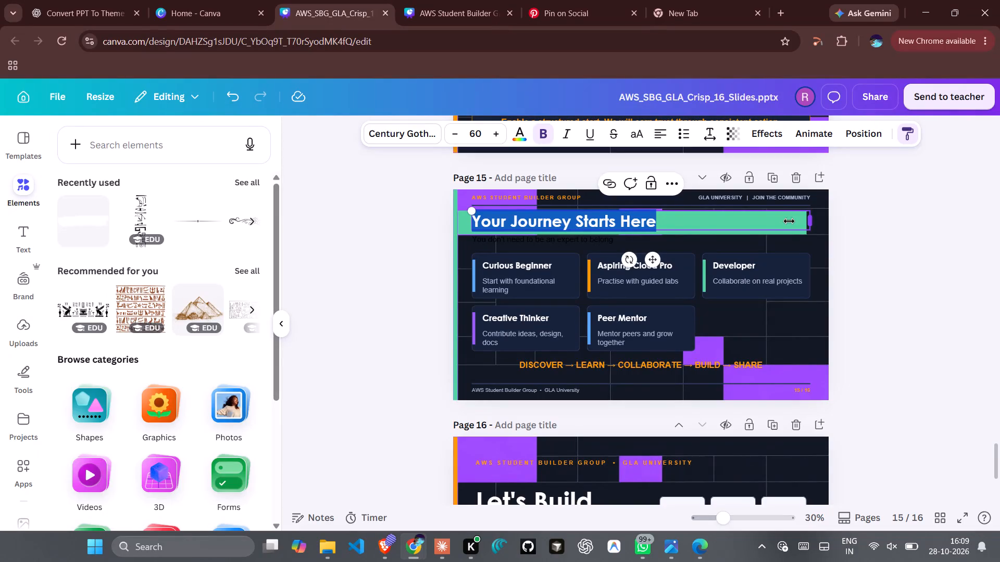
left_click_drag(789, 221, 697, 222)
left_click(762, 228)
left_click_drag(629, 234, 629, 247)
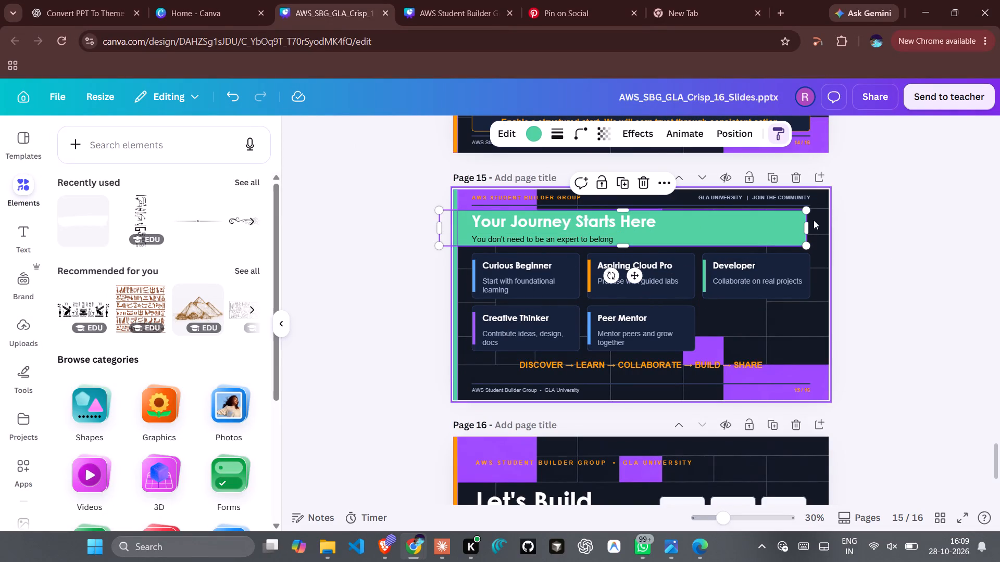
left_click_drag(808, 227, 682, 237)
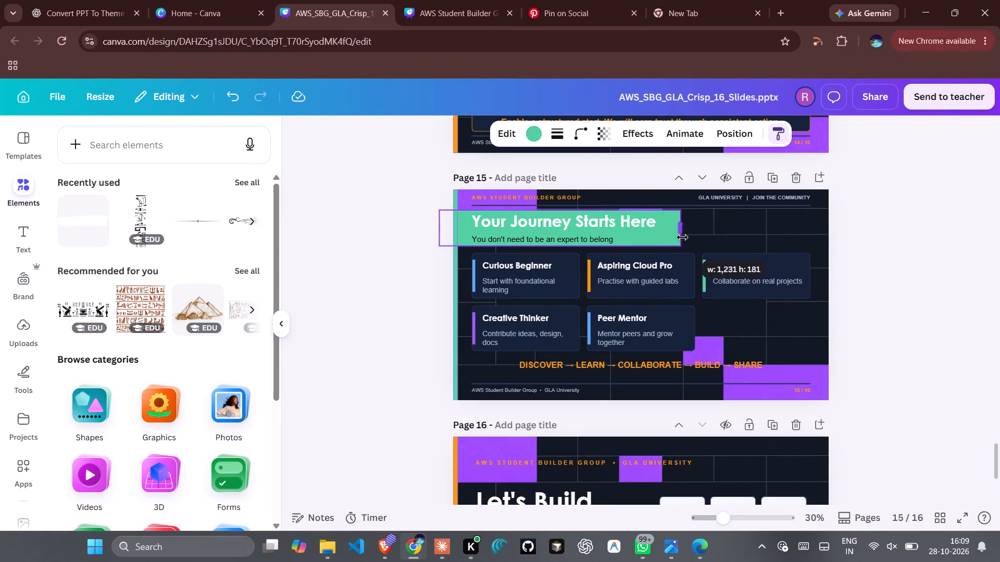
left_click_drag(682, 237, 684, 237)
Narrow page 14's title text box The Support We Seek and fit its orange band snugly around the title and subtitle.
scroll(865, 212, "up", 5)
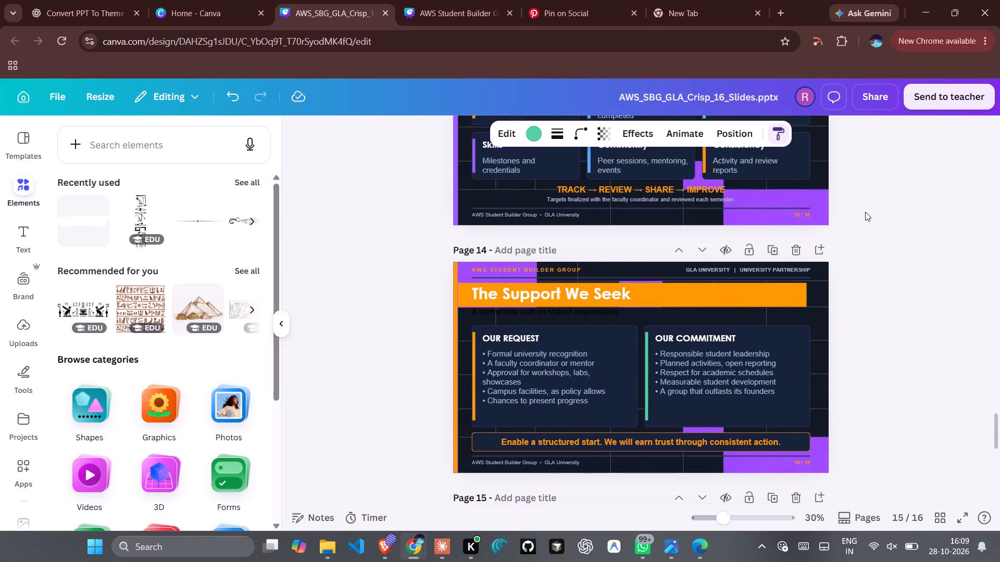
left_click(798, 293)
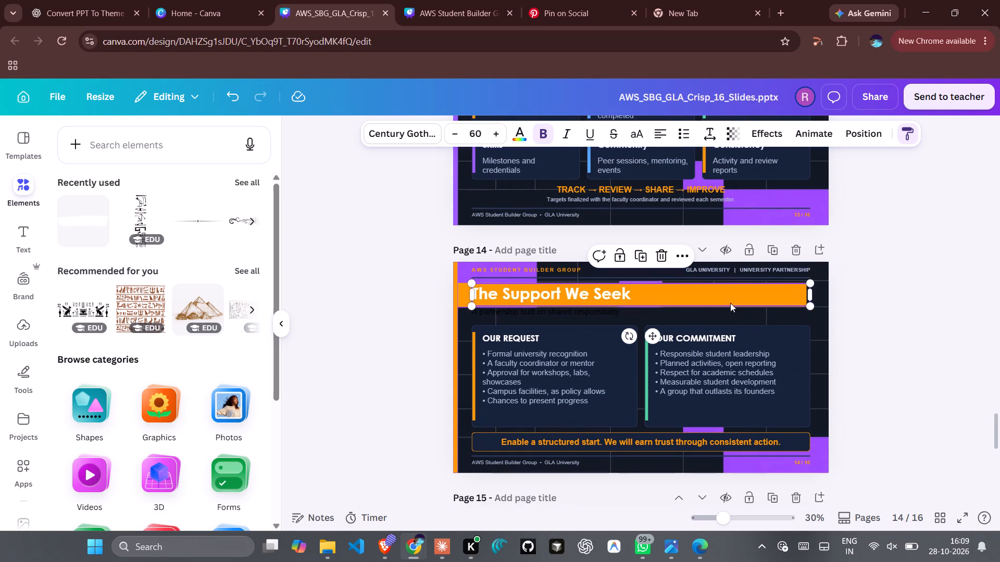
left_click_drag(810, 296, 772, 292)
key("ctrl+z")
left_click_drag(812, 293, 649, 300)
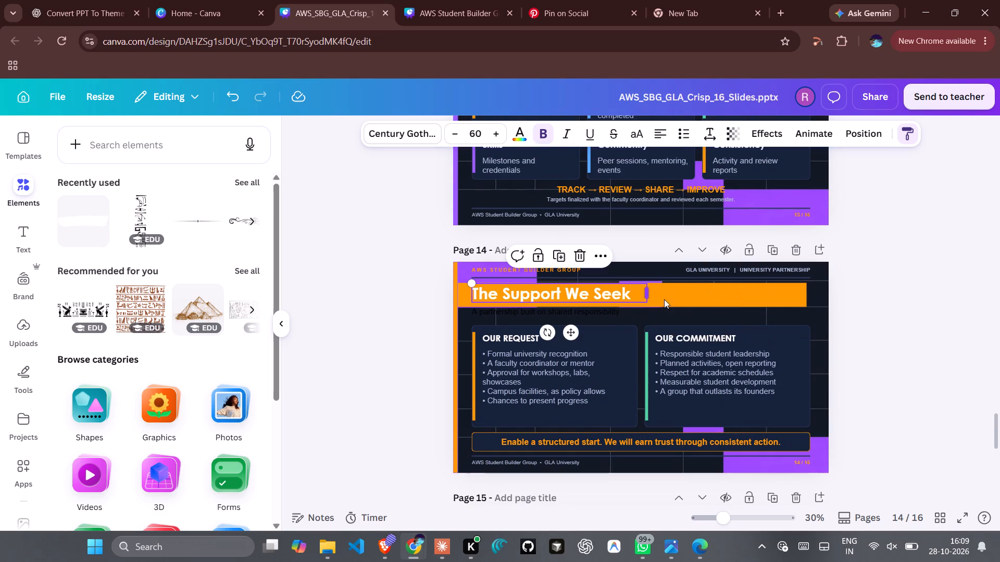
left_click(701, 292)
left_click_drag(621, 307, 622, 317)
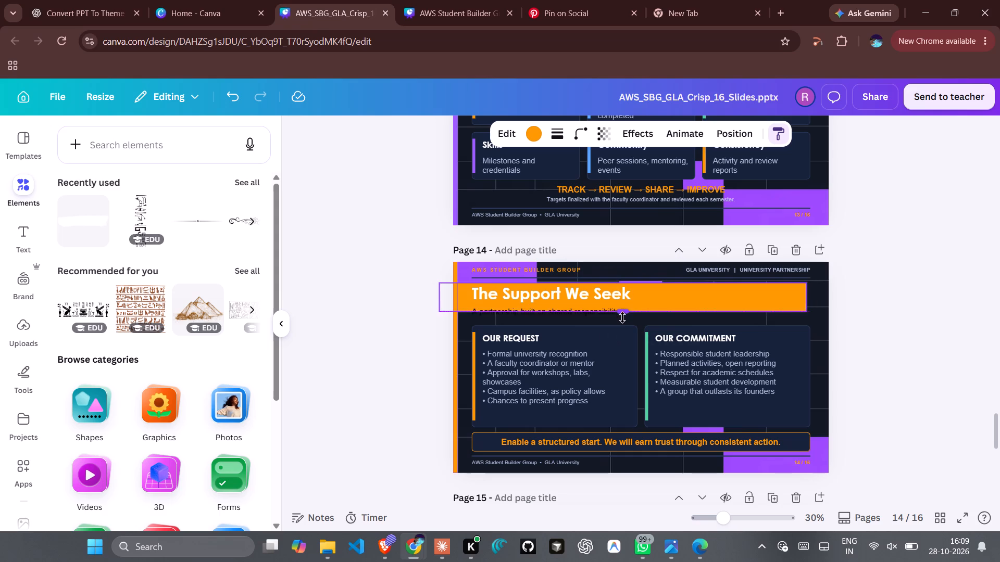
left_click_drag(622, 317, 622, 320)
left_click_drag(807, 301, 668, 306)
Narrow page 13's title text box What Success Looks Like and fit its purple band snugly around the title and subtitle.
scroll(668, 306, "up", 3)
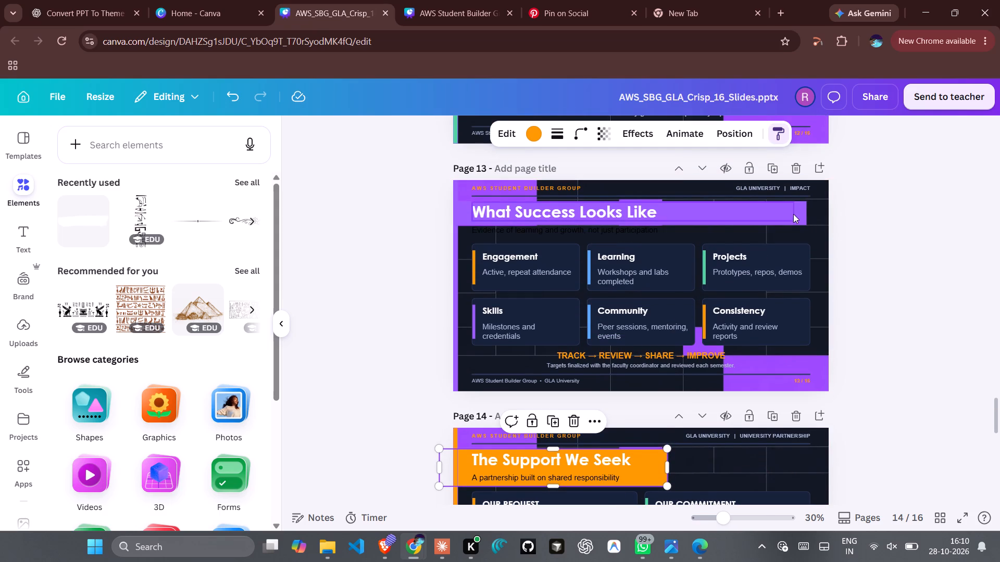
left_click(793, 214)
left_click(802, 220)
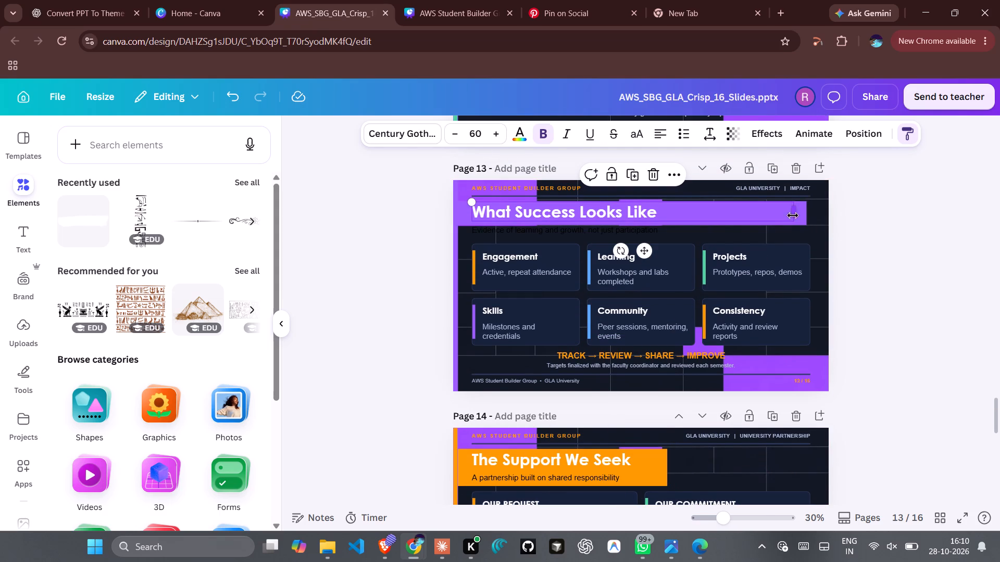
left_click(790, 213)
left_click_drag(797, 211, 708, 216)
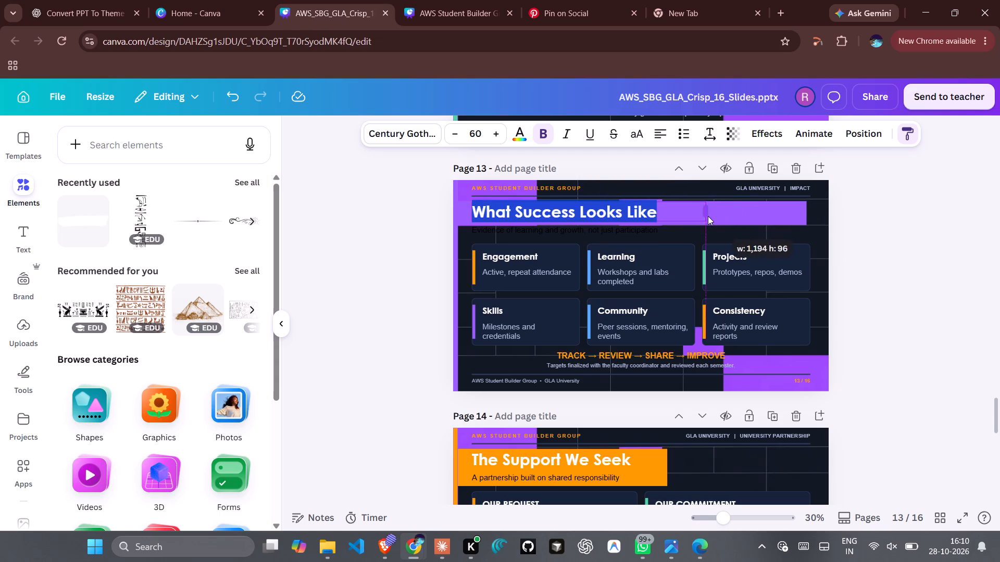
left_click_drag(708, 216, 694, 215)
left_click(763, 214)
left_click_drag(625, 227, 625, 236)
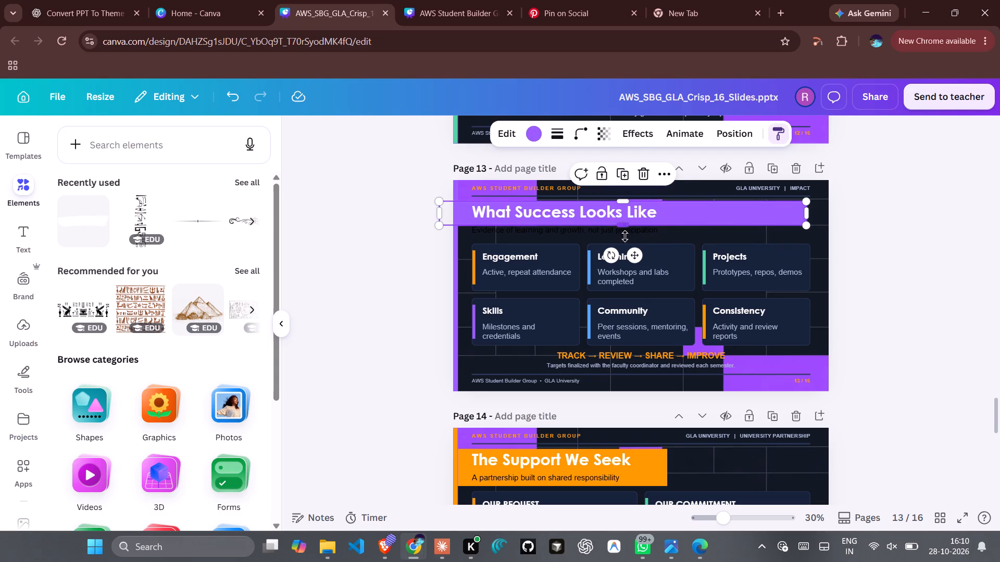
left_click_drag(625, 236, 627, 239)
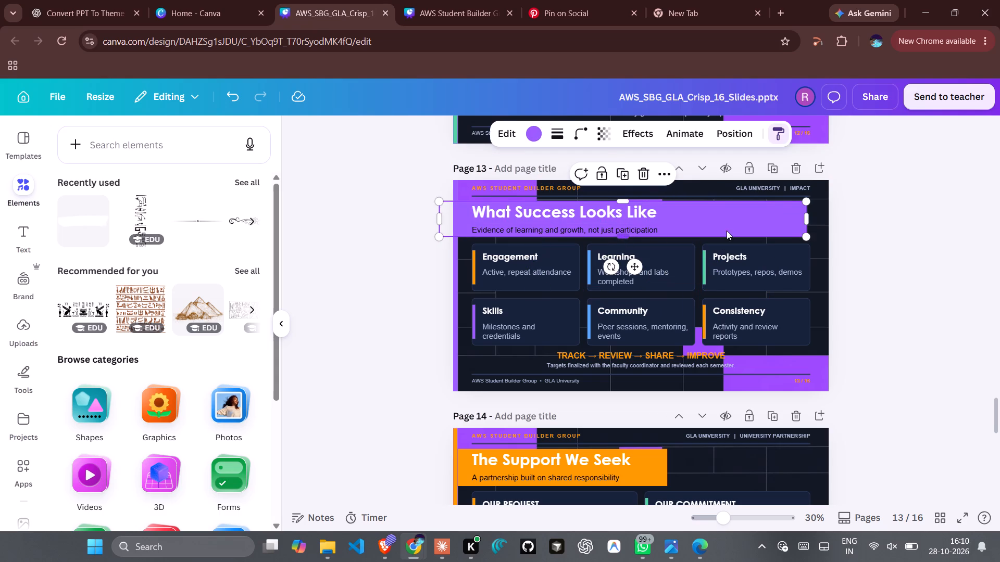
left_click_drag(808, 220, 700, 221)
Narrow page 12's title text box Accountable. Student-Driven. and fit its green band snugly around the title and subtitle.
scroll(700, 221, "up", 5)
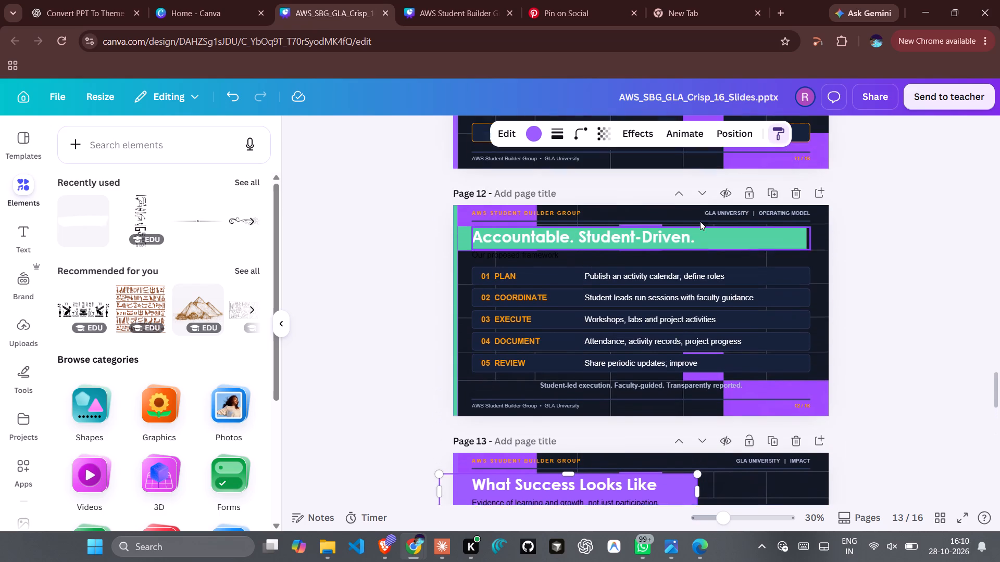
scroll(700, 221, "up", 1)
left_click(781, 251)
left_click_drag(815, 249, 734, 252)
left_click(773, 244)
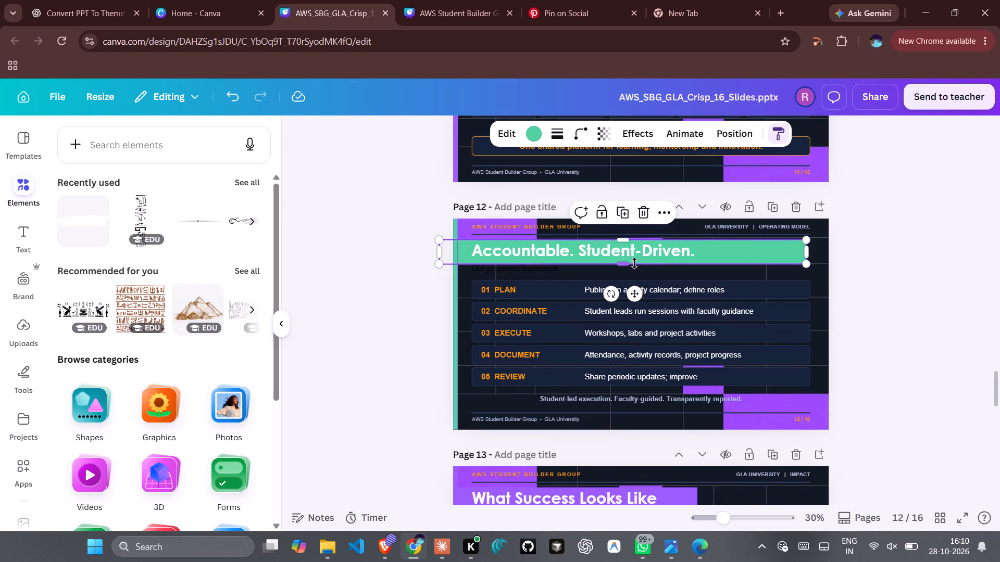
left_click_drag(632, 264, 635, 273)
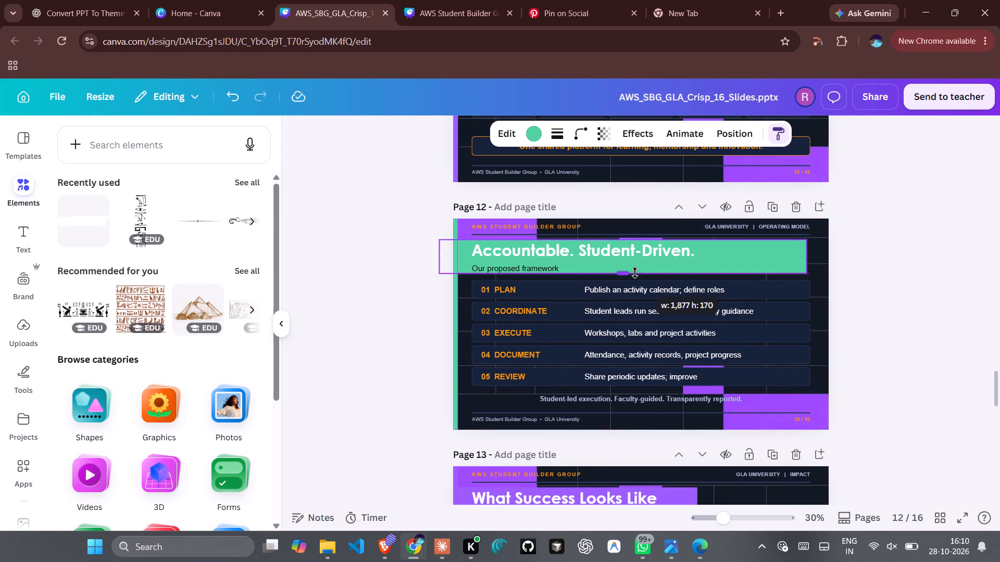
left_click_drag(635, 273, 634, 276)
left_click_drag(807, 259, 721, 261)
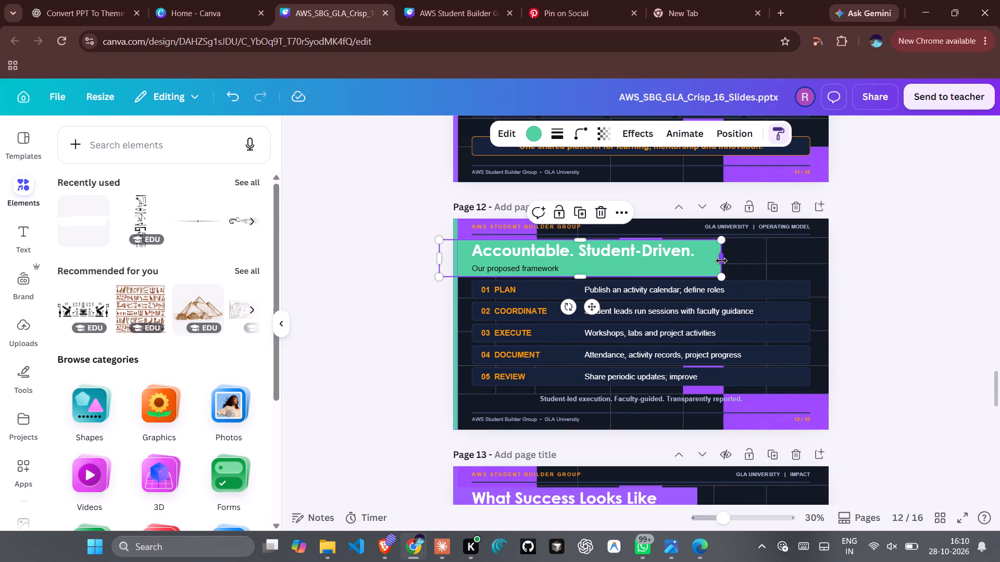
Narrow page 11's title text box One Campus. One Ecosystem. and fit its purple band around title and subtitle, about 170 high.
scroll(721, 261, "up", 5)
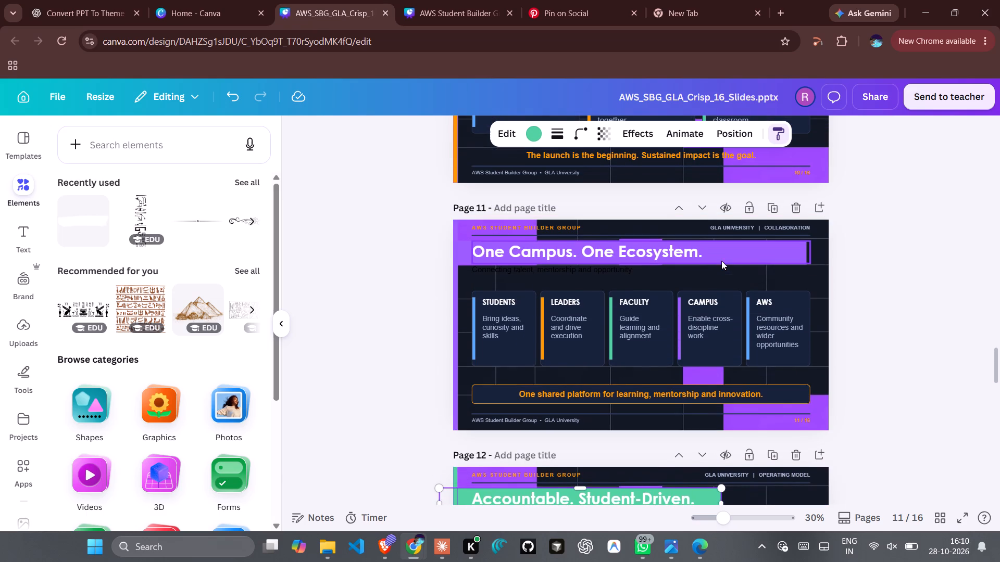
left_click(781, 254)
left_click_drag(815, 251, 814, 251)
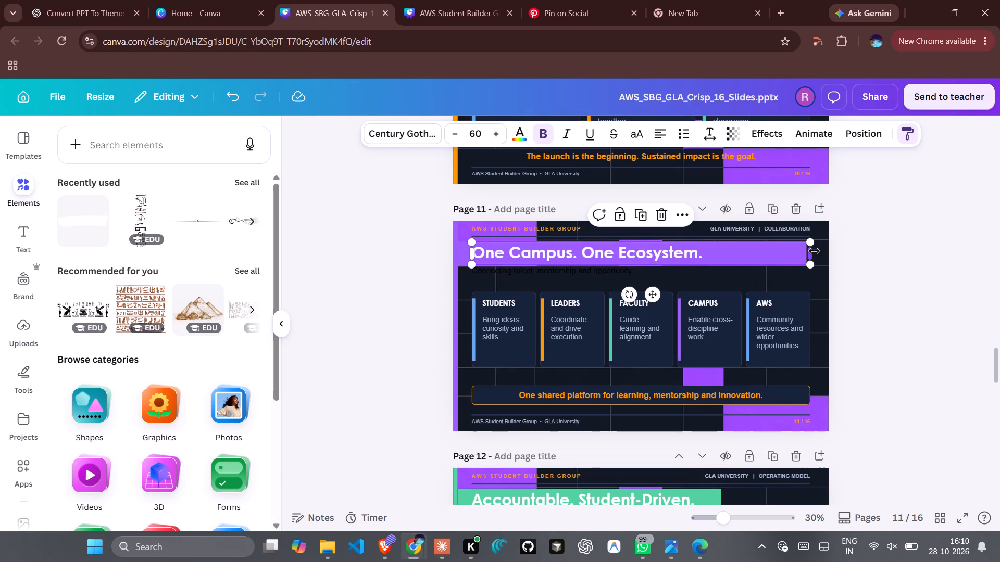
left_click_drag(814, 251, 729, 253)
left_click(765, 252)
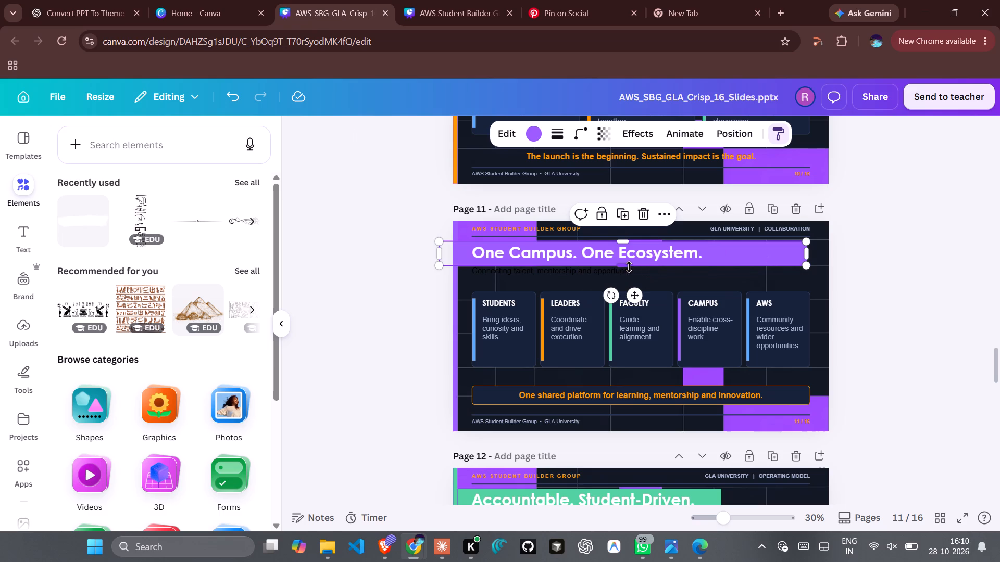
left_click_drag(629, 267, 631, 278)
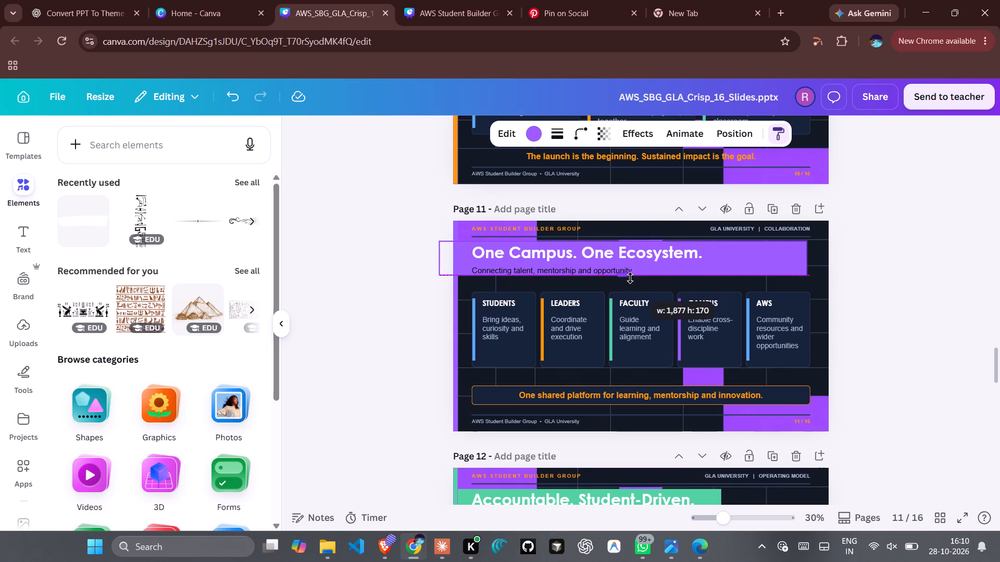
left_click_drag(812, 253, 768, 256)
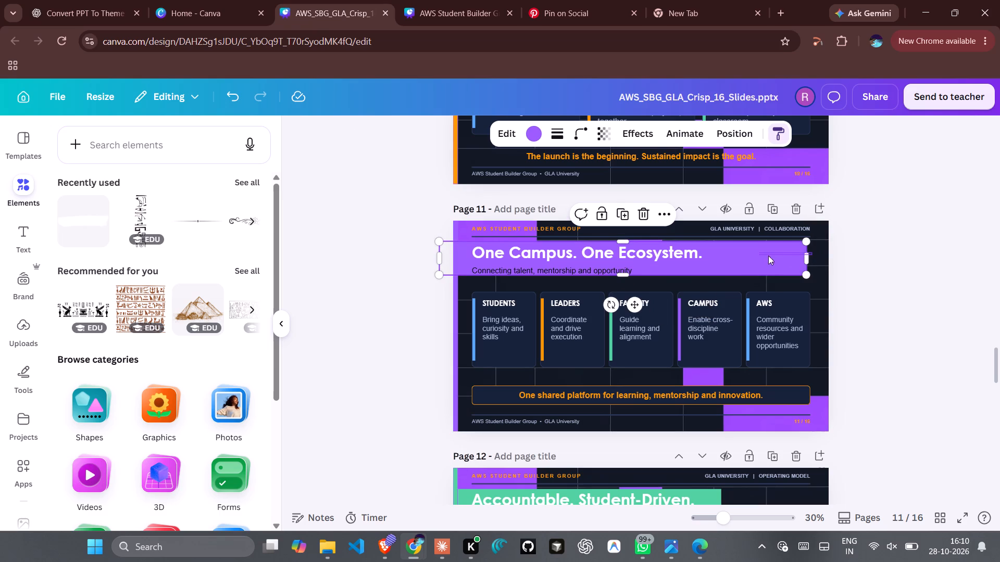
left_click_drag(768, 256, 782, 254)
left_click_drag(808, 255, 725, 260)
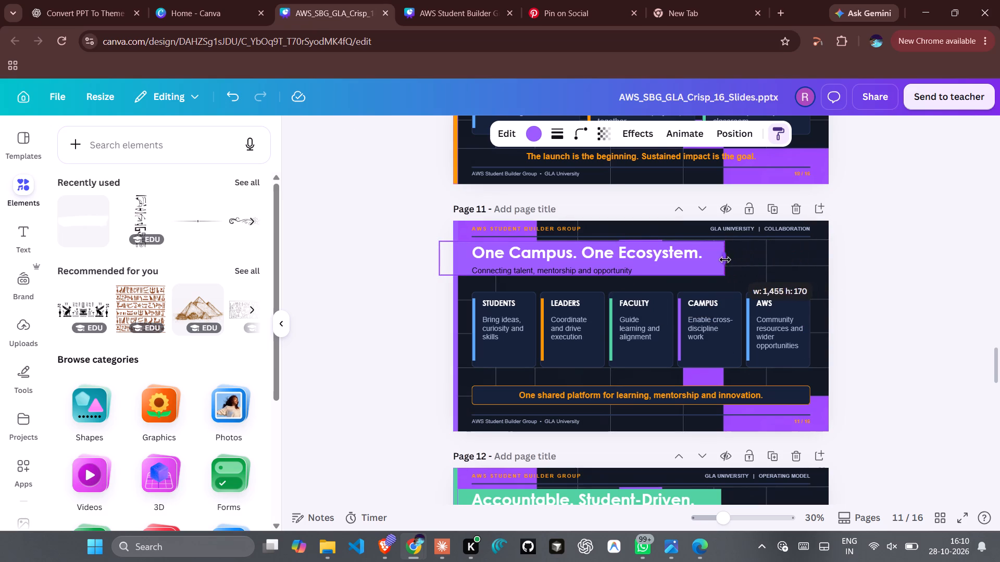
left_click_drag(725, 260, 717, 260)
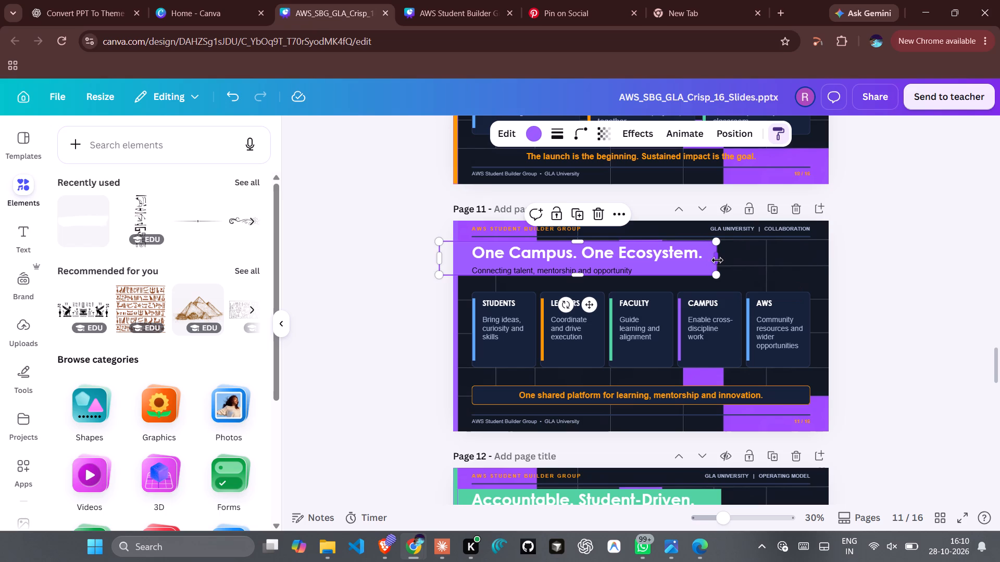
Narrow page 10's title text box Building a Lasting Legacy and fit its orange band snugly around the title and subtitle.
scroll(717, 260, "up", 4)
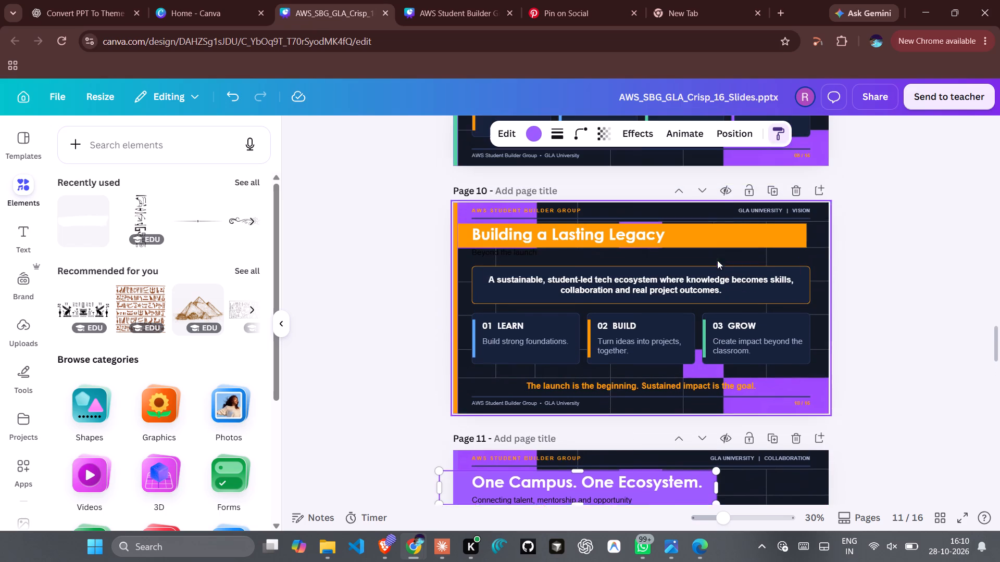
scroll(717, 260, "up", 1)
left_click(774, 259)
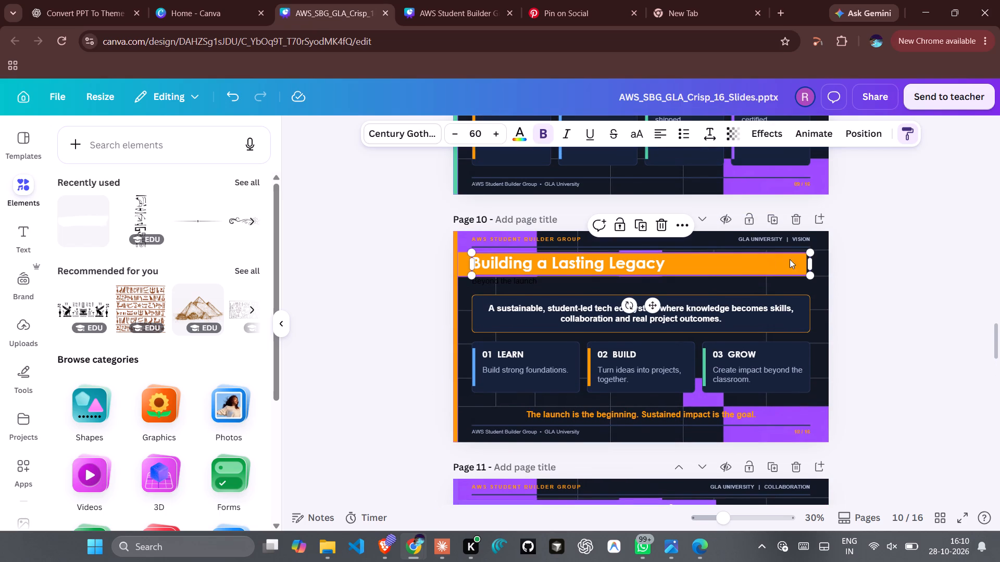
left_click_drag(812, 265, 705, 262)
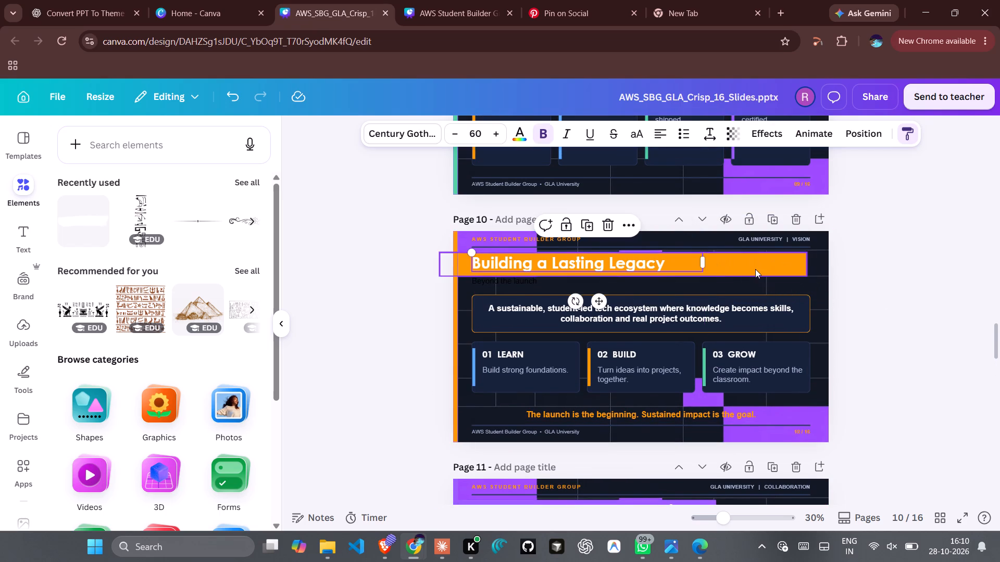
left_click(755, 269)
left_click_drag(618, 276, 621, 293)
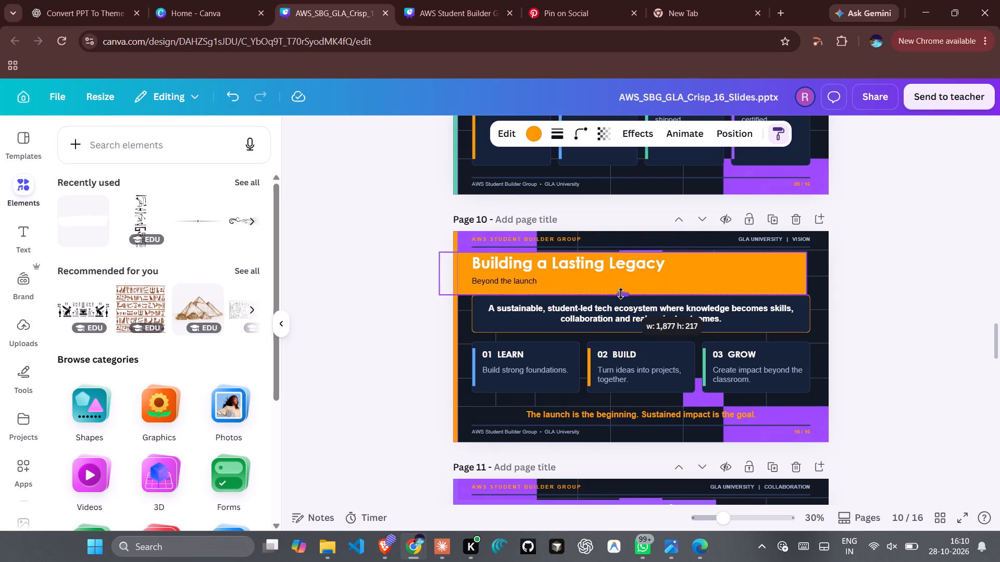
left_click_drag(621, 293, 623, 287)
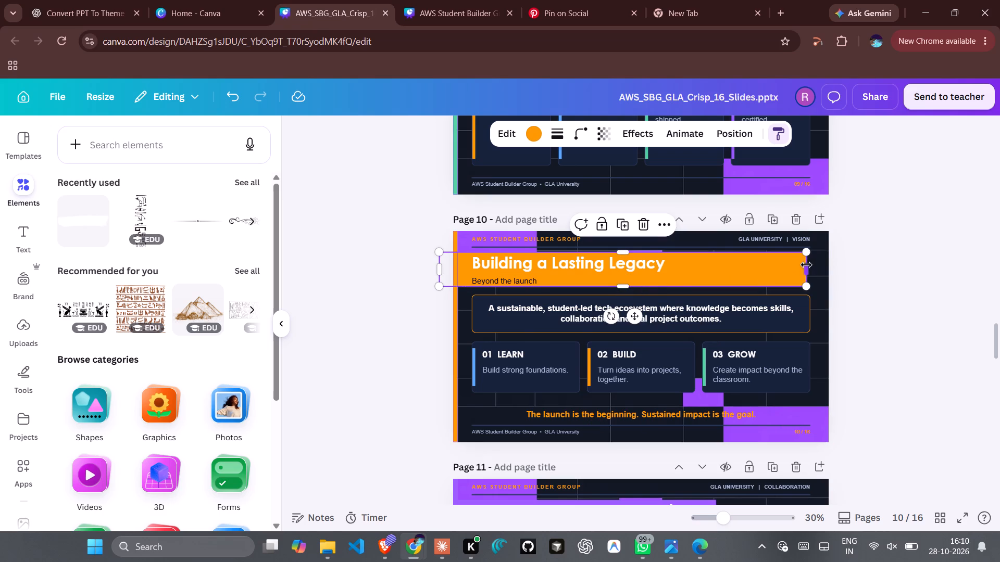
left_click_drag(806, 265, 676, 266)
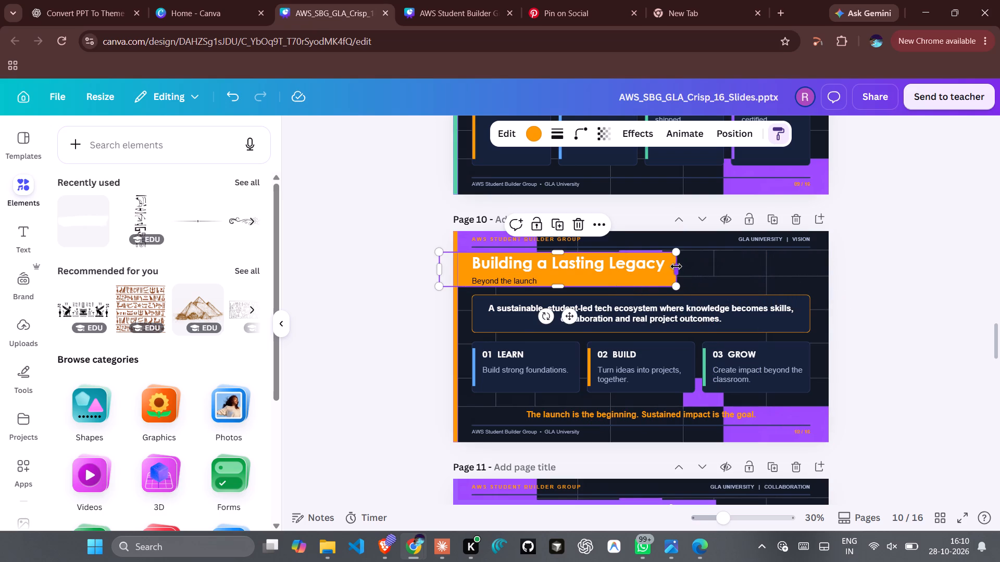
type("z")
key("space")
left_click(928, 274)
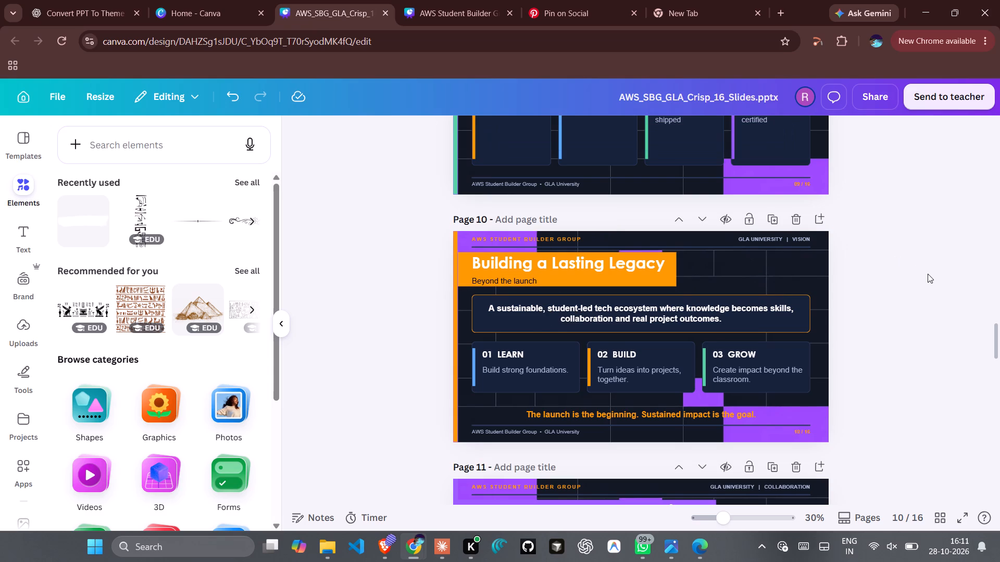
left_click(868, 286)
Set the corner rounding of page 10's orange title band to 100, matching page 9's rounded green band.
scroll(868, 286, "up", 3)
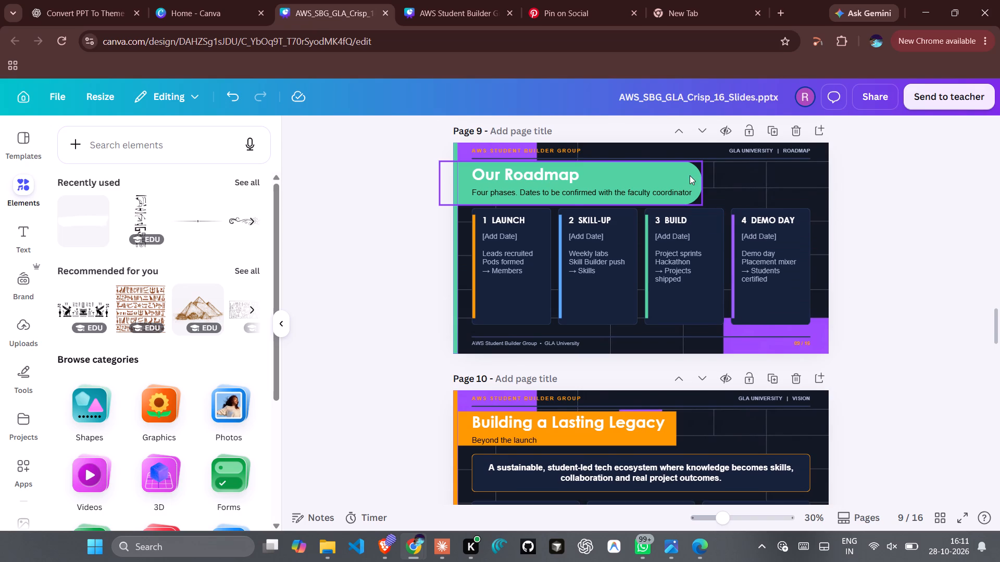
left_click(690, 175)
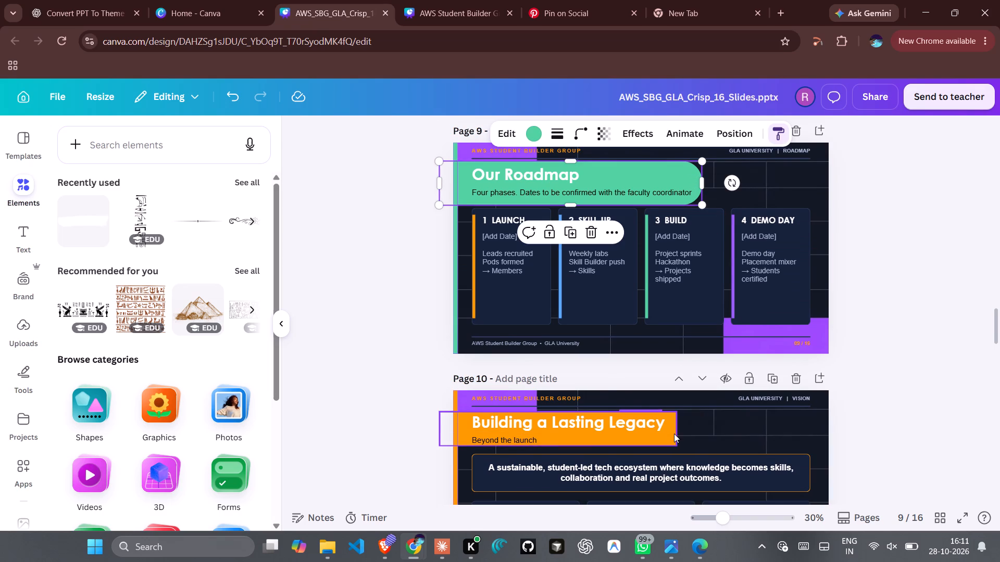
left_click(674, 433)
left_click(577, 130)
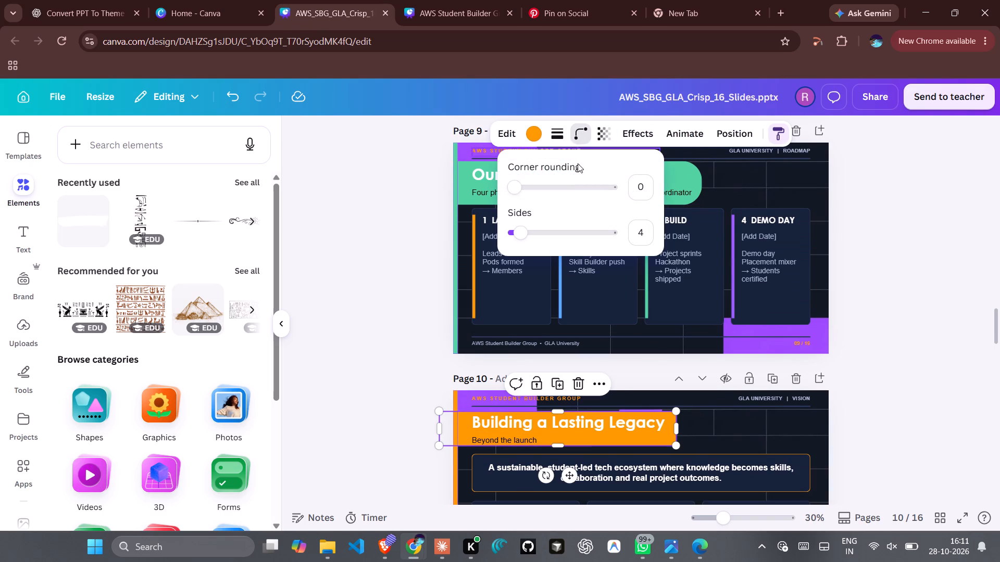
left_click_drag(516, 195, 824, 215)
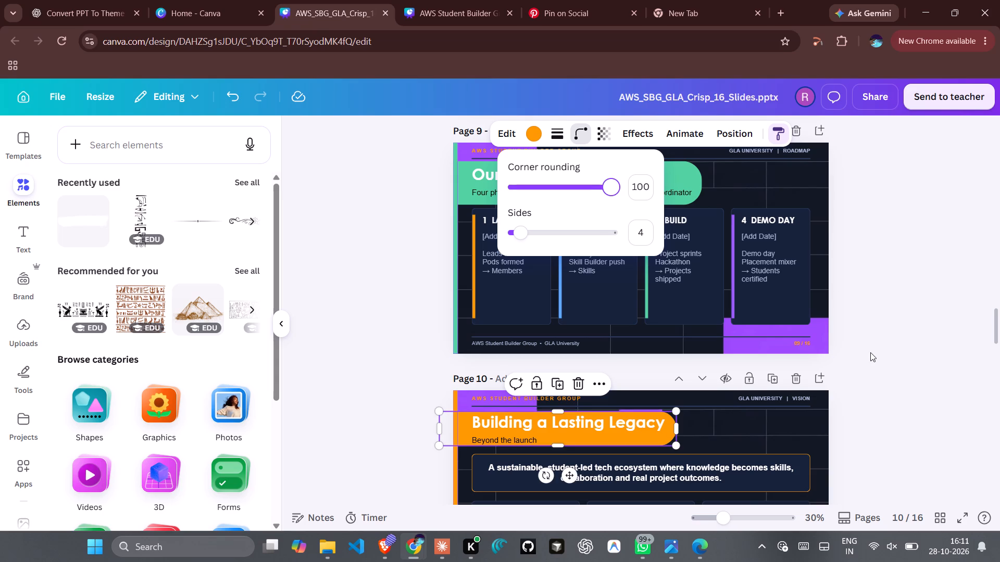
left_click(870, 352)
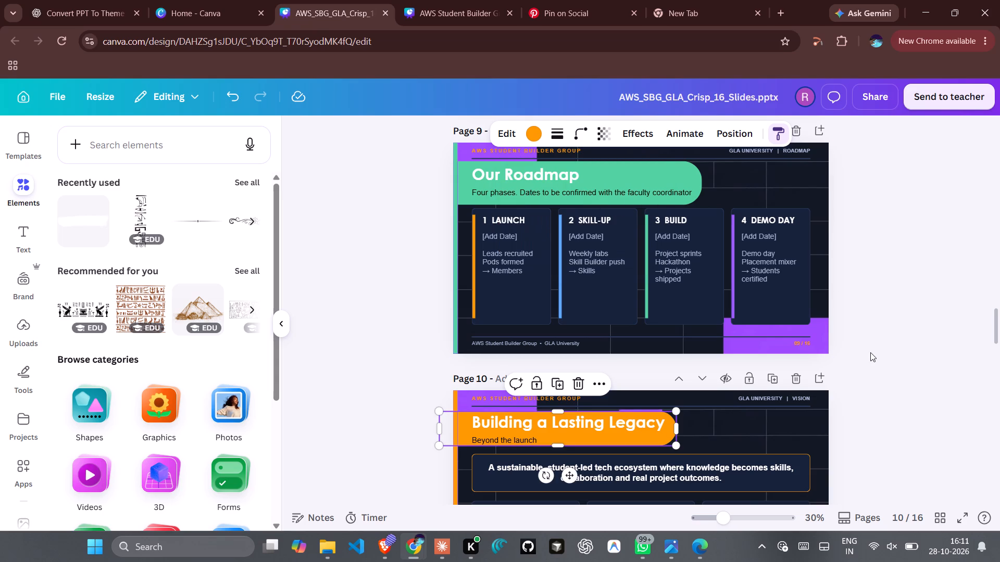
Set the corner rounding of page 11's purple title band behind One Campus. One Ecosystem. to 100.
scroll(870, 352, "down", 1)
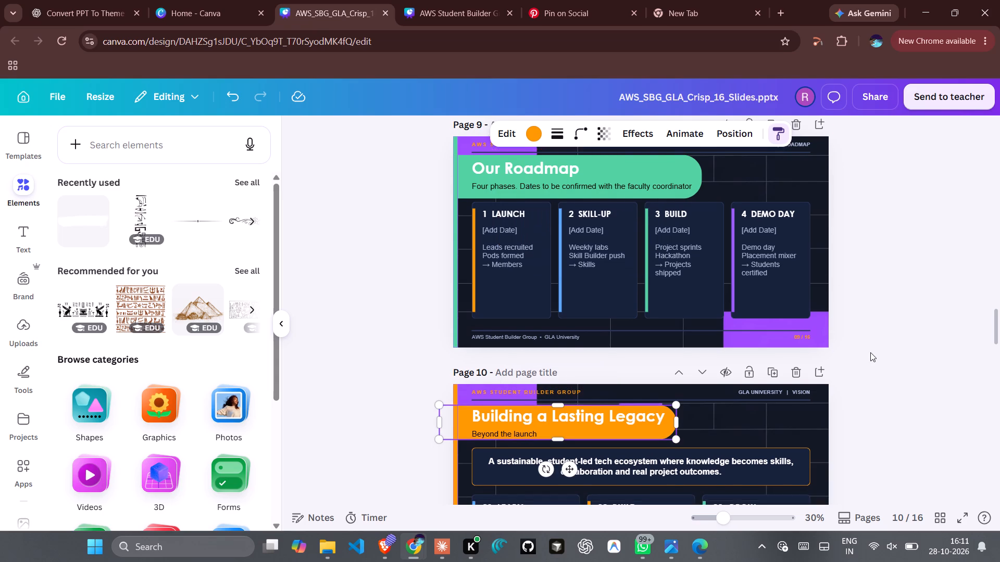
scroll(870, 352, "down", 4)
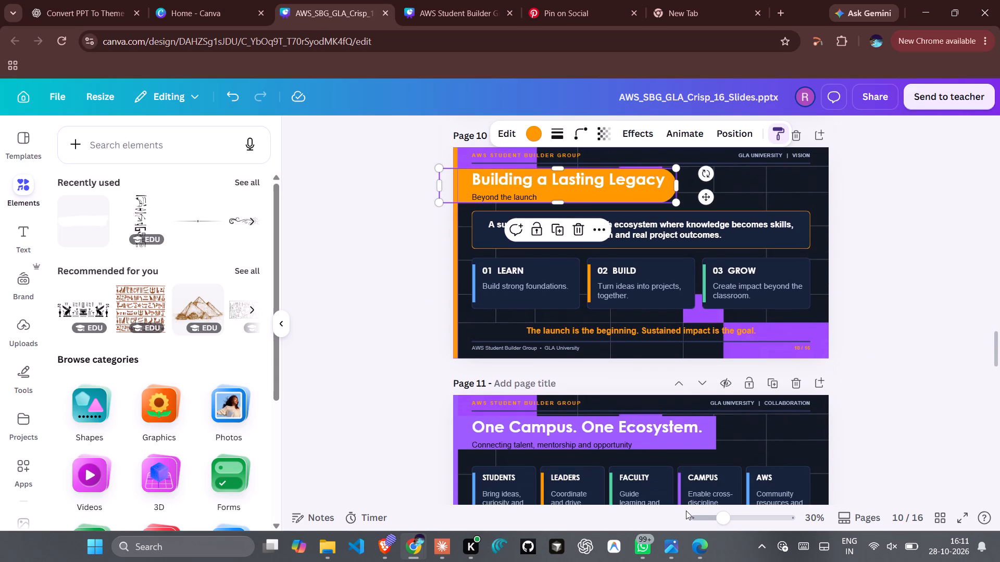
left_click(708, 438)
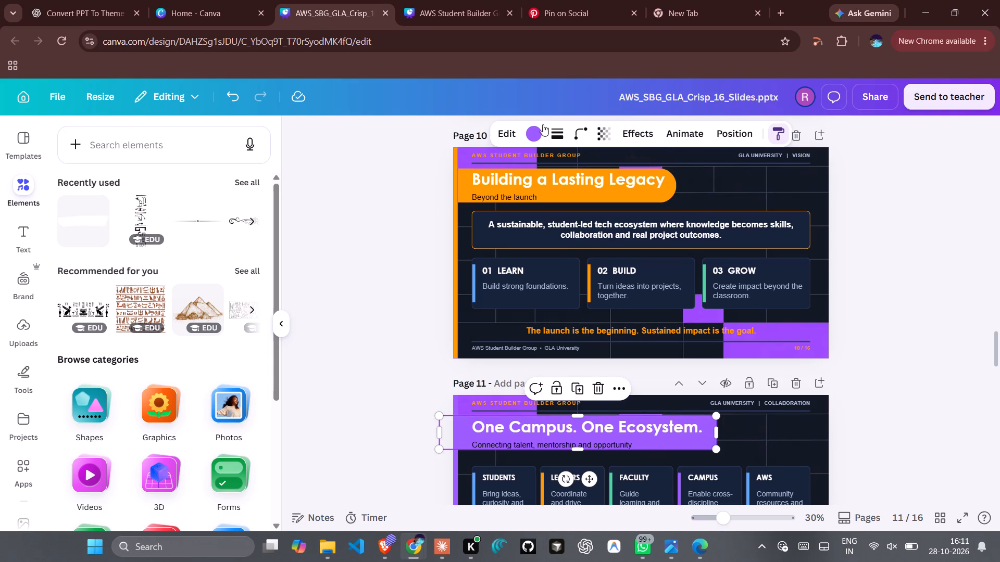
left_click(572, 136)
left_click_drag(552, 190, 890, 193)
scroll(591, 183, "right", 1)
scroll(835, 278, "down", 2)
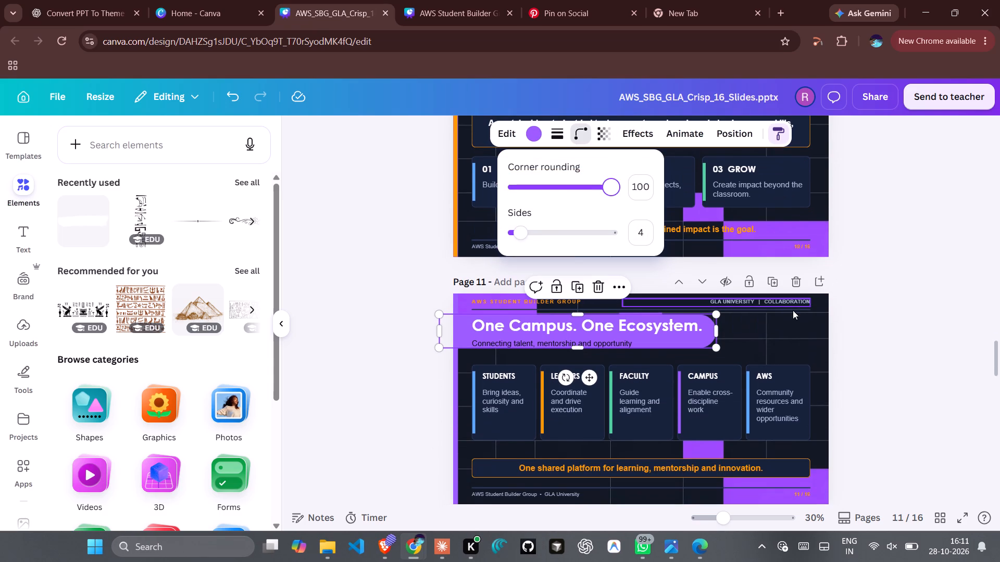
left_click(853, 313)
scroll(853, 313, "down", 1)
left_click(853, 313)
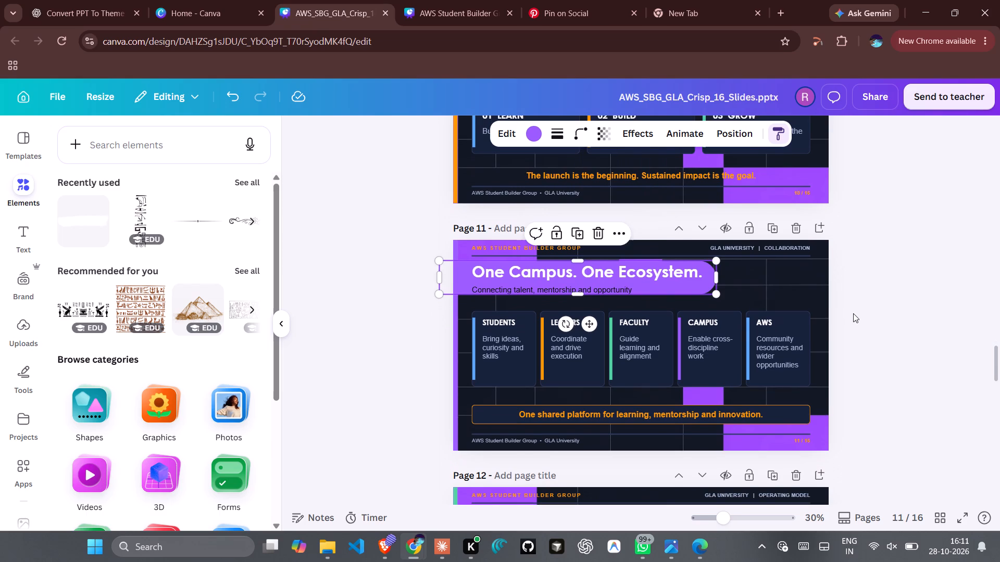
scroll(853, 313, "down", 1)
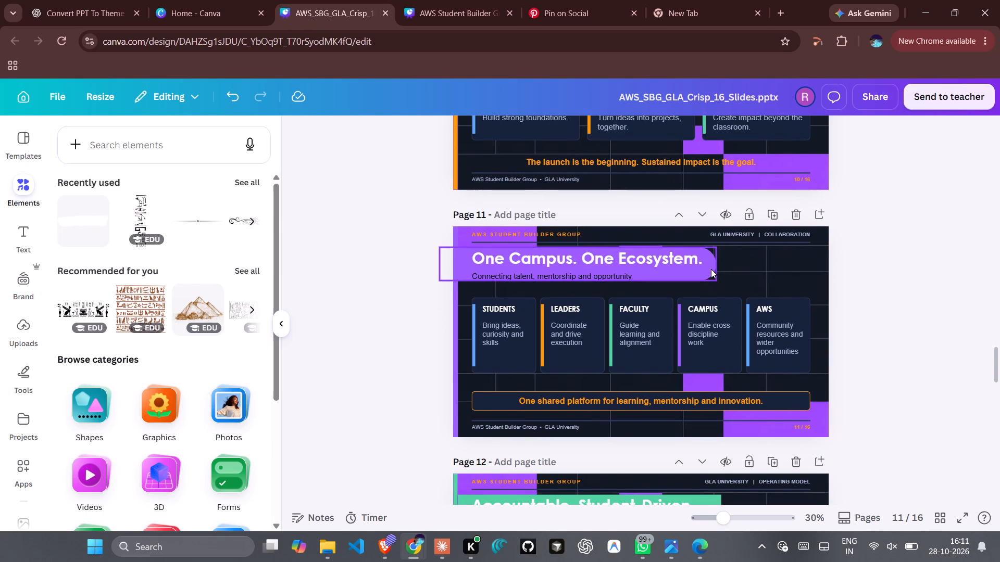
left_click(711, 269)
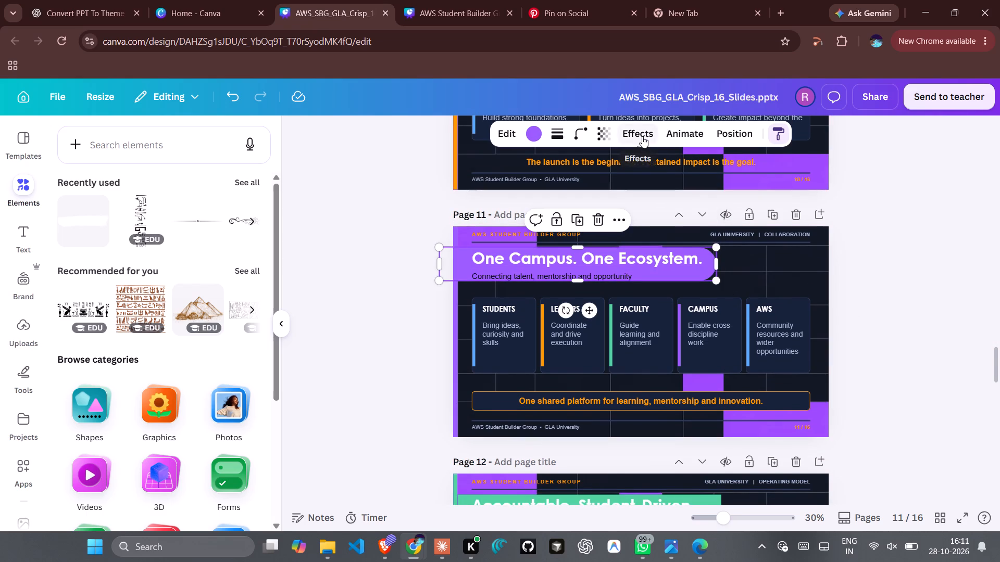
Set the corner rounding of page 12's green title band behind Accountable. Student-Driven. to 100.
scroll(857, 411, "down", 1)
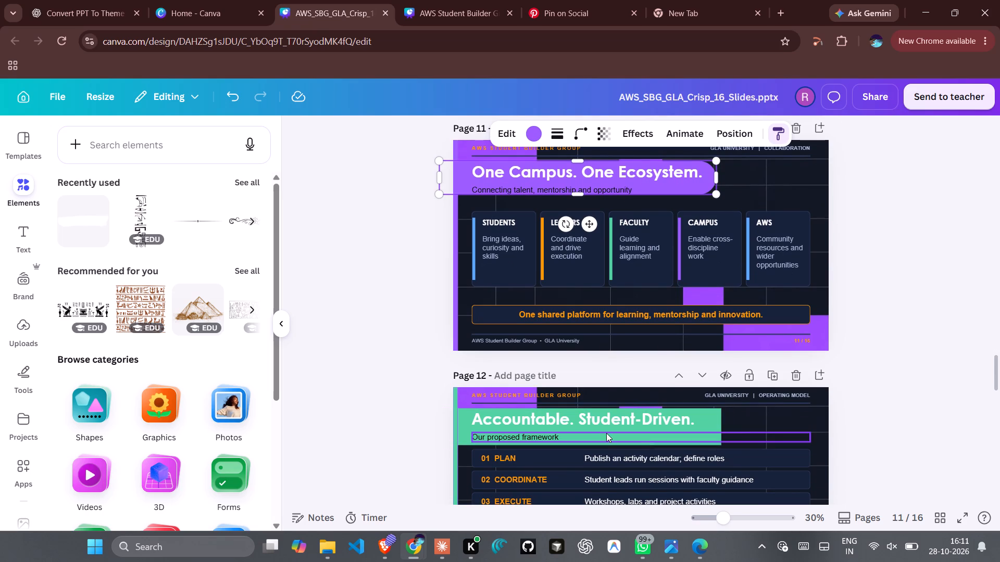
left_click(464, 438)
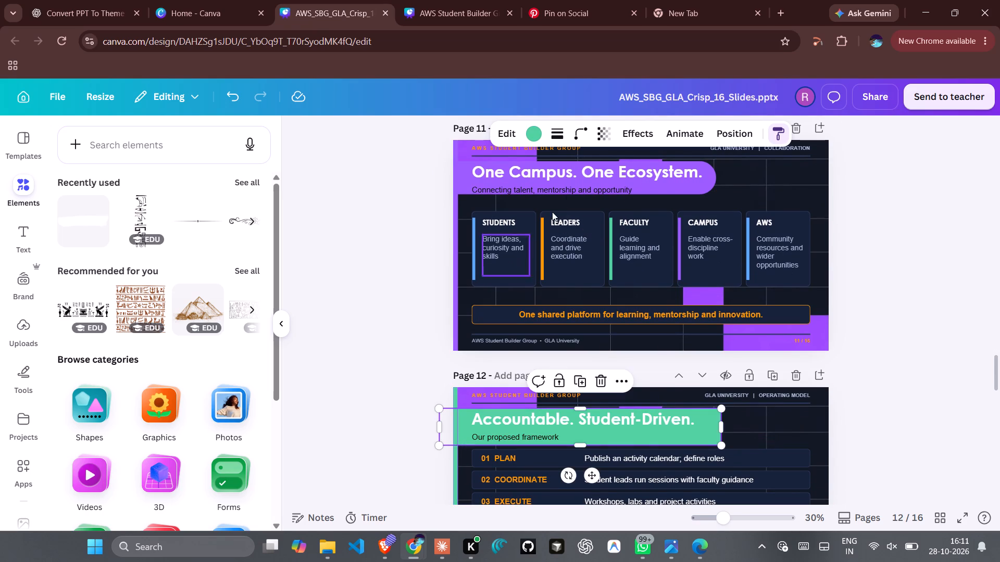
left_click(579, 131)
left_click_drag(547, 191, 691, 197)
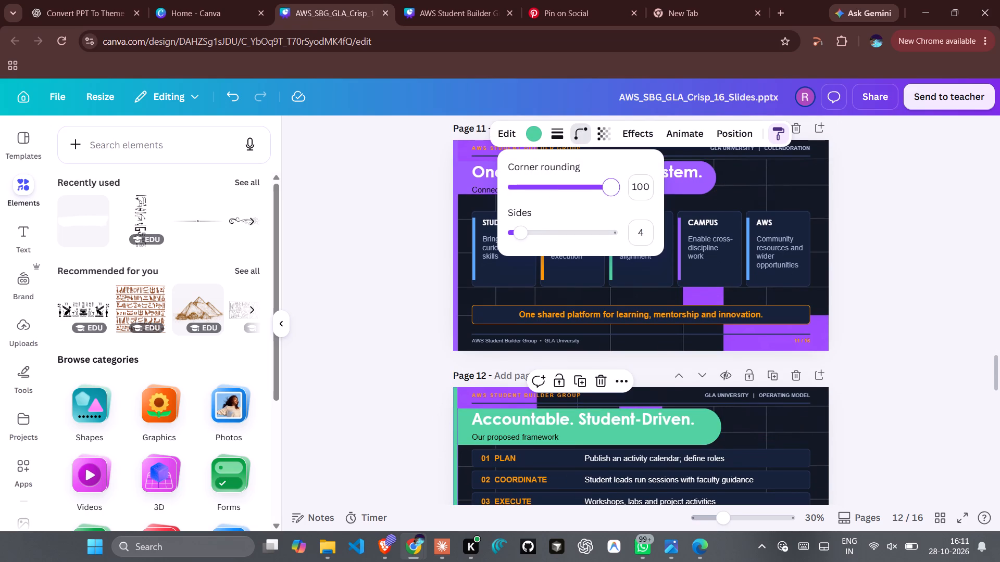
left_click_drag(691, 197, 692, 197)
left_click(904, 418)
Fully round the corners of page 13's purple title band behind What Success Looks Like, matching page 12's band.
scroll(904, 418, "down", 5)
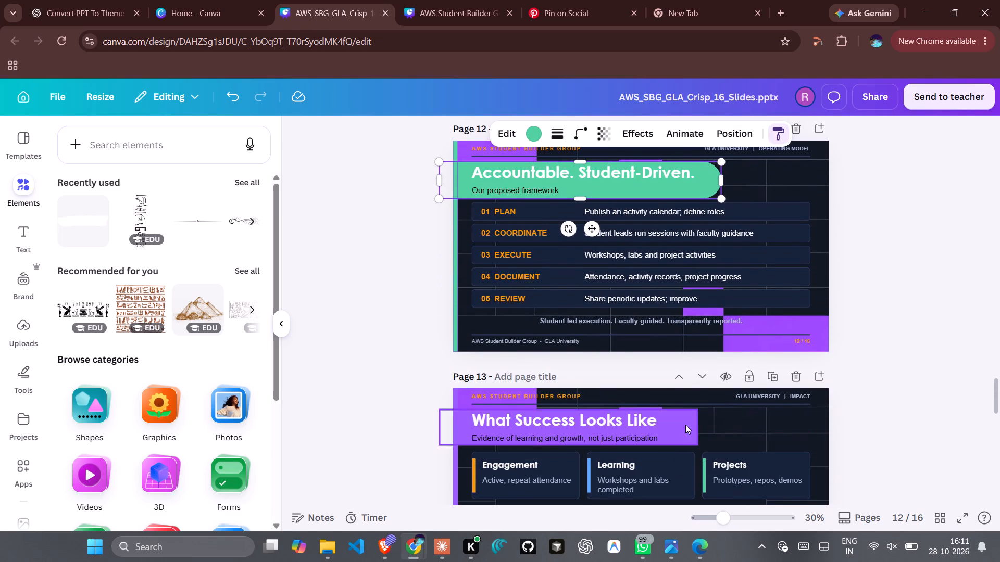
left_click(692, 432)
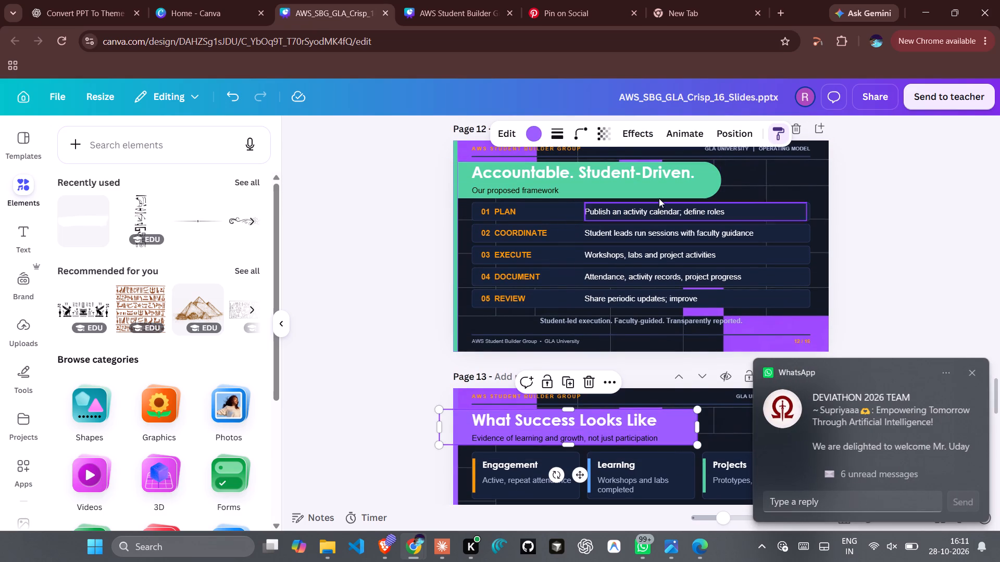
left_click(581, 135)
left_click_drag(595, 185, 687, 193)
left_click(905, 256)
Fully round the corners of page 14's orange title band behind The Support We Seek, matching the previous pages' bands.
scroll(905, 256, "down", 3)
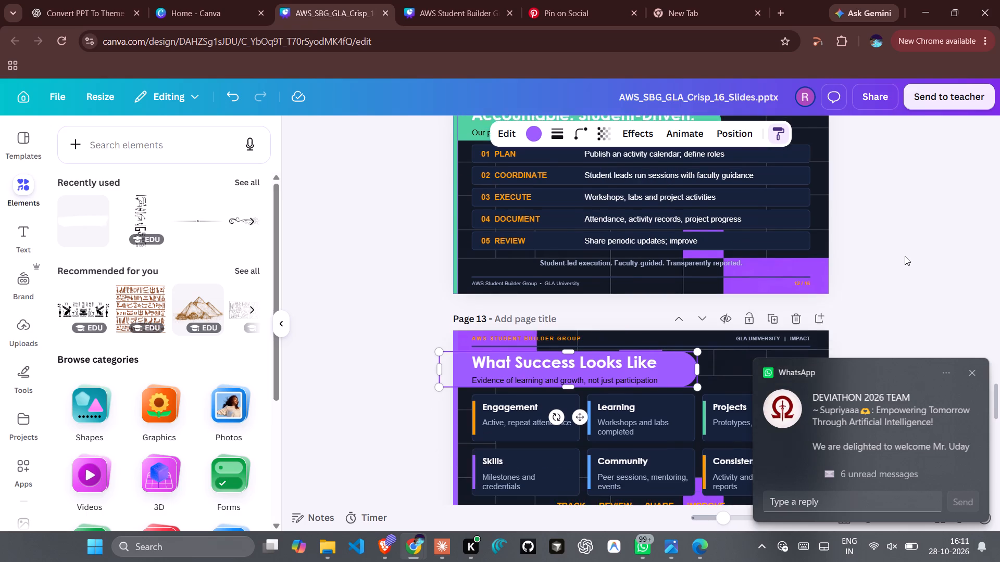
scroll(905, 256, "down", 2)
left_click(659, 386)
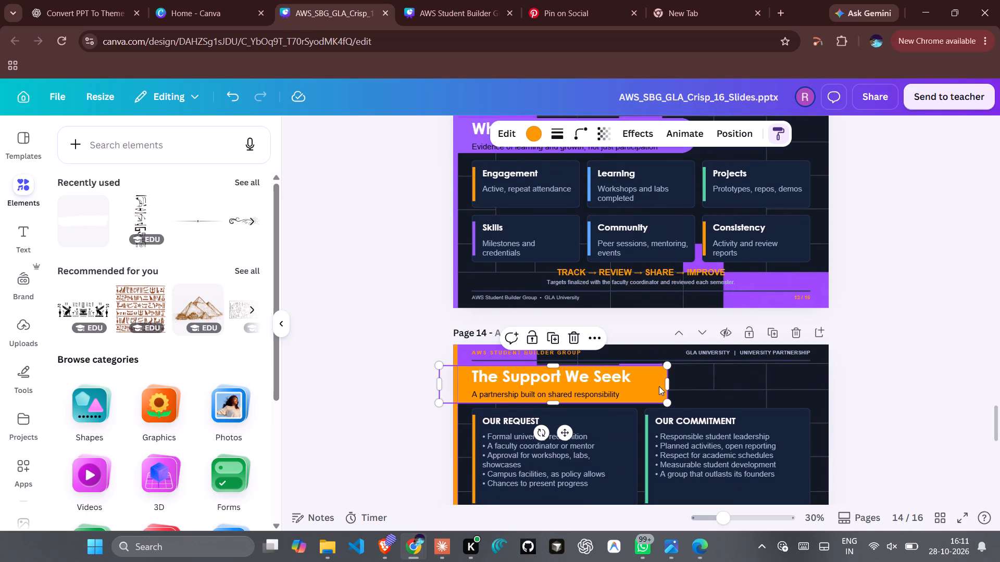
left_click(574, 139)
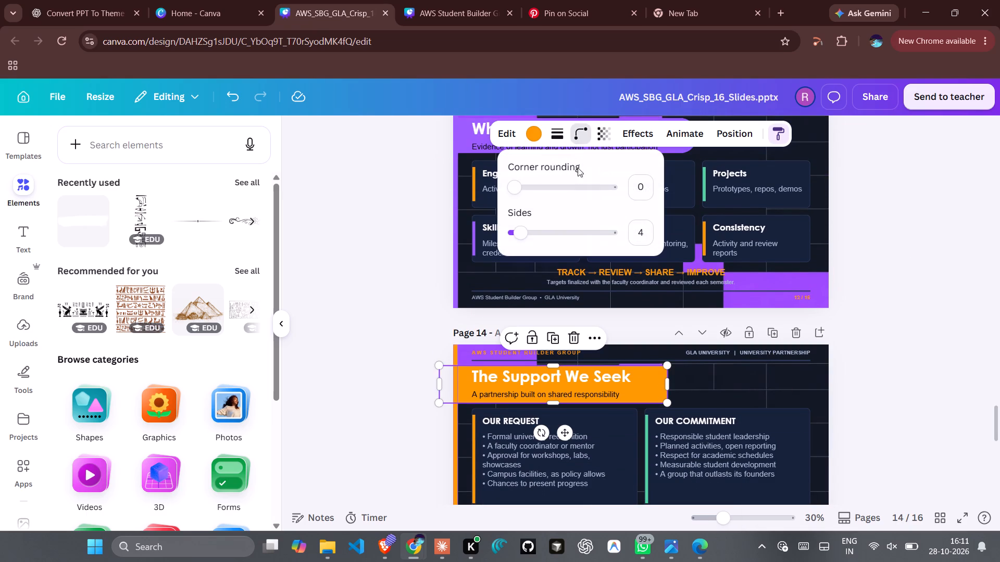
left_click_drag(580, 191, 732, 207)
left_click(922, 274)
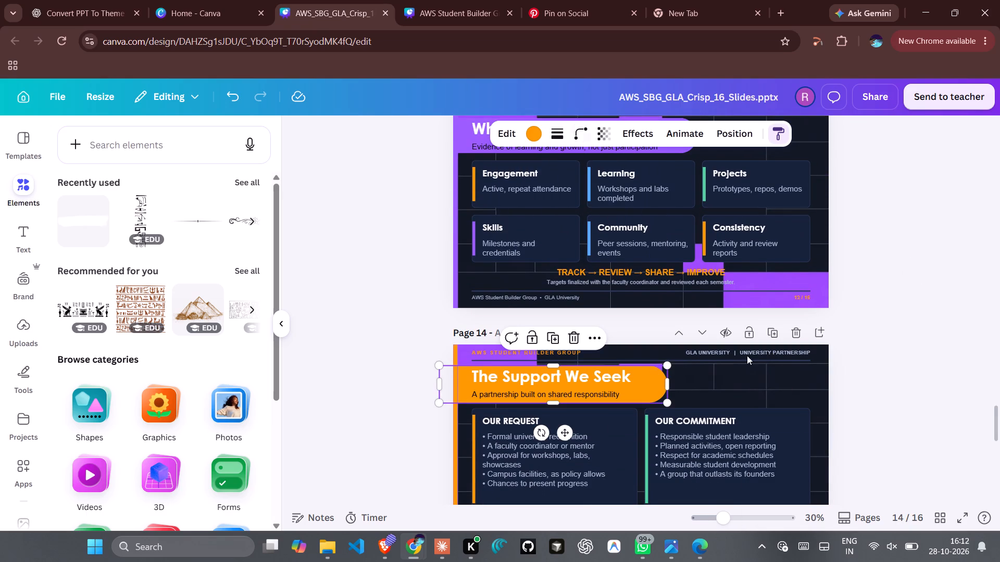
Set the corner rounding of page 15's green title band behind Your Journey Starts Here to 100.
scroll(580, 426, "down", 4)
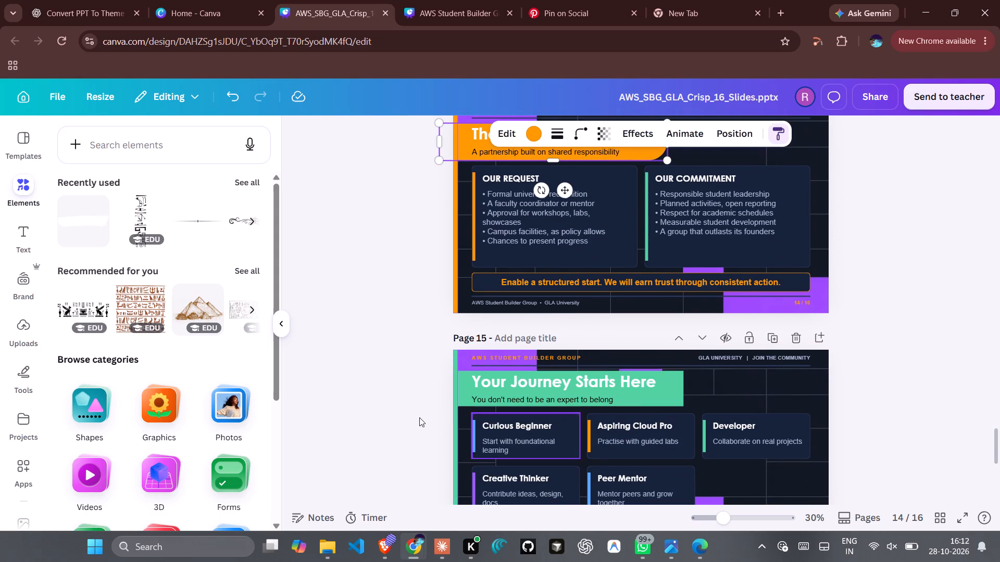
left_click(468, 393)
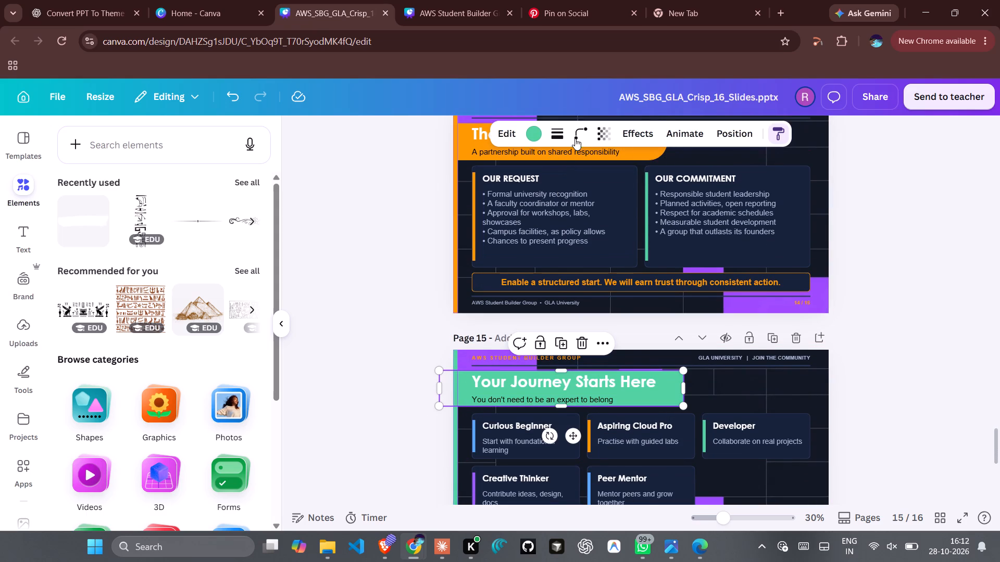
left_click(577, 127)
left_click_drag(598, 184, 676, 192)
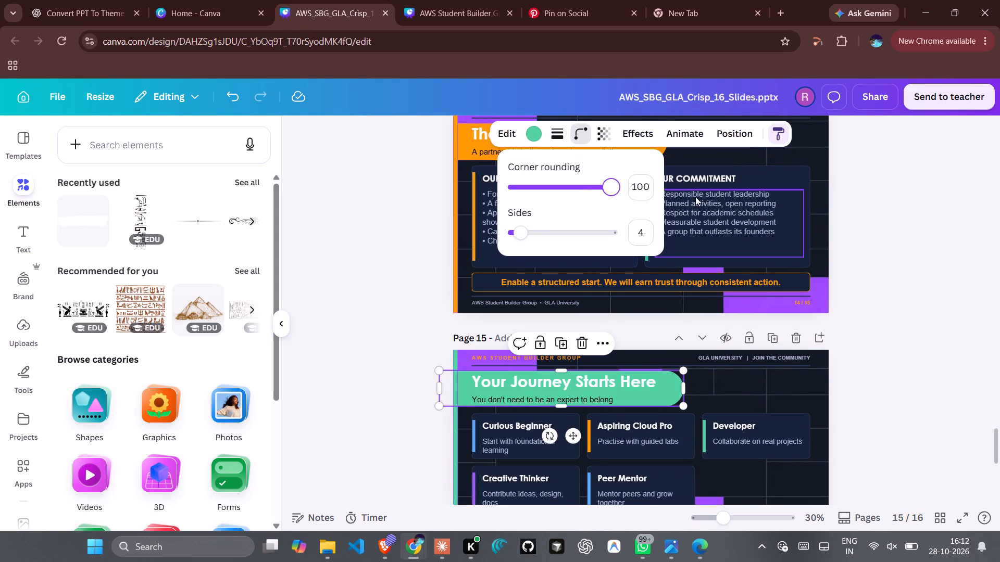
scroll(791, 250, "down", 4)
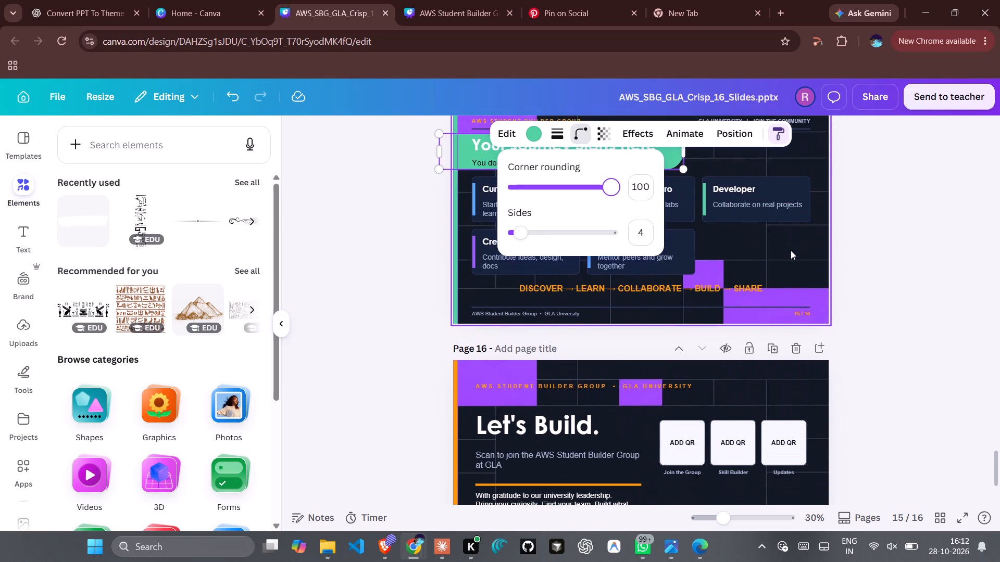
left_click(928, 326)
Add a Background effect with roundness 0 to page 15's orange line DISCOVER → LEARN → COLLABORATE → BUILD → SHARE.
scroll(928, 326, "down", 5)
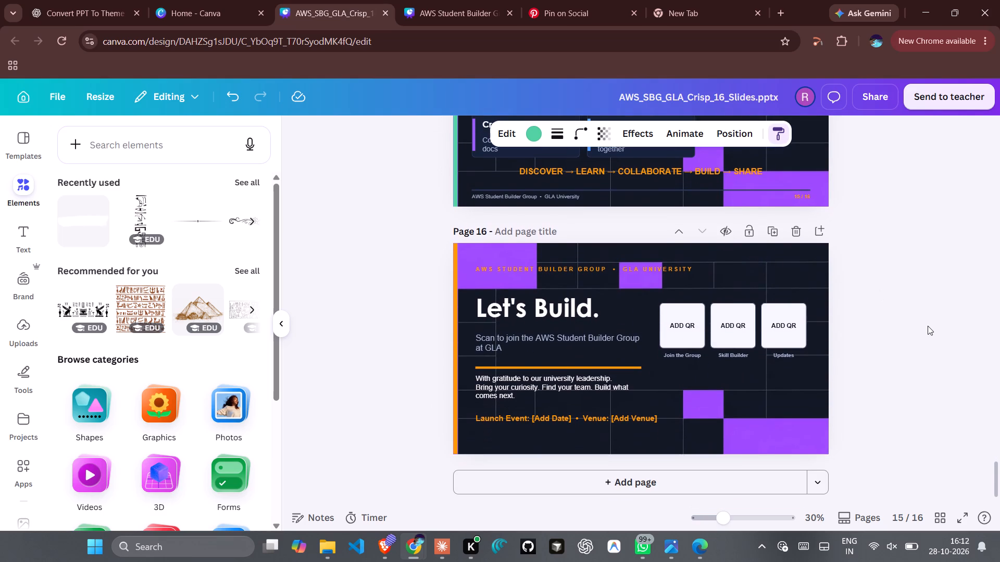
scroll(928, 326, "up", 4)
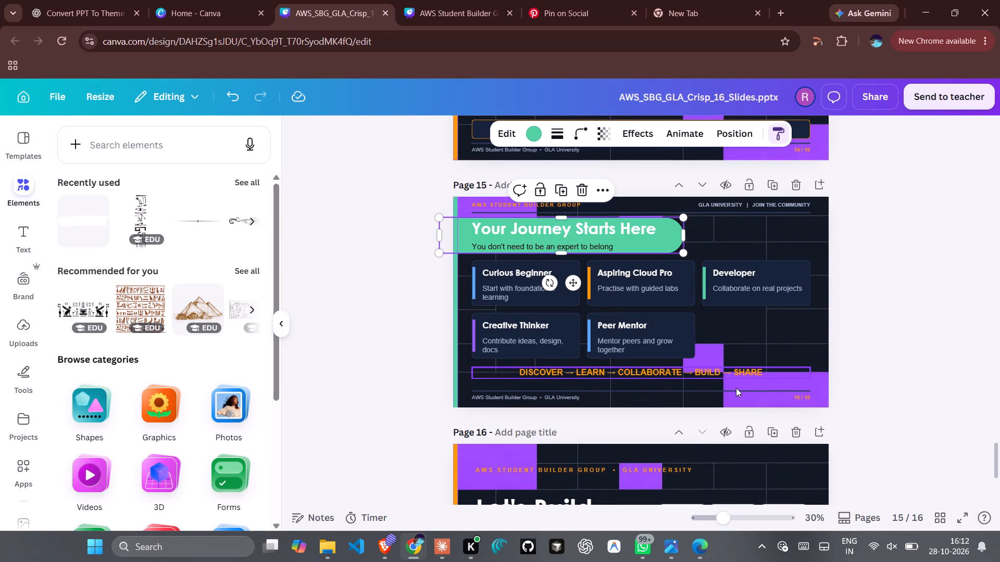
double_click(736, 374)
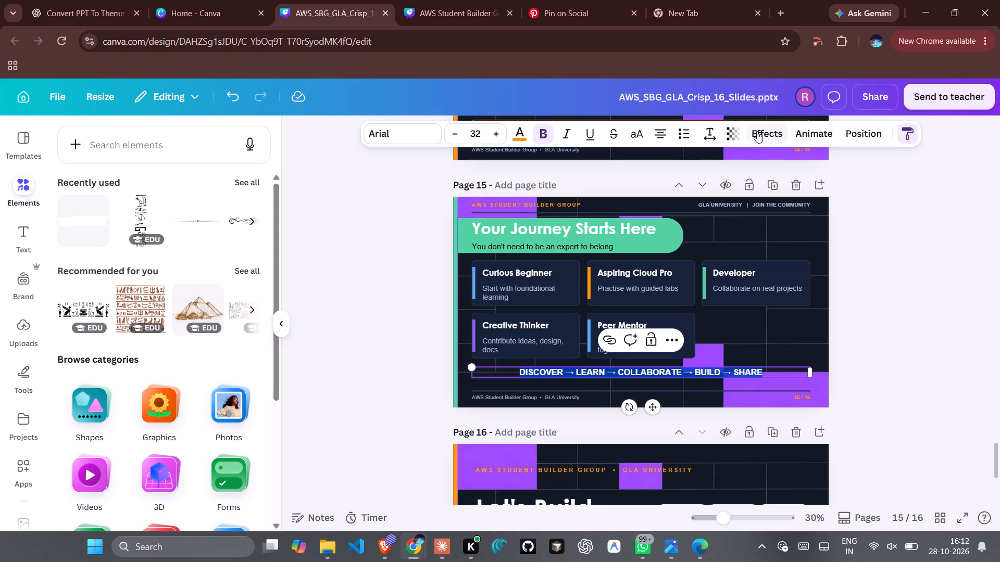
left_click(757, 131)
left_click(142, 284)
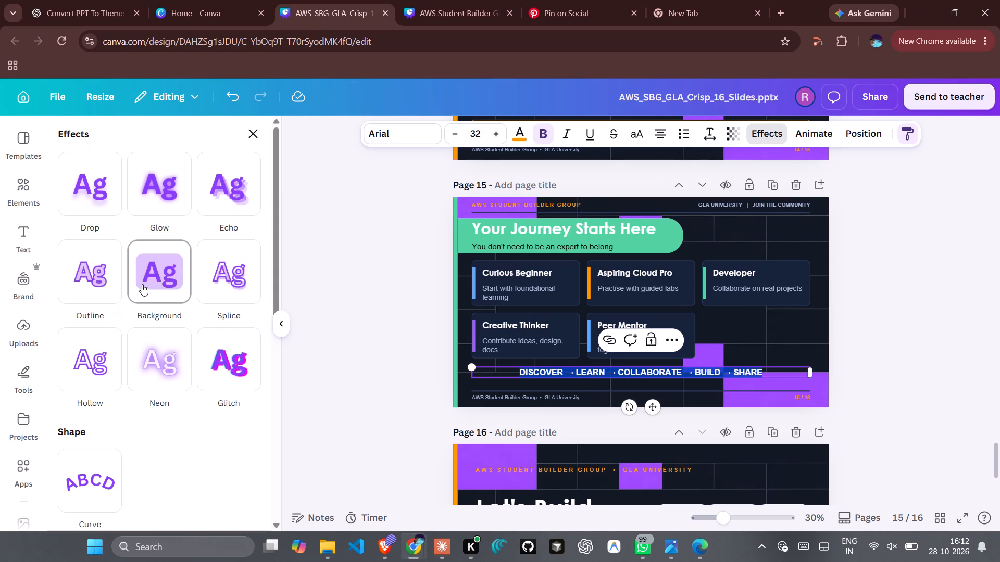
left_click_drag(120, 368, 99, 371)
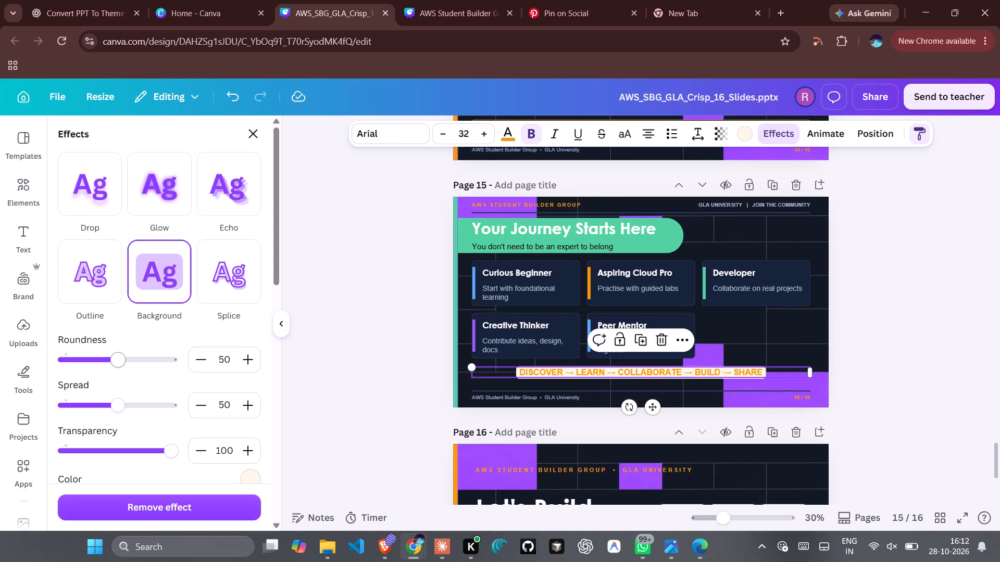
left_click_drag(99, 371, 1, 402)
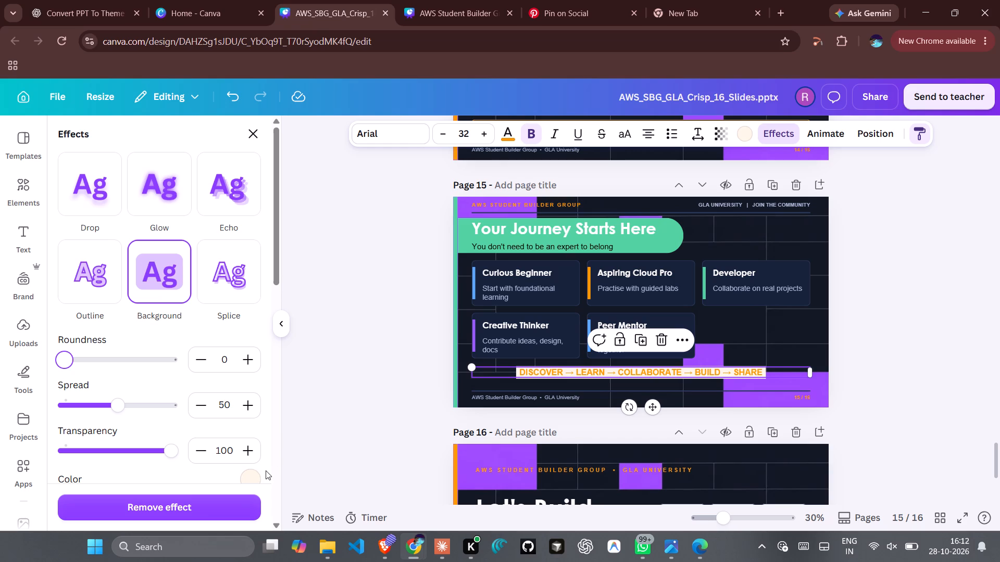
left_click(981, 361)
left_click(981, 361)
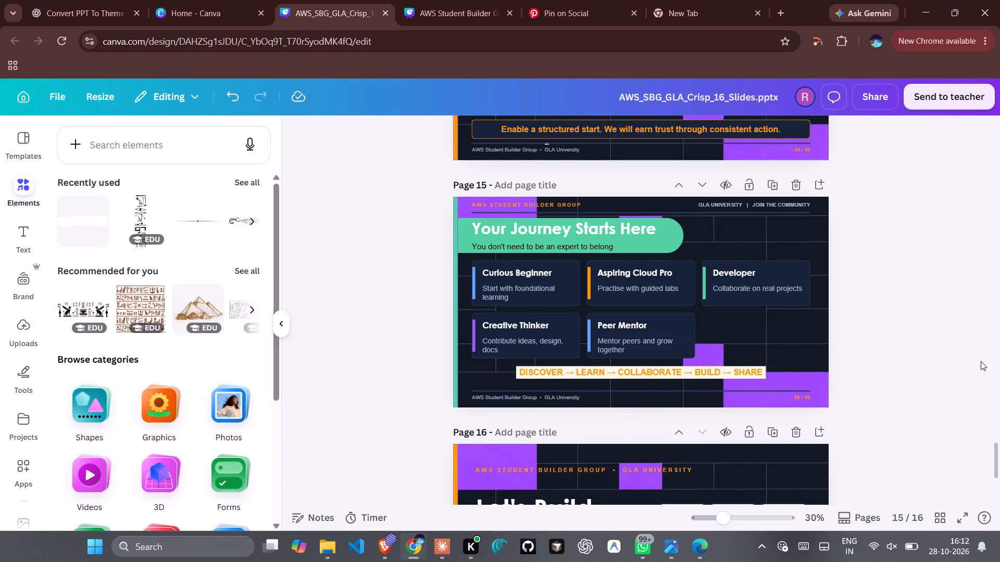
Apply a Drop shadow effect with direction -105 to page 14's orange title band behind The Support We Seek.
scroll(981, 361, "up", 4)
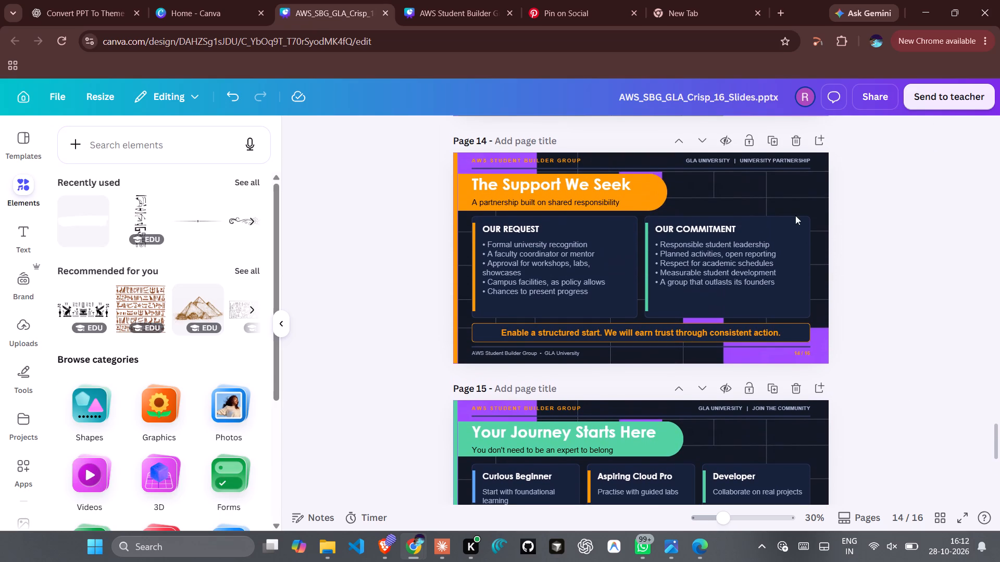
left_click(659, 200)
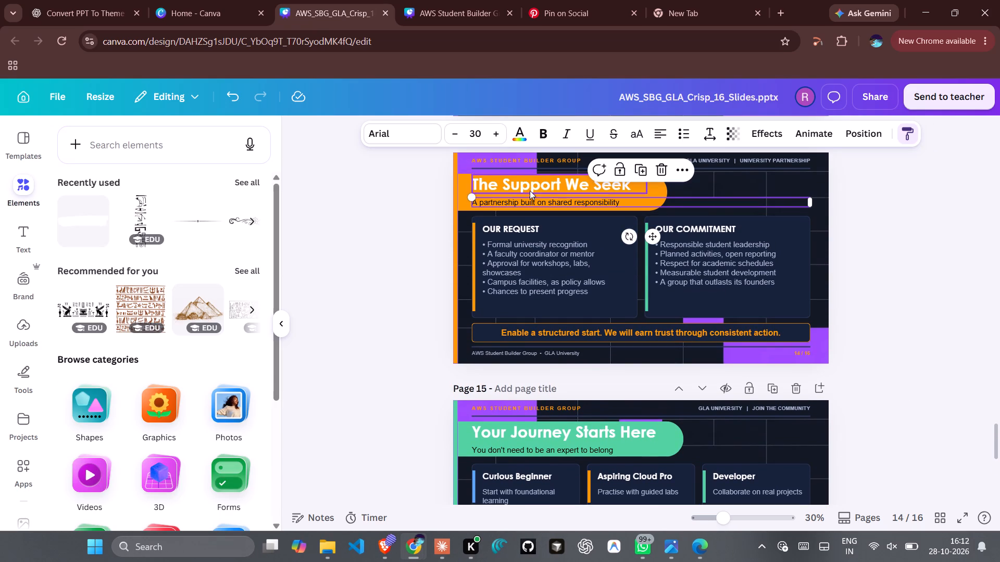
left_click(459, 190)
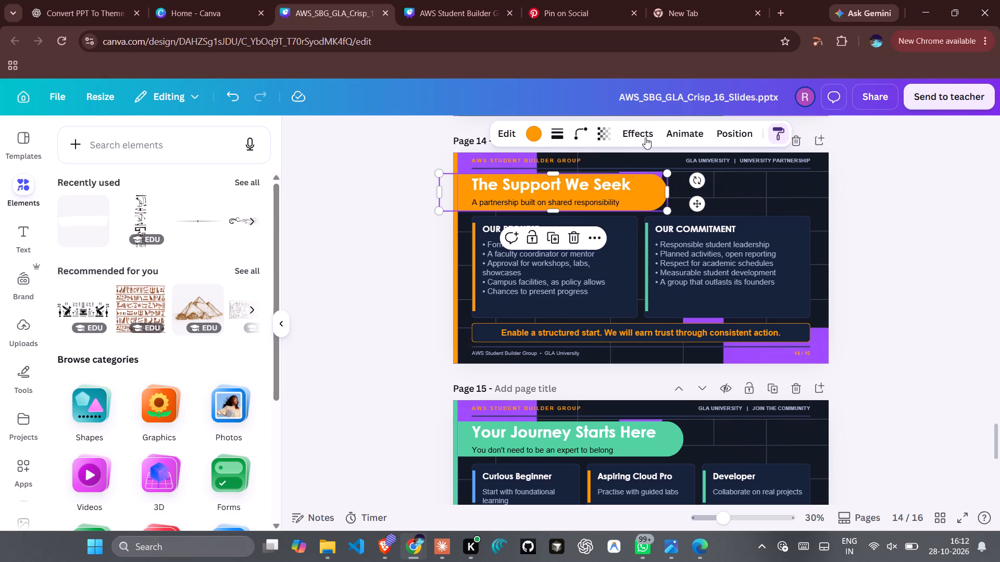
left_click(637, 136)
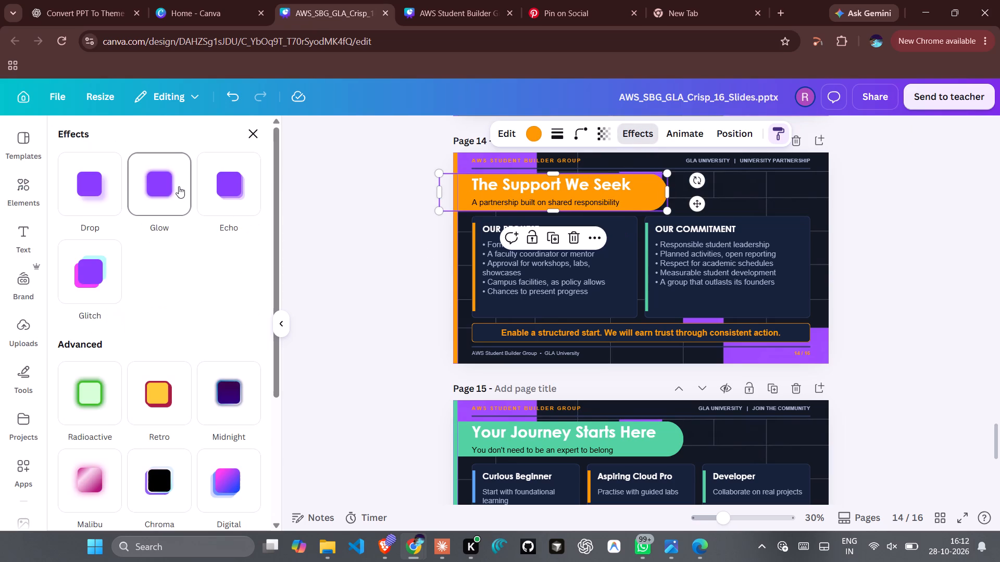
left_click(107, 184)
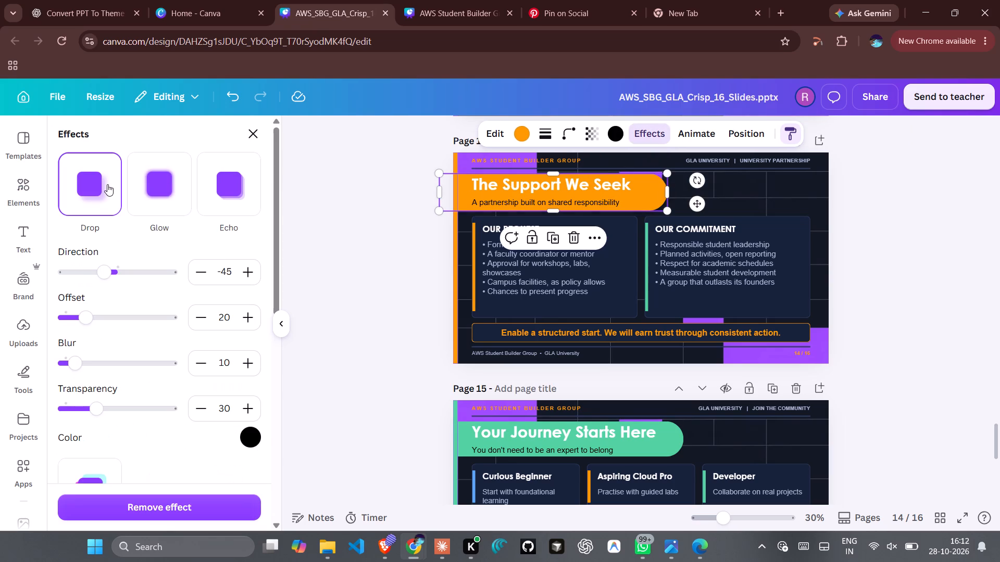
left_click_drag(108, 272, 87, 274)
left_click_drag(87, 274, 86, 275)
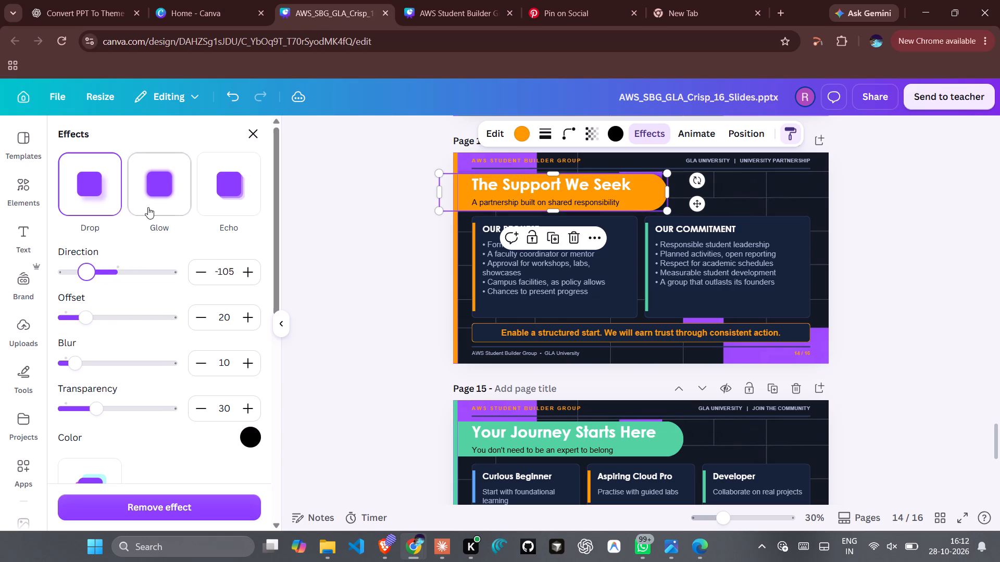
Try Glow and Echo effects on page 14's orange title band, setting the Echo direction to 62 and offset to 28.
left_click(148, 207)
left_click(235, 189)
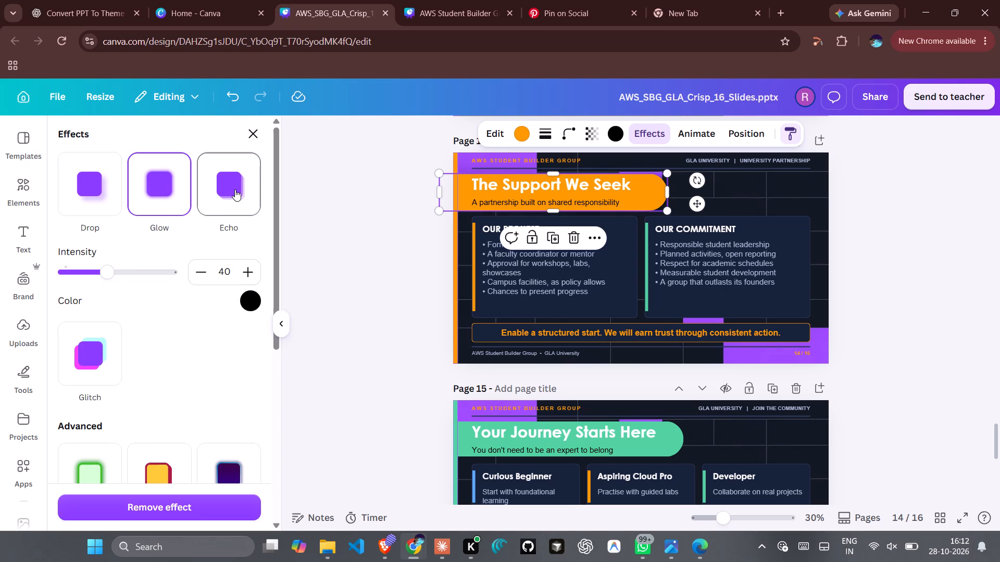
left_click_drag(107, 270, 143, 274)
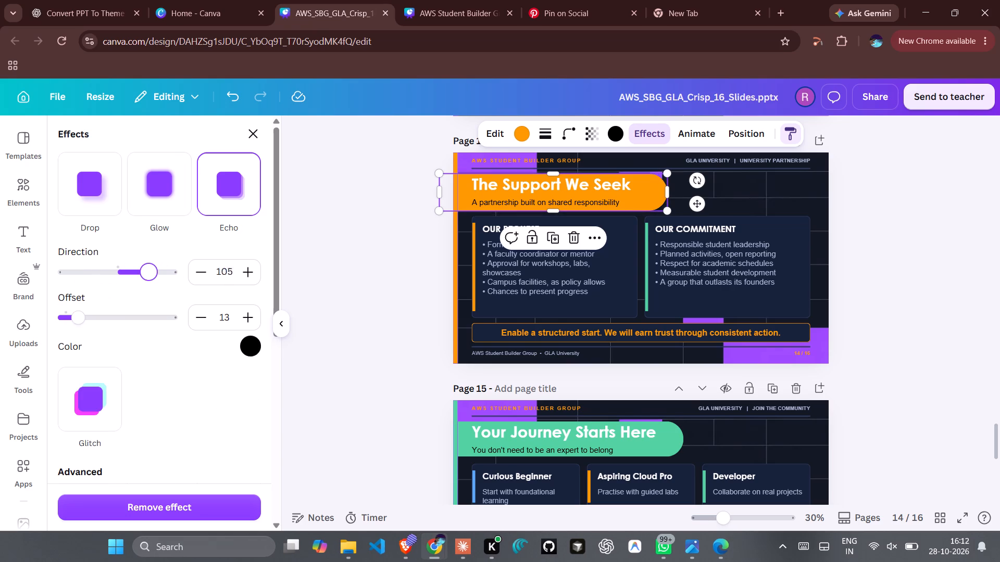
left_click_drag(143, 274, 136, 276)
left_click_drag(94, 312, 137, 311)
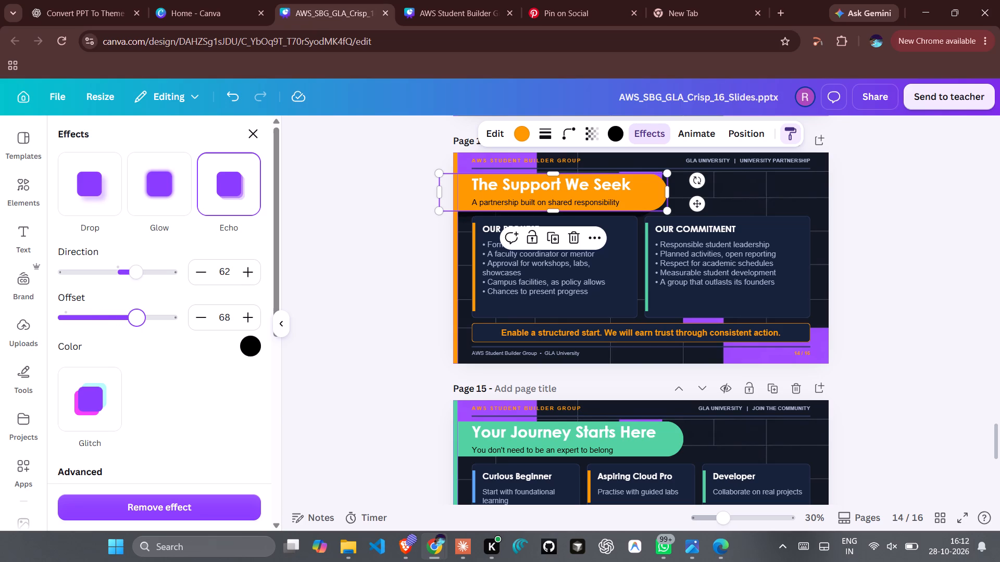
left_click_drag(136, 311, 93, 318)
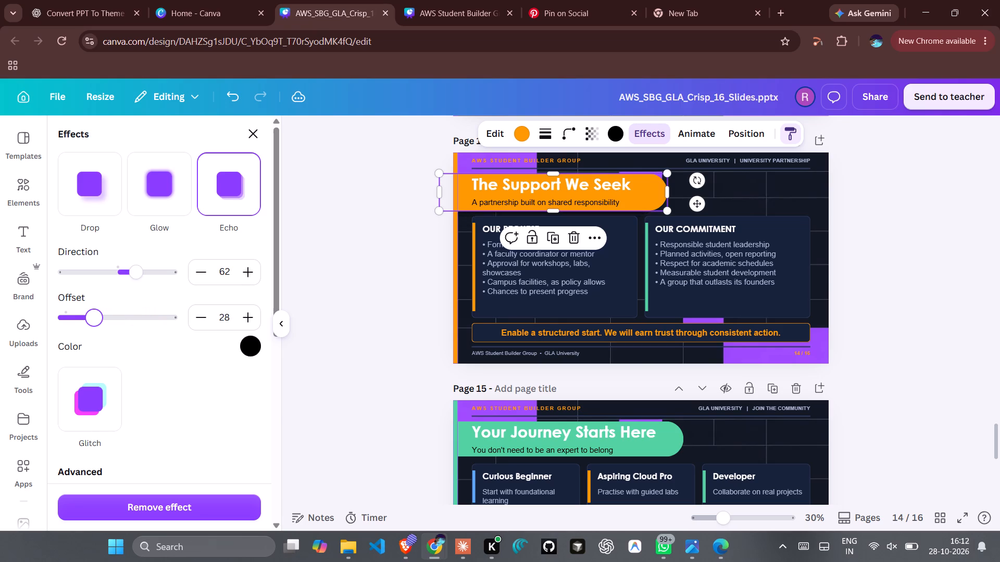
Apply a Glitch effect with offset 46 to page 14's orange title band behind The Support We Seek.
scroll(93, 318, "down", 1)
left_click(93, 318)
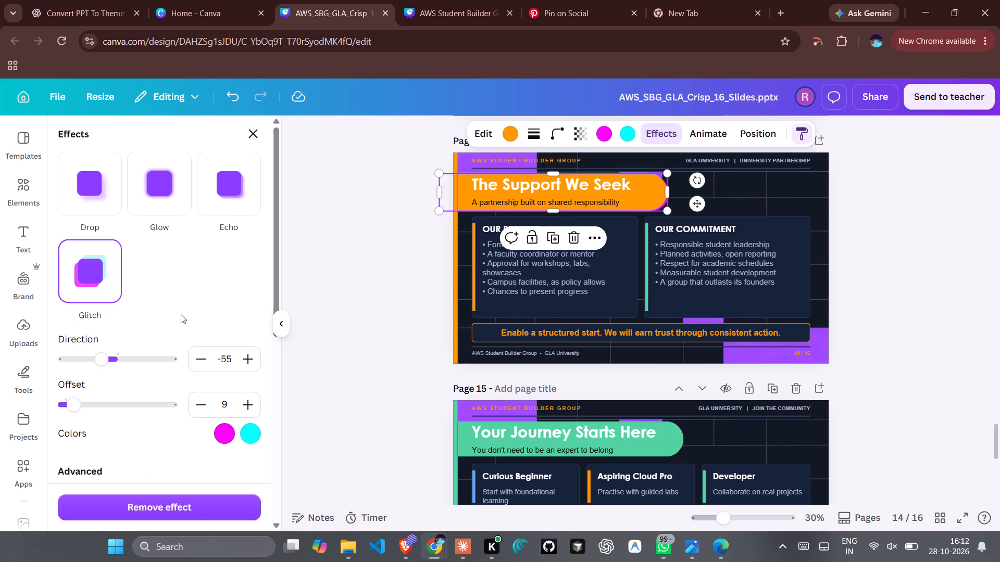
left_click_drag(74, 402, 113, 413)
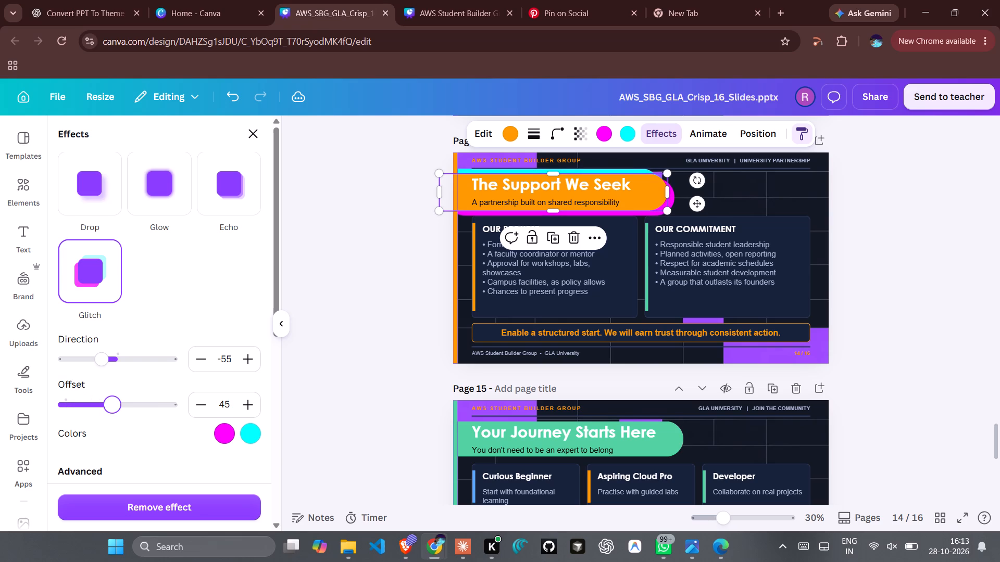
left_click_drag(113, 413, 114, 413)
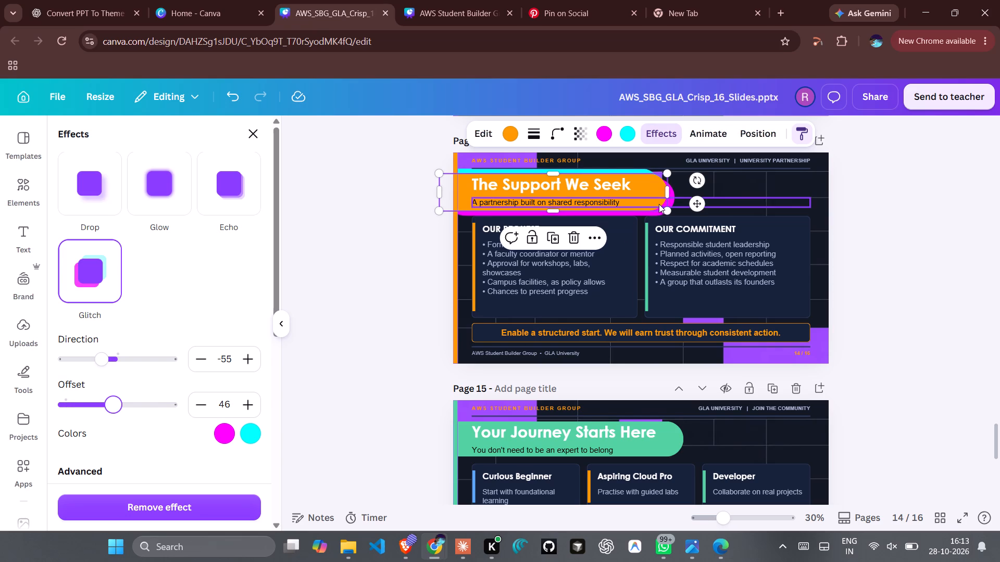
double_click(935, 314)
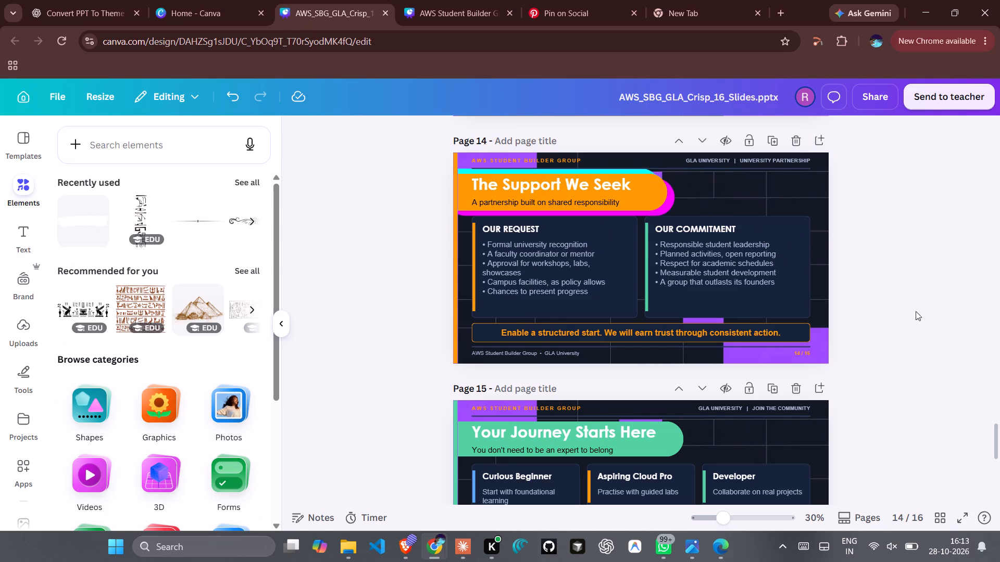
Copy the style of page 14's title band and apply it to page 2's band behind Proof of Skill Beats Theory.
left_click(660, 207)
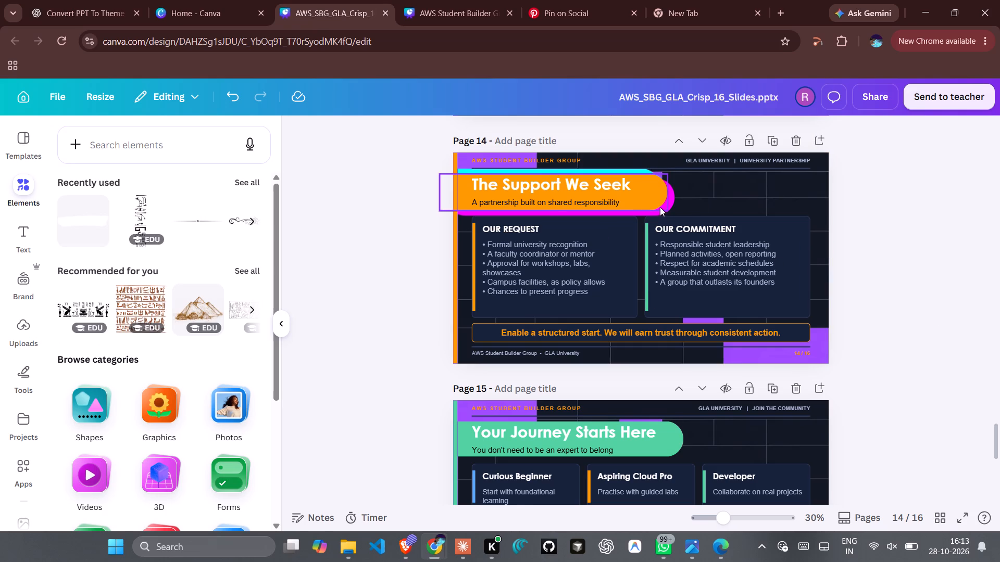
key("ctrl+alt+c")
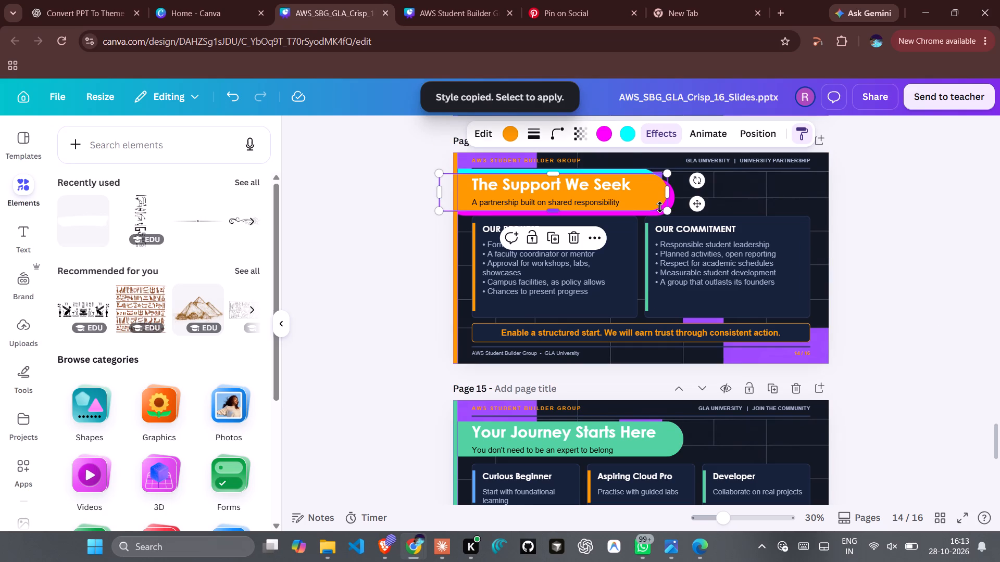
scroll(660, 207, "up", 19)
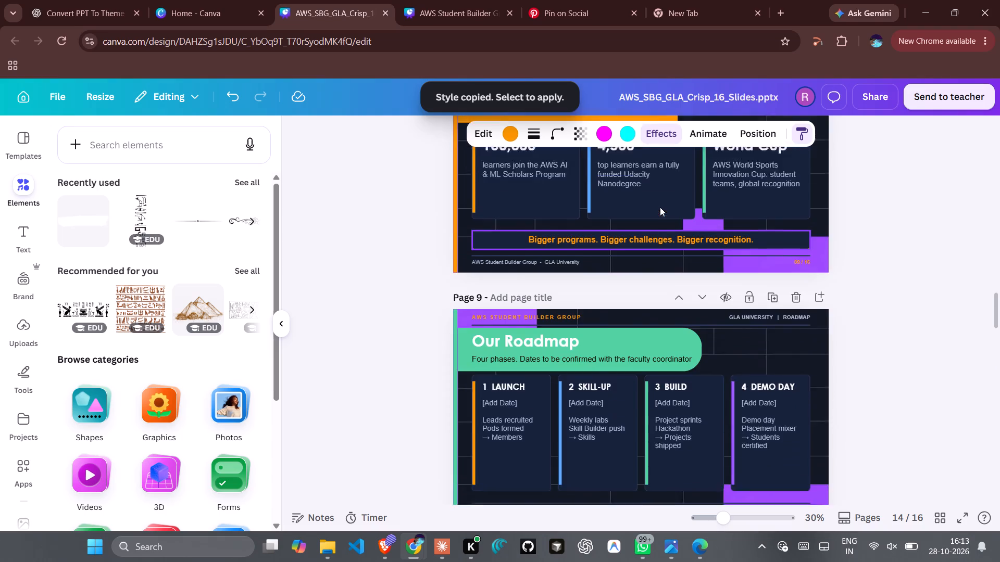
scroll(660, 207, "up", 5)
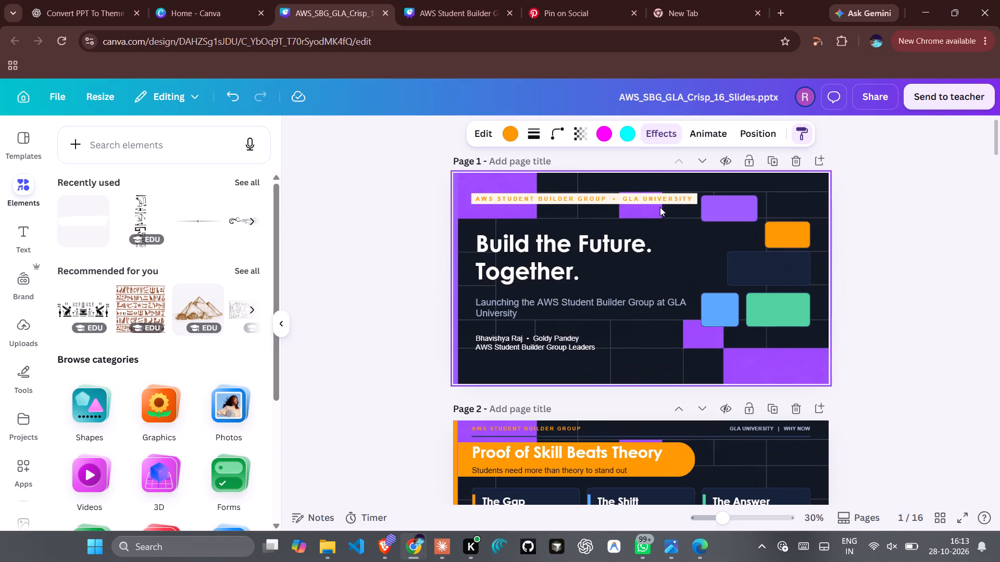
scroll(679, 291, "down", 3)
scroll(670, 382, "right", 1)
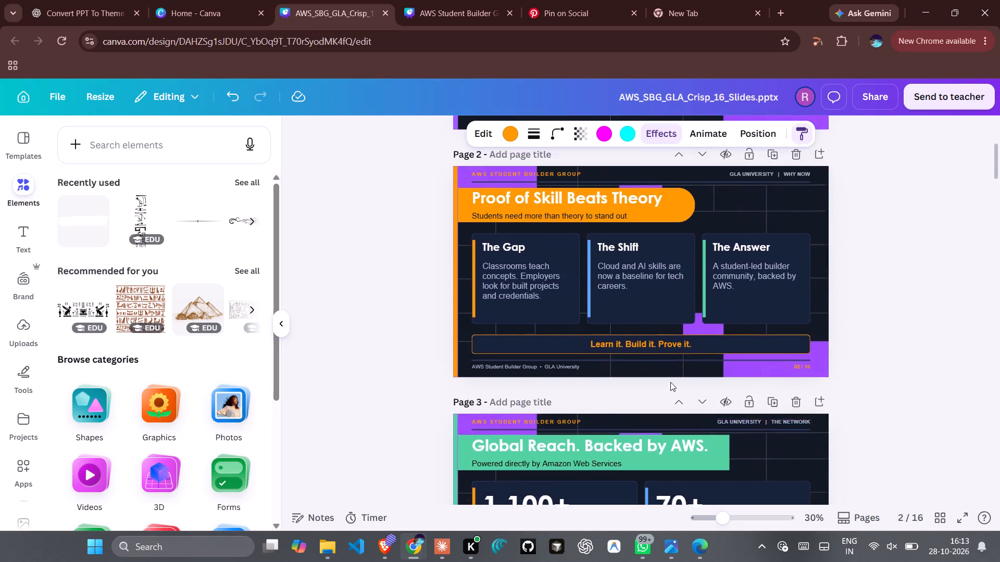
scroll(670, 382, "right", 1)
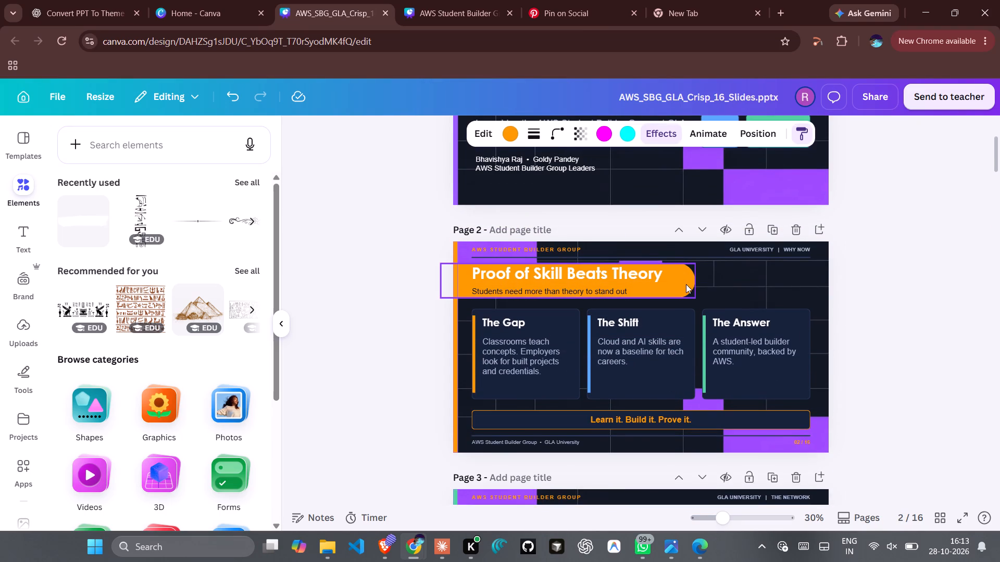
left_click(686, 284)
key("ctrl+alt+v")
Apply the copied orange Glitch style to the title bands on page 3 (Global Reach) and page 4 (Where Academics Meet Industry).
scroll(686, 284, "down", 1)
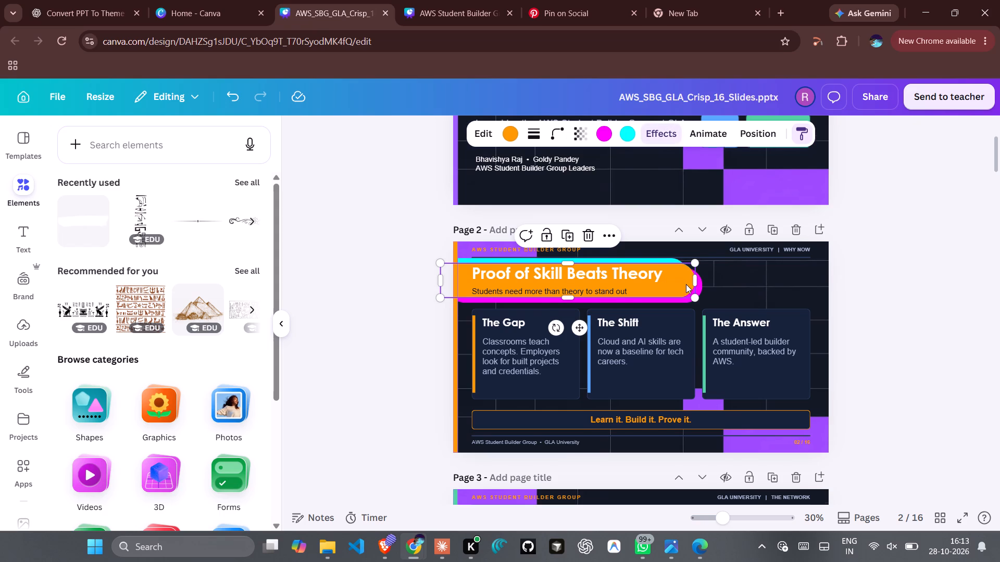
scroll(686, 284, "down", 1)
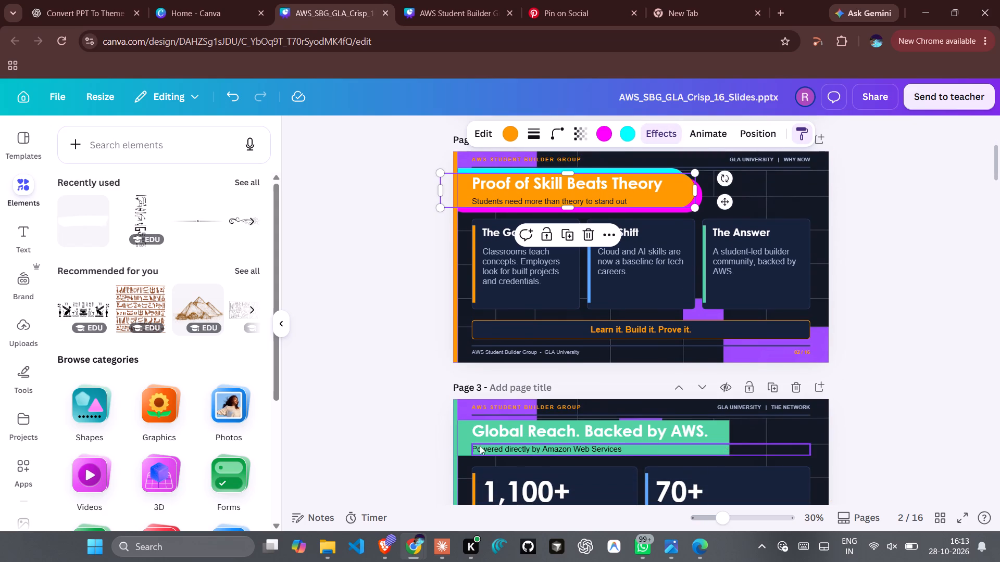
left_click(465, 444)
key("ctrl+alt+v")
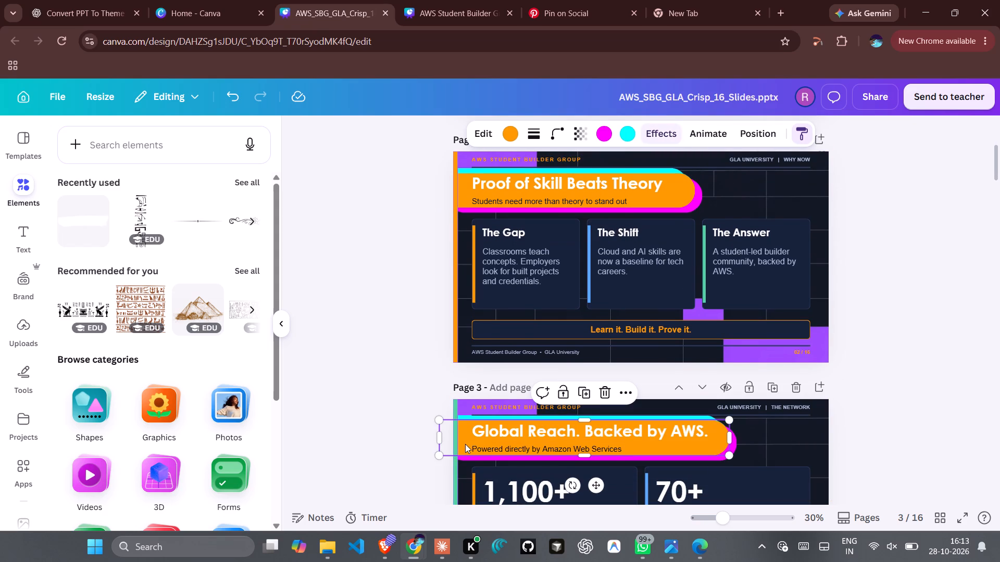
scroll(465, 444, "down", 3)
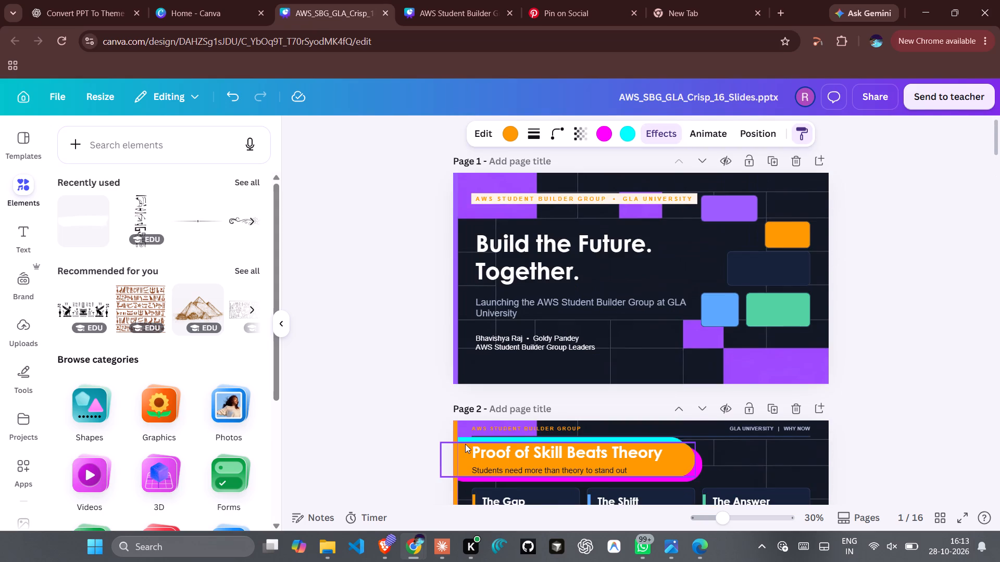
scroll(465, 444, "down", 3)
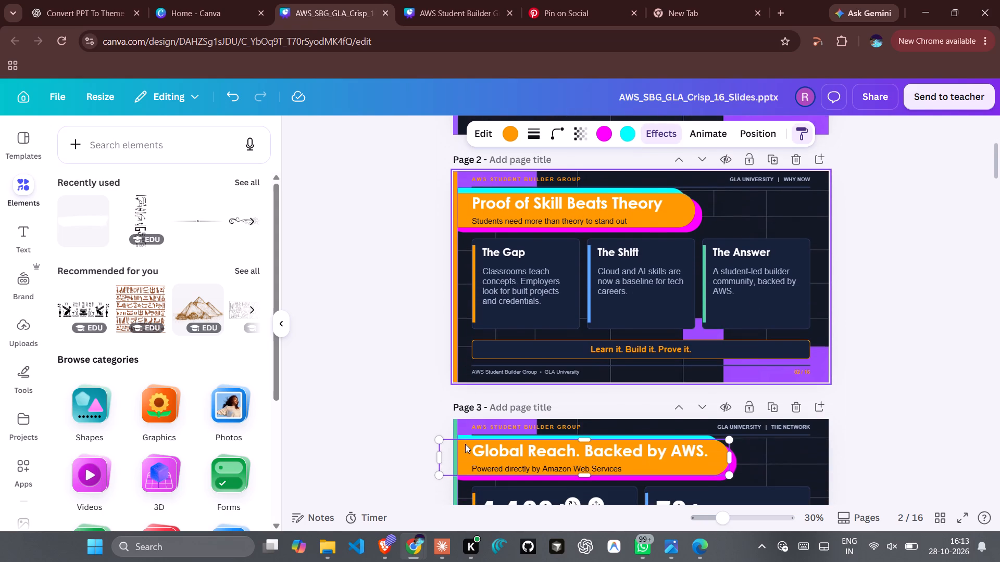
scroll(465, 444, "down", 1)
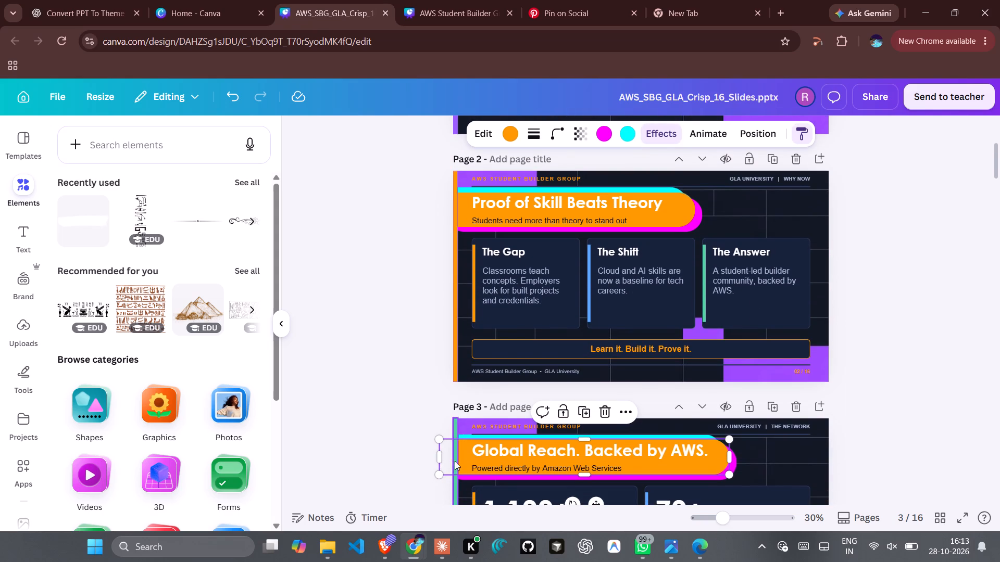
scroll(466, 461, "down", 5)
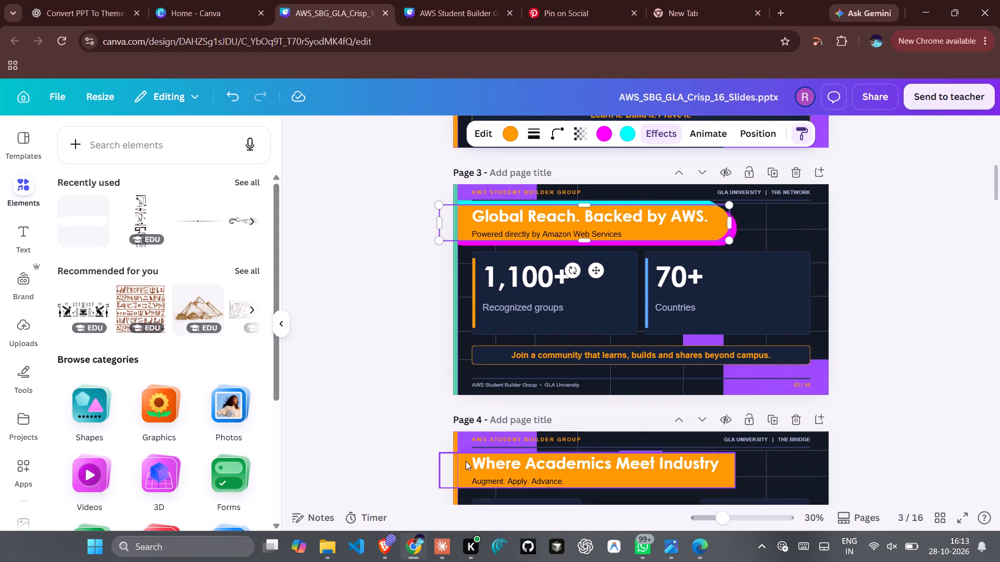
left_click(466, 468)
key("ctrl+alt+v")
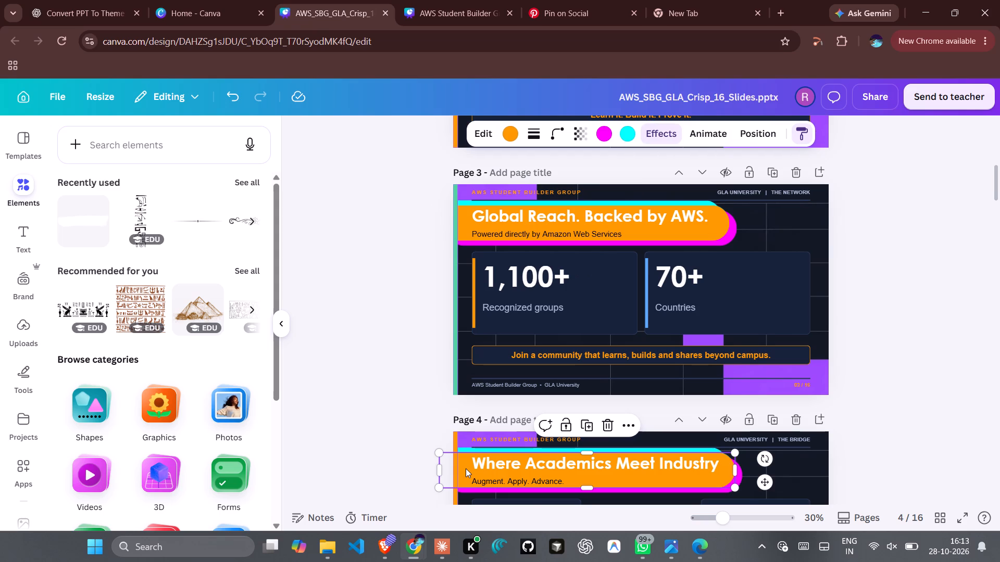
Apply the copied orange Glitch style to the title bands on page 5 (Real Rewards for Real Progress) and page 6 (From Learner to Certified).
scroll(466, 468, "down", 7)
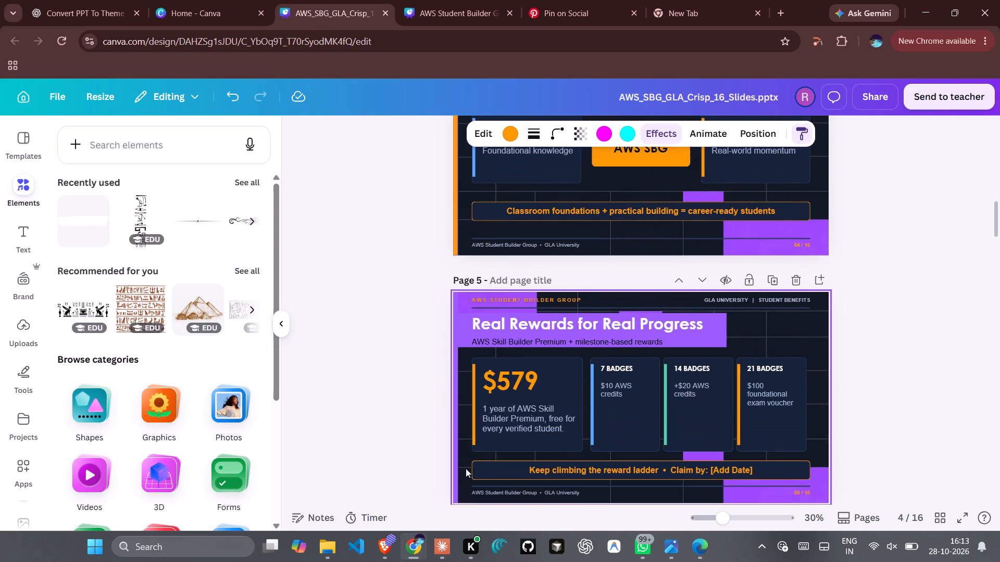
left_click(465, 335)
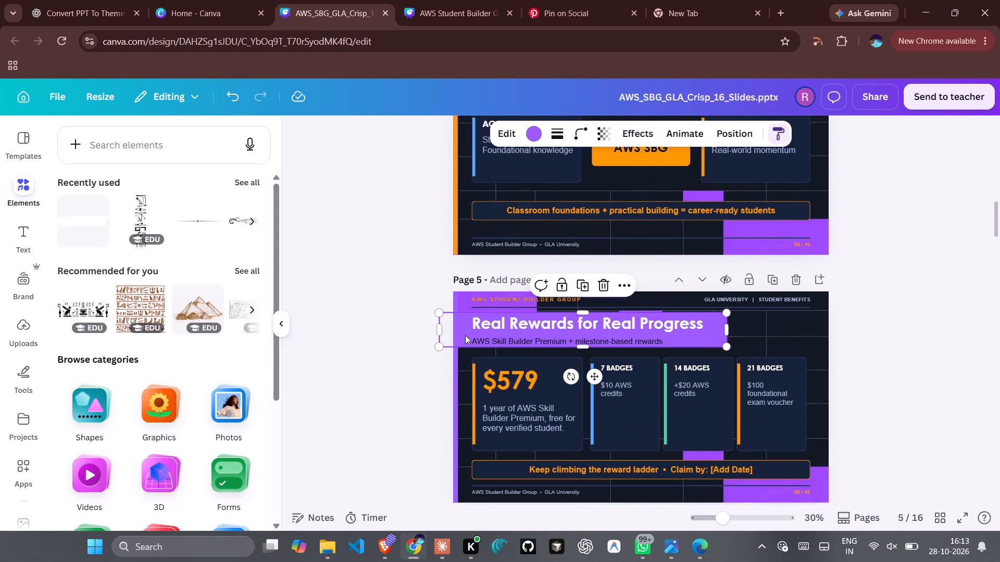
key("ctrl+alt+v")
scroll(465, 335, "down", 4)
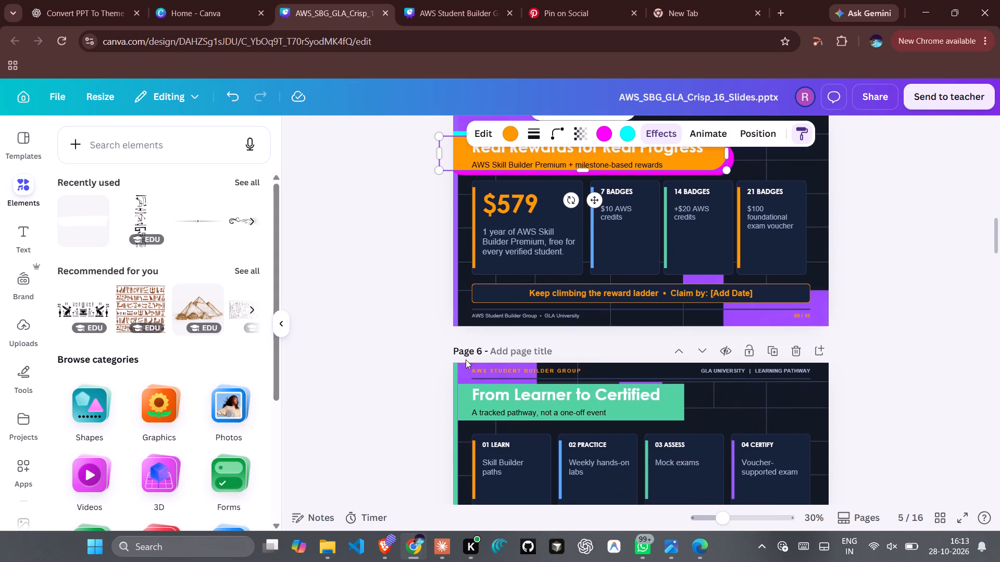
left_click(466, 397)
key("ctrl+alt+v")
Apply the copied orange Glitch style to the title bands on page 7 (Not a Club) and page 8 (A Door to the Global Stage).
scroll(466, 397, "down", 1)
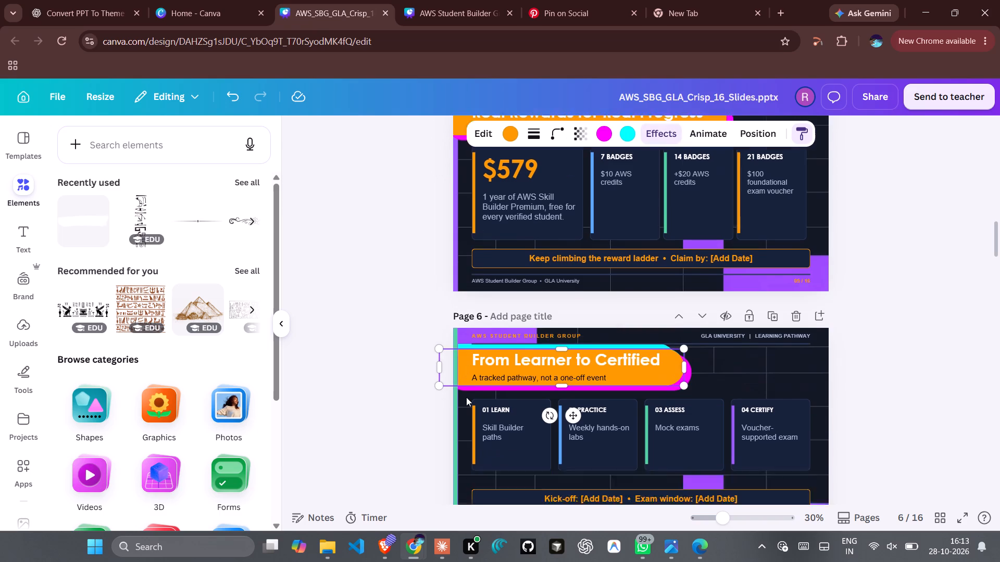
scroll(466, 397, "down", 4)
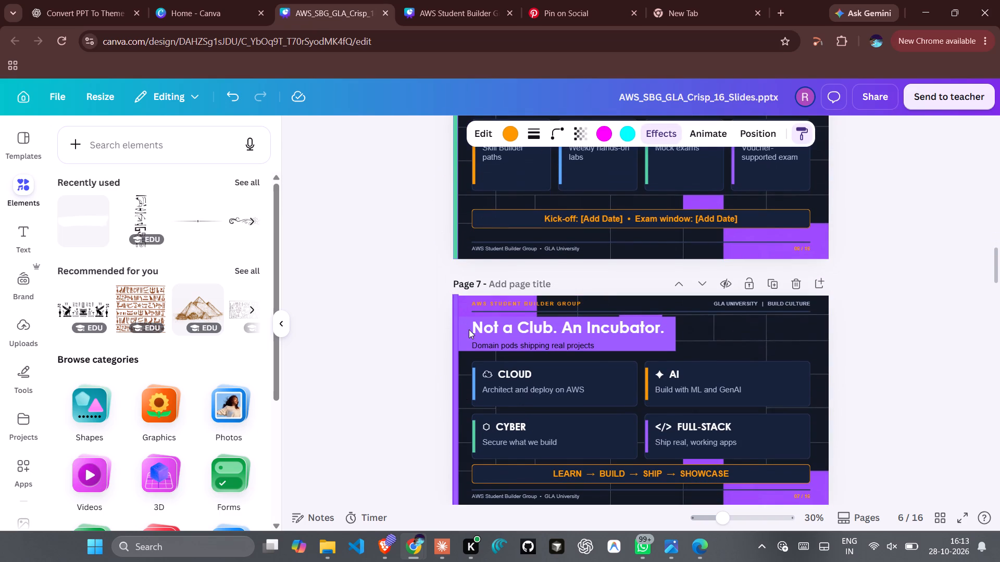
left_click(469, 329)
key("ctrl+alt+v")
scroll(469, 329, "down", 5)
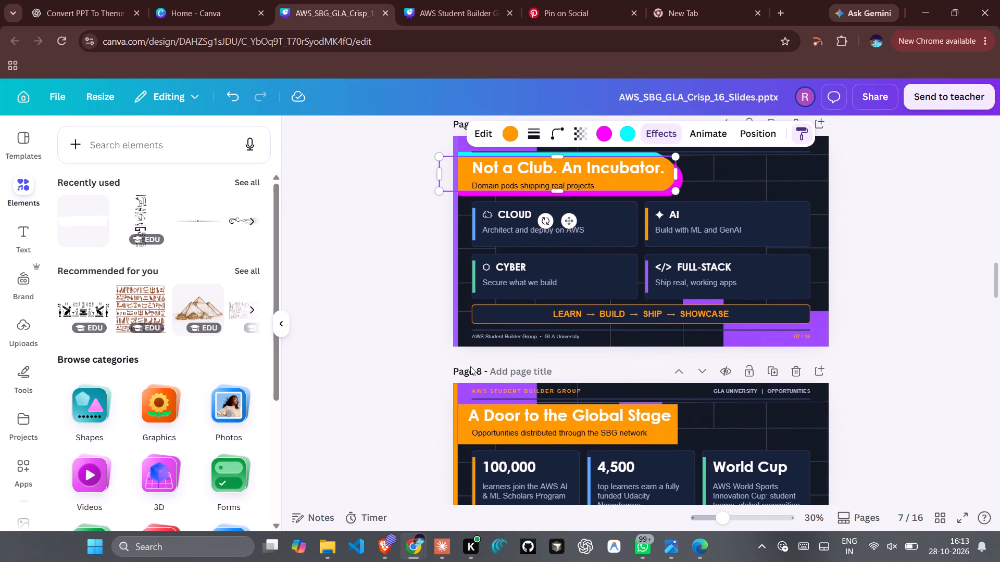
left_click(463, 433)
key("ctrl+alt+v")
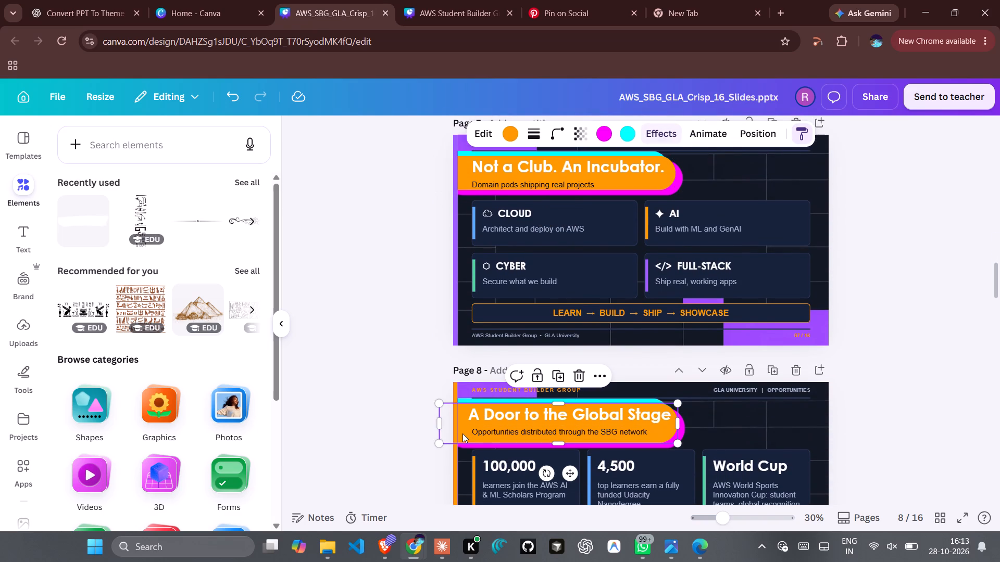
Apply the copied orange Glitch style to the title bands on page 9 (Our Roadmap) and page 10 (Building a Lasting Legacy).
scroll(463, 433, "down", 4)
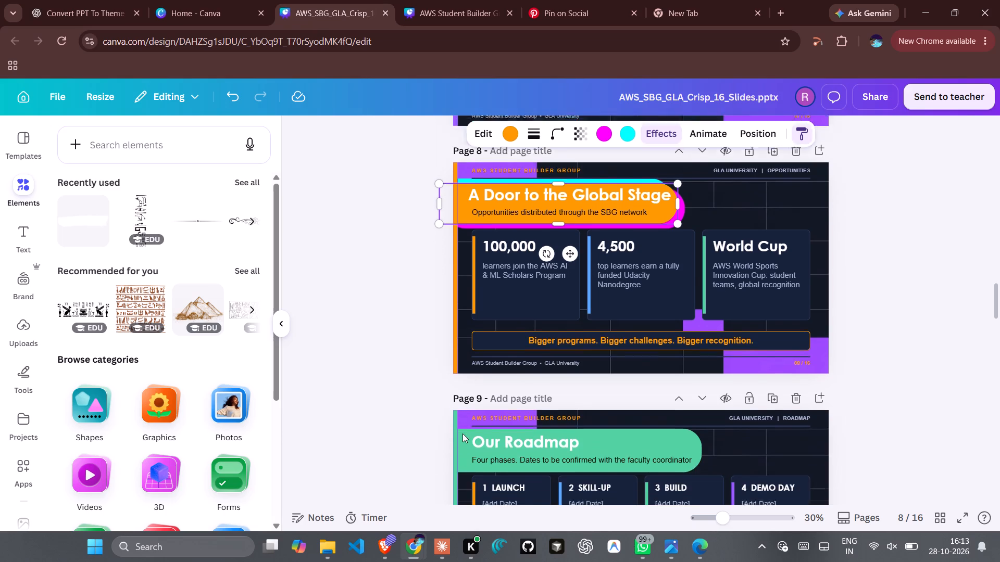
scroll(463, 433, "down", 1)
left_click(461, 427)
key("ctrl+alt+v")
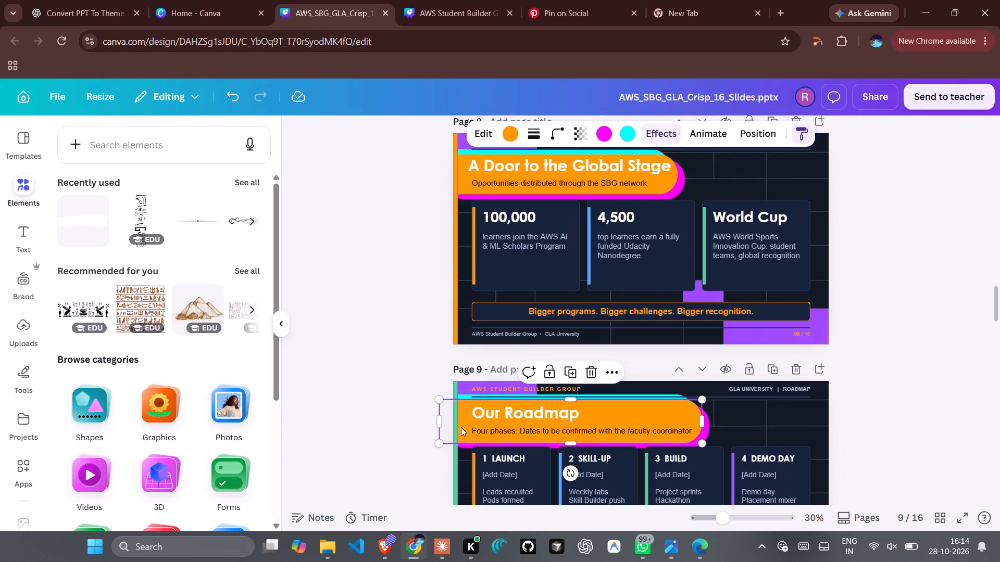
scroll(461, 427, "down", 5)
left_click(467, 423)
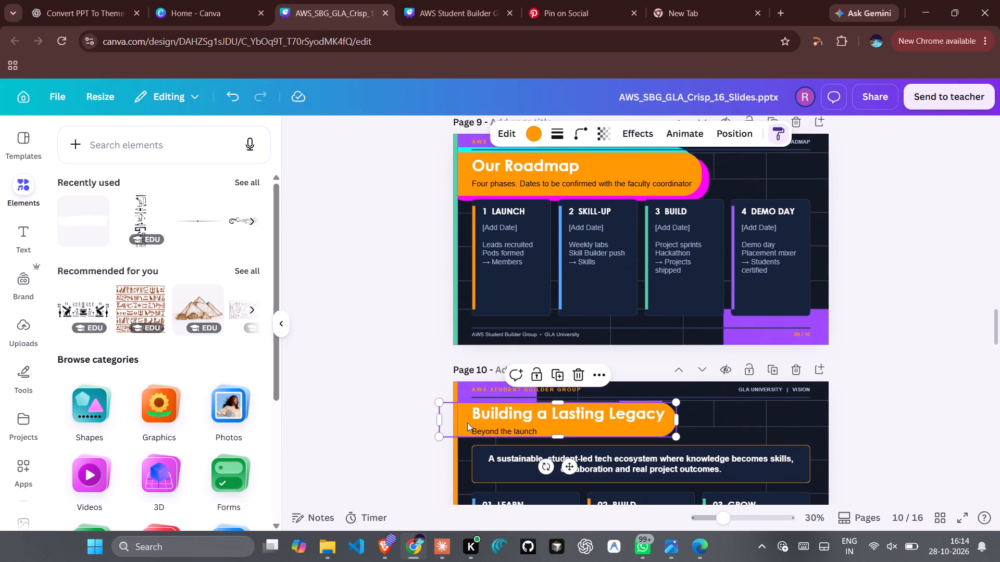
key("ctrl+alt+v")
Apply the copied orange Glitch style to page 11's title band behind One Campus. One Ecosystem.
scroll(467, 423, "down", 5)
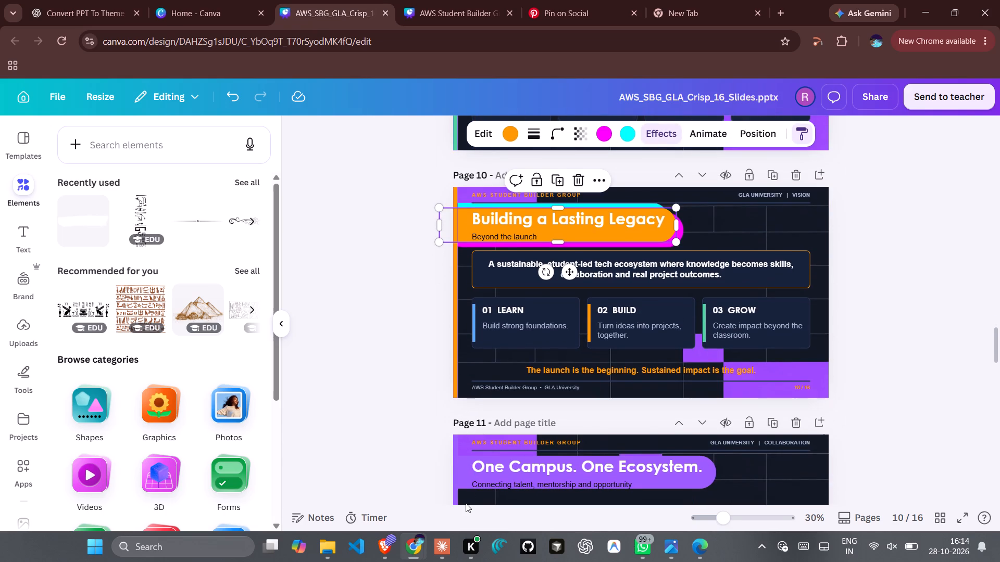
left_click(461, 476)
key("ctrl+alt+v")
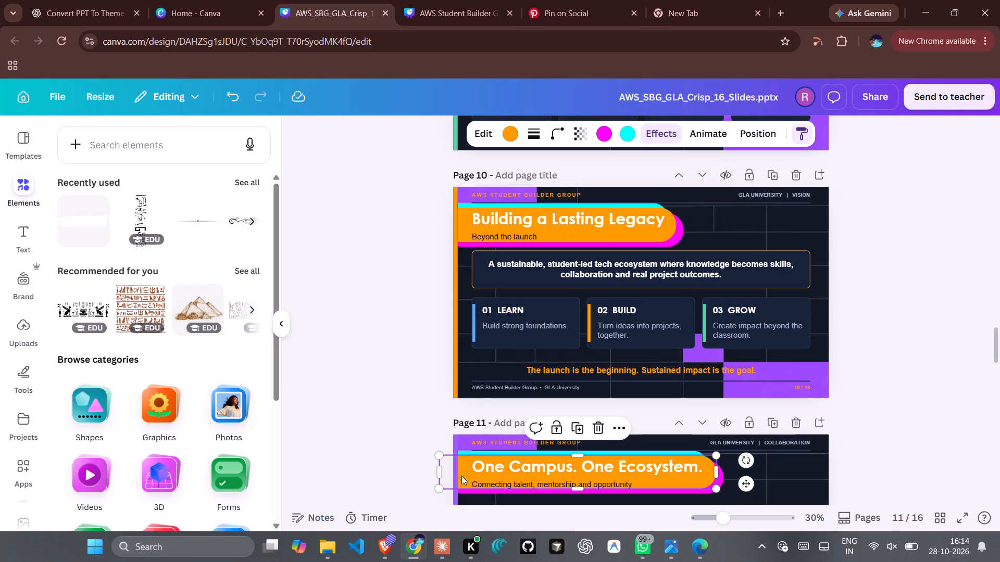
scroll(461, 476, "down", 3)
scroll(501, 391, "down", 1)
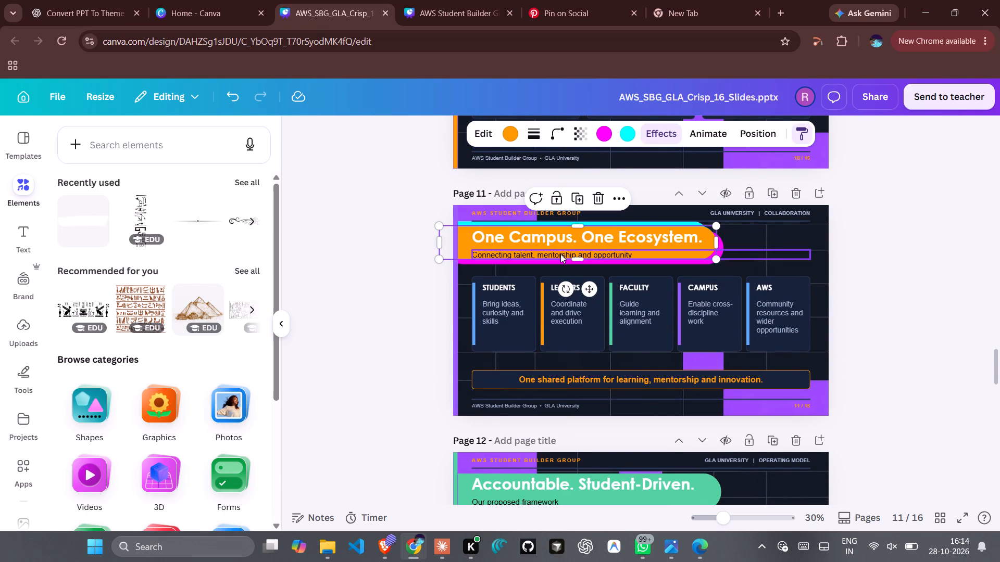
Apply the copied orange Glitch style to the title bands on page 12 (Accountable. Student-Driven.) and page 13 (What Success Looks Like).
left_click(560, 254)
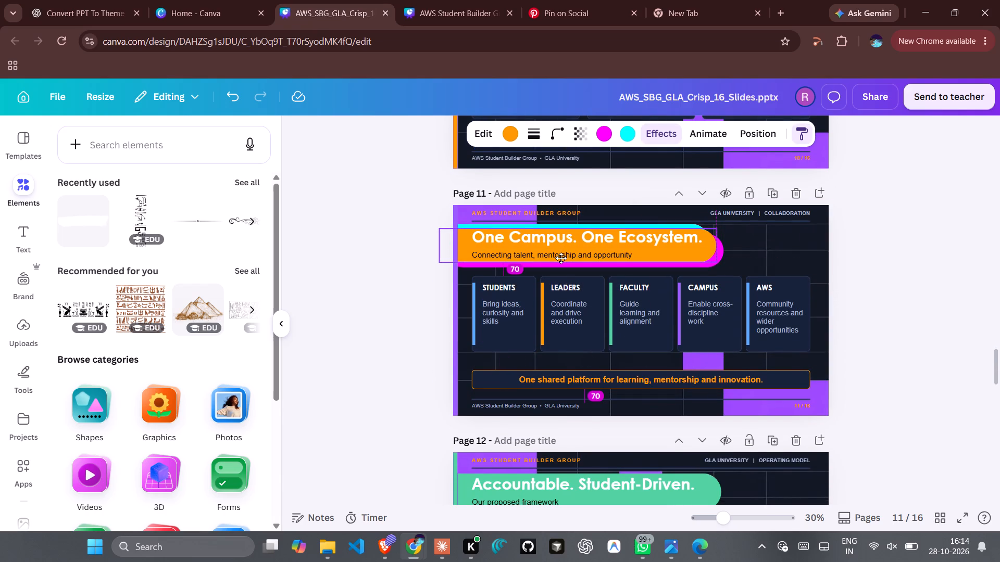
scroll(546, 329, "down", 1)
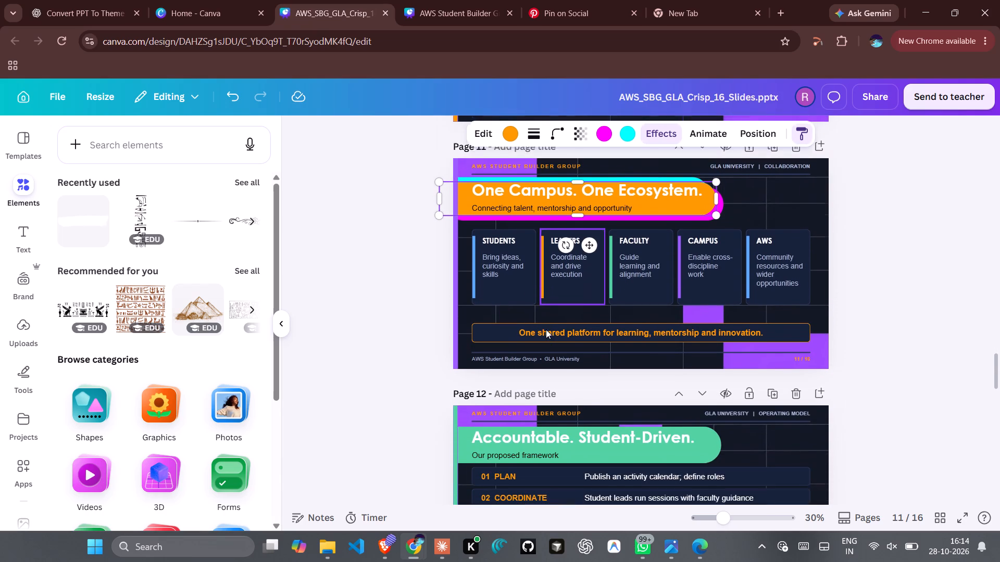
scroll(546, 329, "down", 1)
left_click(461, 420)
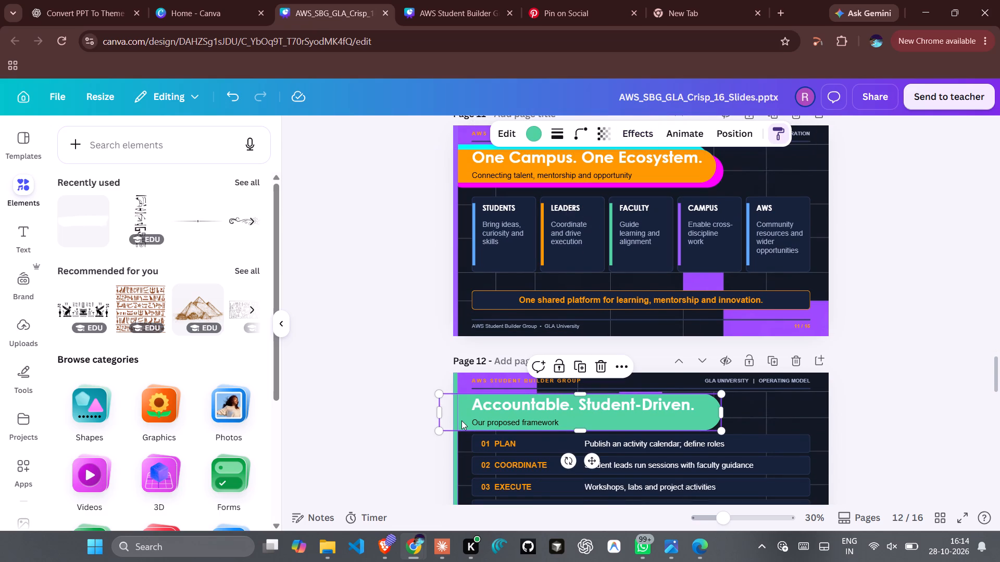
key("ctrl+alt+v")
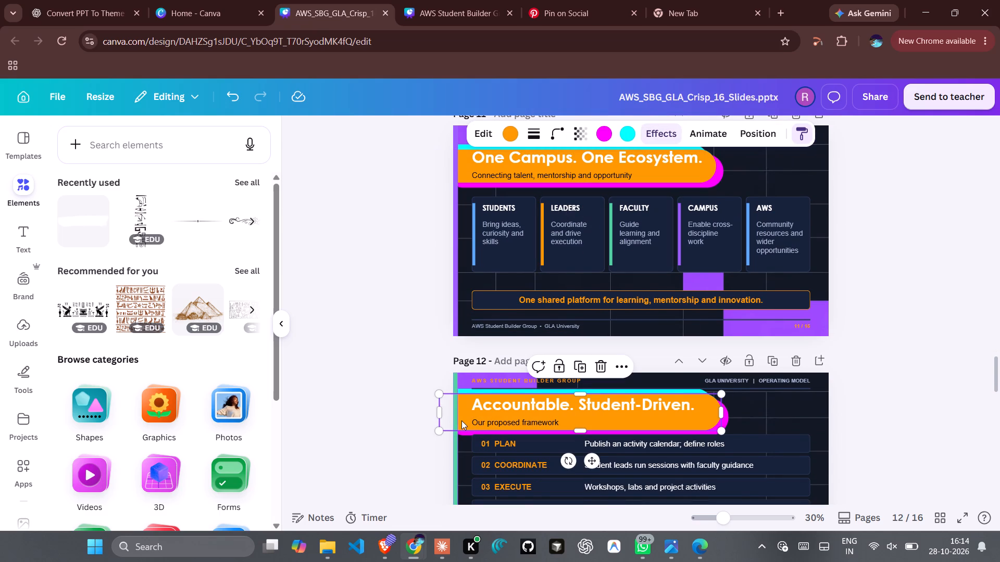
scroll(461, 420, "down", 6)
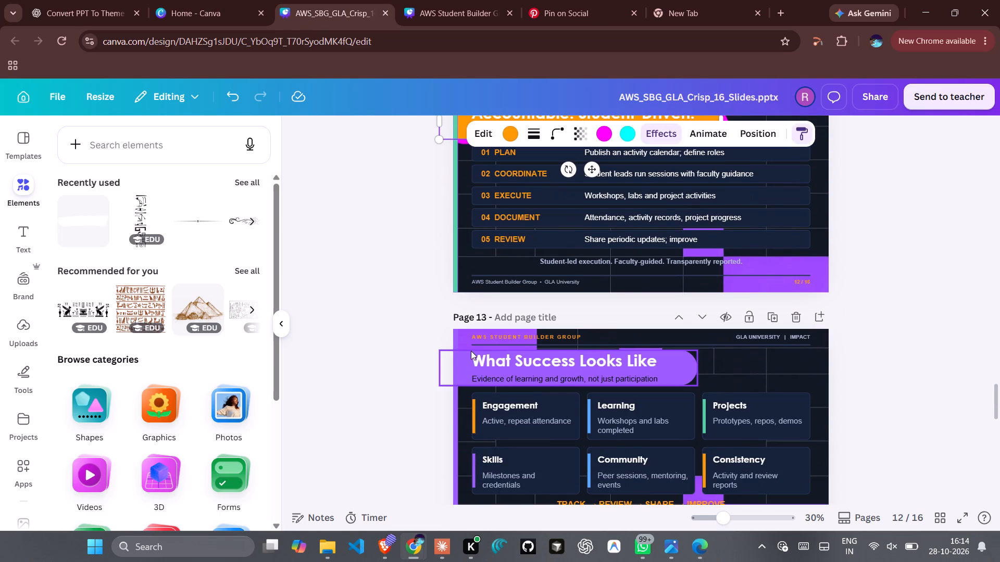
left_click(460, 361)
key("ctrl+alt+v")
Apply the copied orange Glitch style to page 15's title band behind Your Journey Starts Here.
scroll(460, 361, "down", 2)
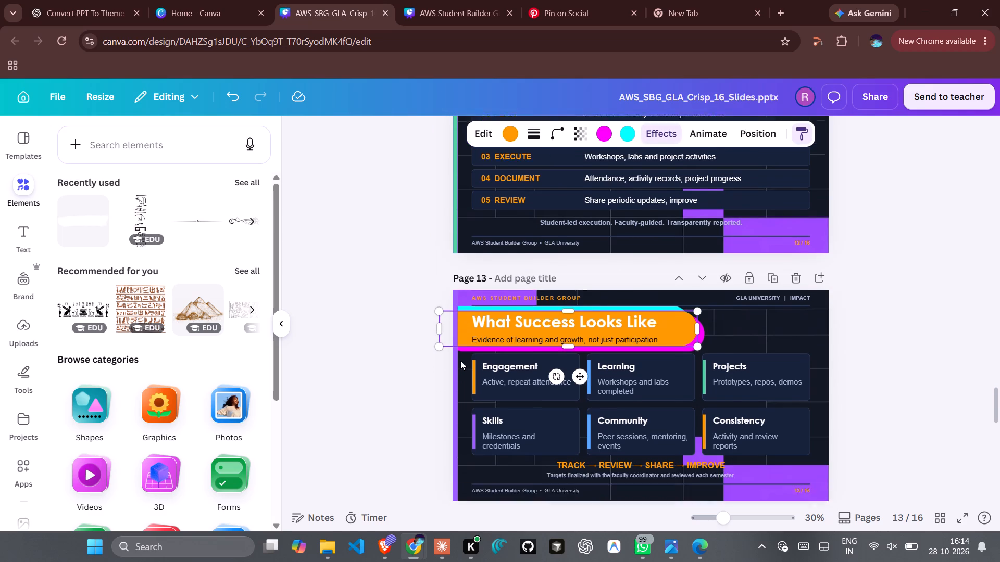
scroll(460, 361, "down", 2)
scroll(493, 440, "down", 3)
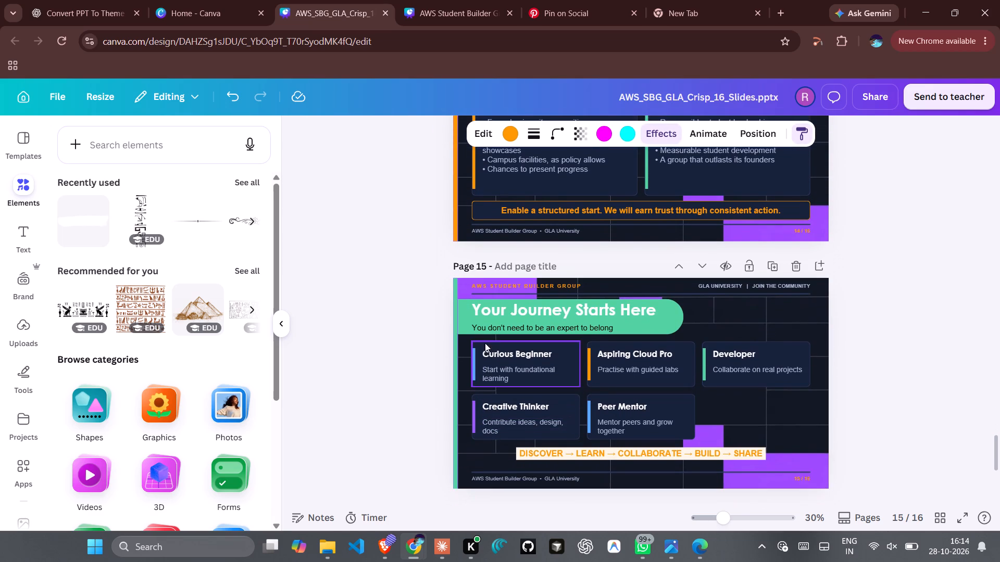
left_click(465, 325)
key("ctrl+alt+v")
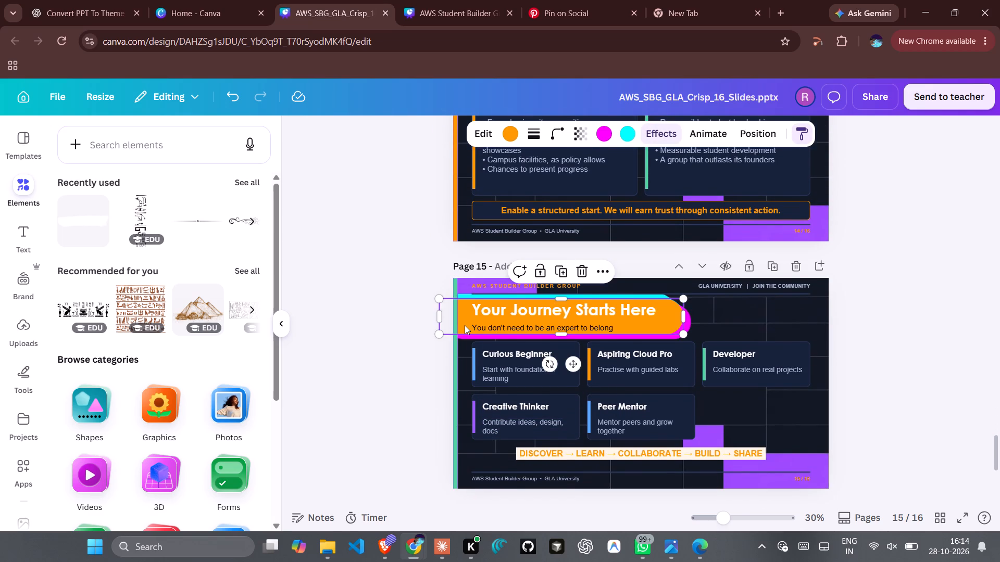
Recolor page 15's title band green to match the slide's edge bar.
scroll(465, 325, "down", 5)
scroll(465, 325, "up", 1)
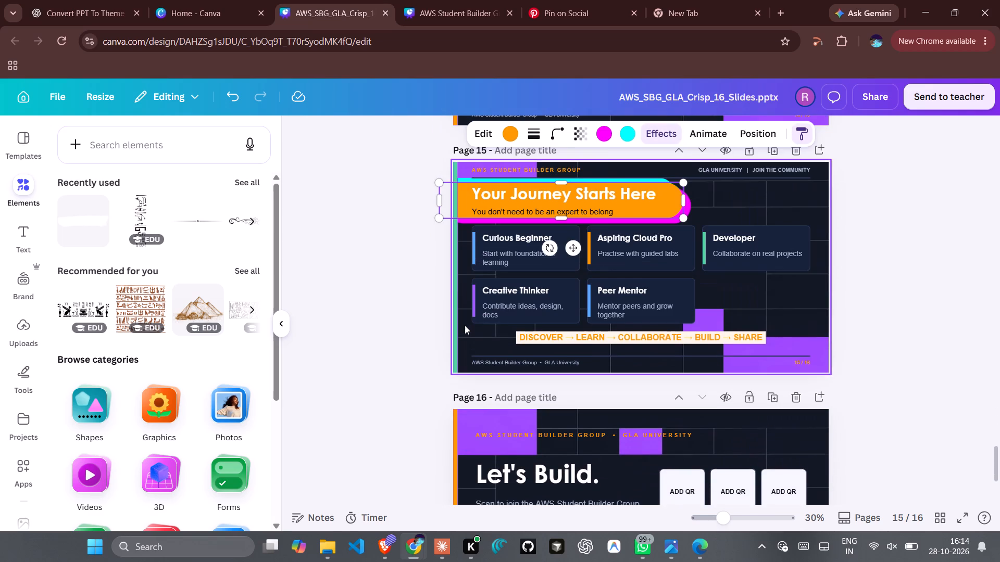
scroll(465, 325, "up", 1)
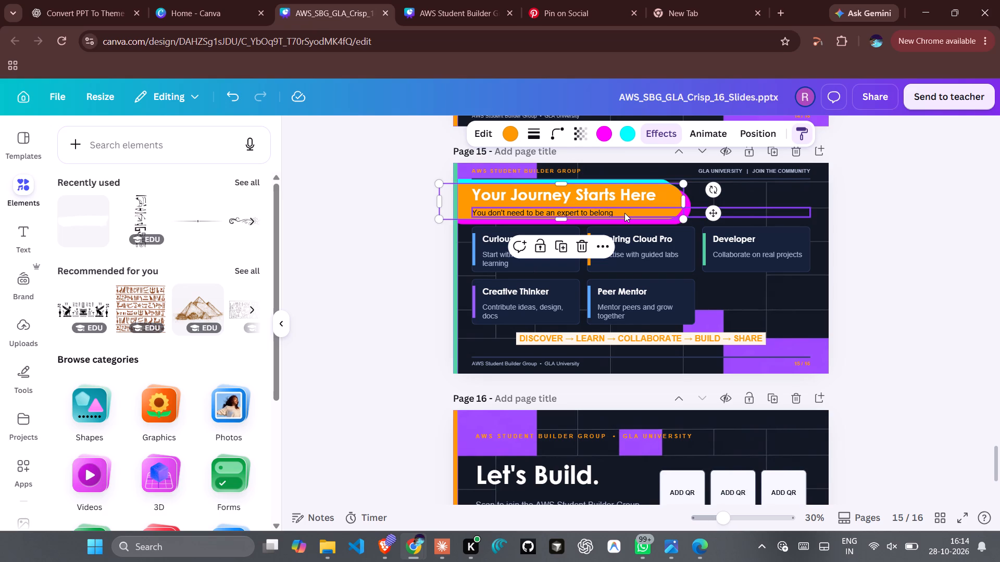
scroll(624, 213, "up", 1)
left_click(461, 255)
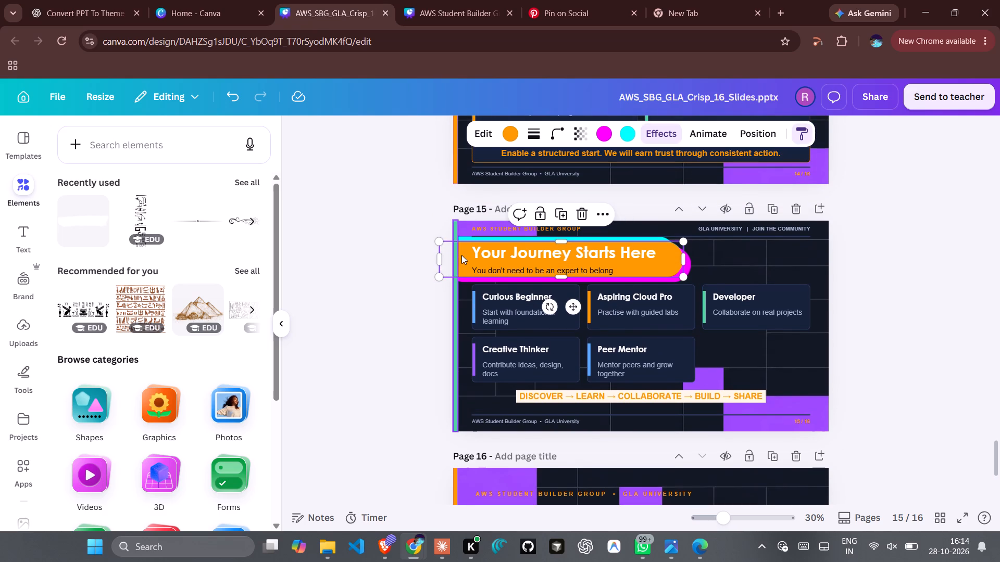
left_click(349, 135)
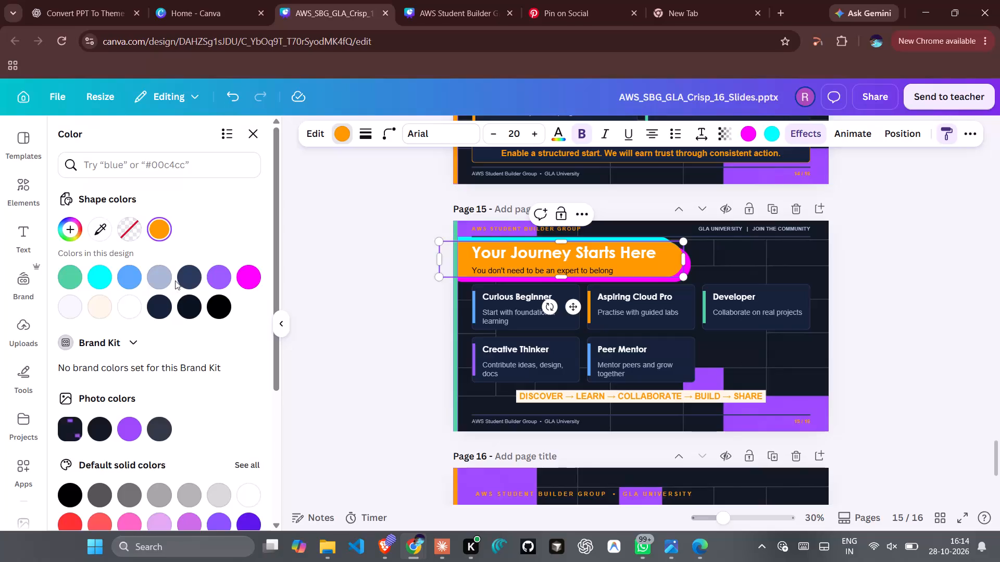
left_click(68, 281)
Recolor page 13's title band behind What Success Looks Like vivid purple (#9b5cff).
scroll(473, 306, "up", 1)
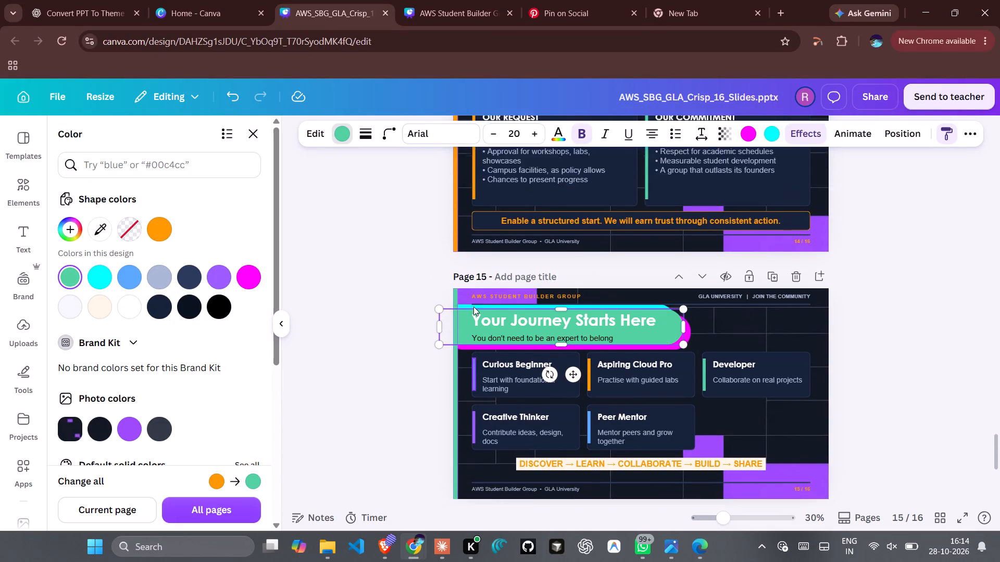
scroll(473, 306, "up", 2)
scroll(465, 256, "up", 1)
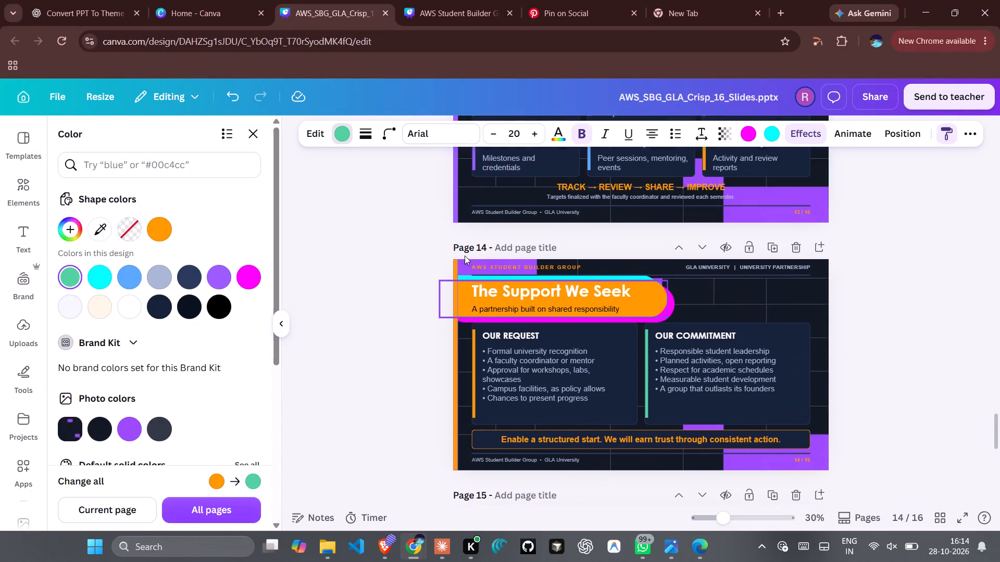
scroll(465, 256, "up", 3)
left_click(461, 239)
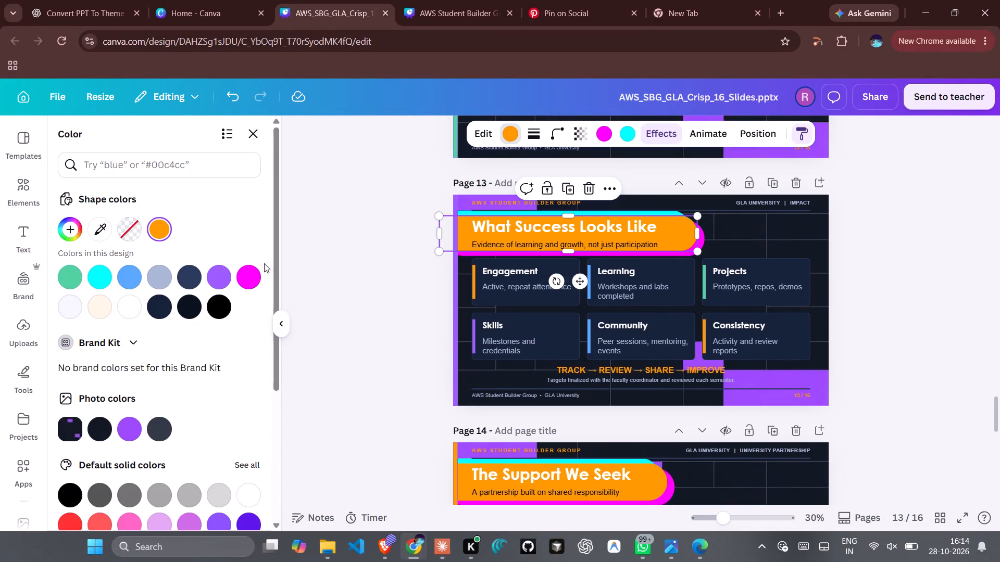
left_click(222, 271)
Recolor page 12's title band behind Accountable. Student-Driven. green.
scroll(411, 308, "up", 3)
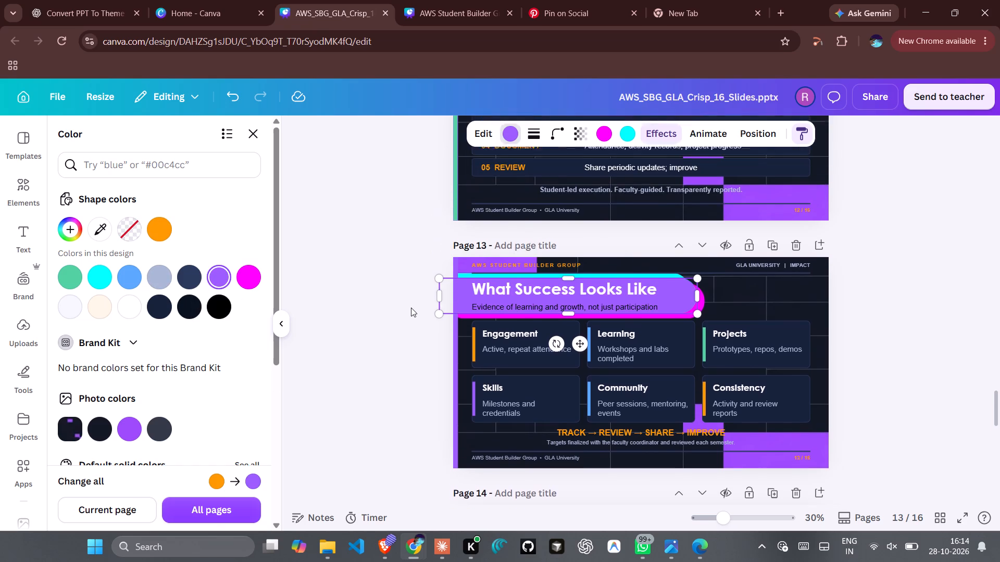
scroll(411, 308, "up", 3)
left_click(472, 309)
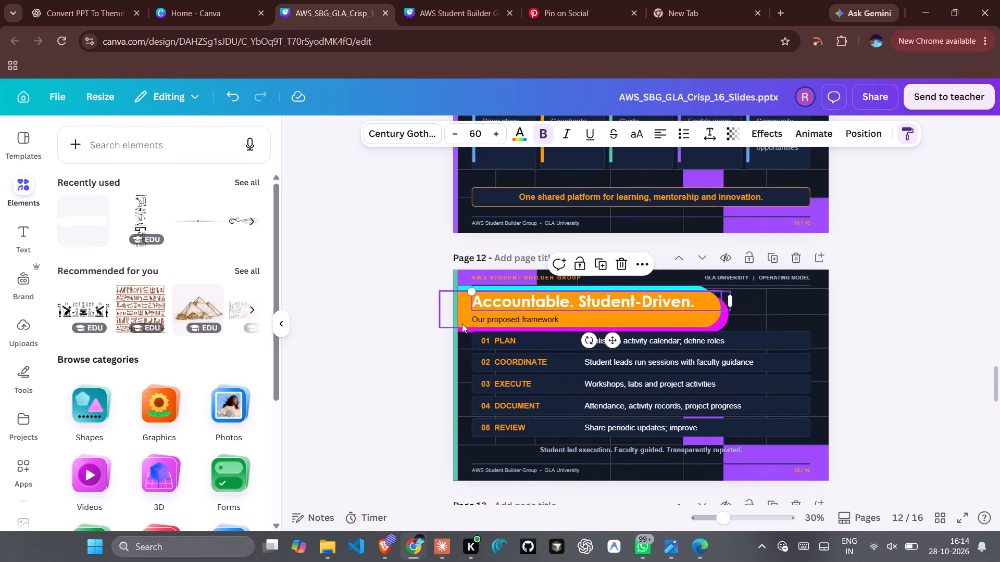
left_click(462, 324)
left_click(506, 135)
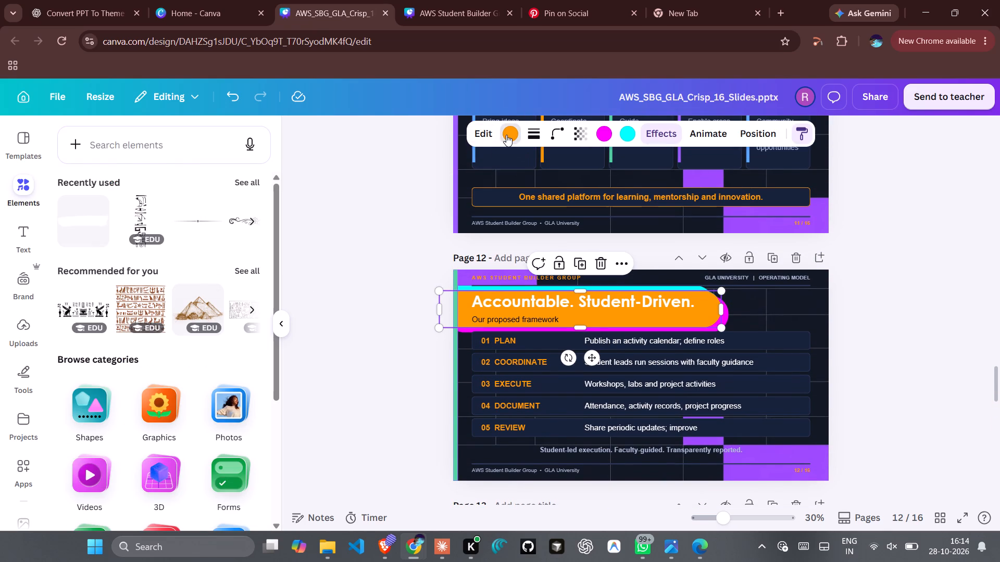
left_click(188, 236)
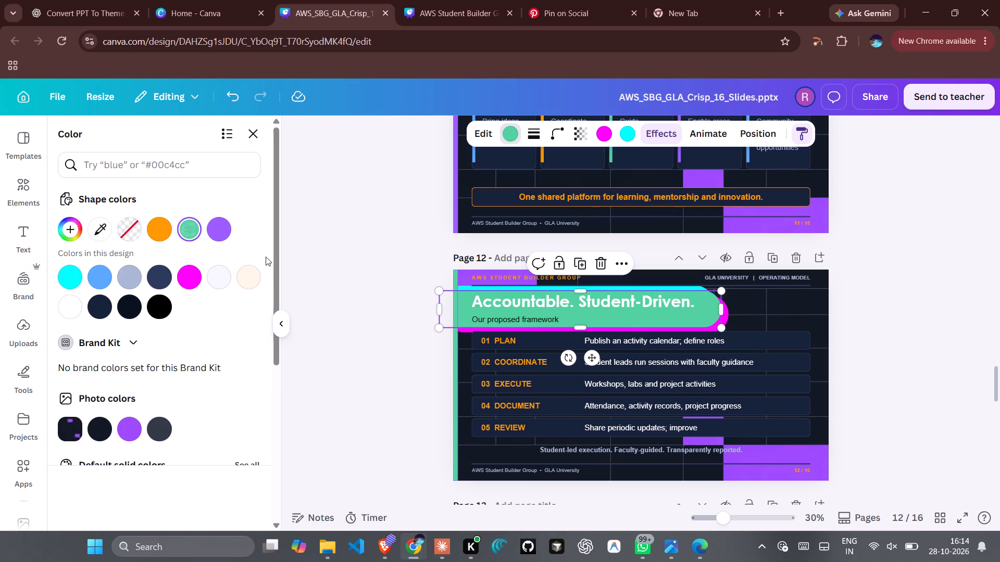
Match the title bands to their edge bars, using vivid purple on pages 11, 7 and 5 and green on page 9.
scroll(533, 318, "up", 3)
left_click(464, 365)
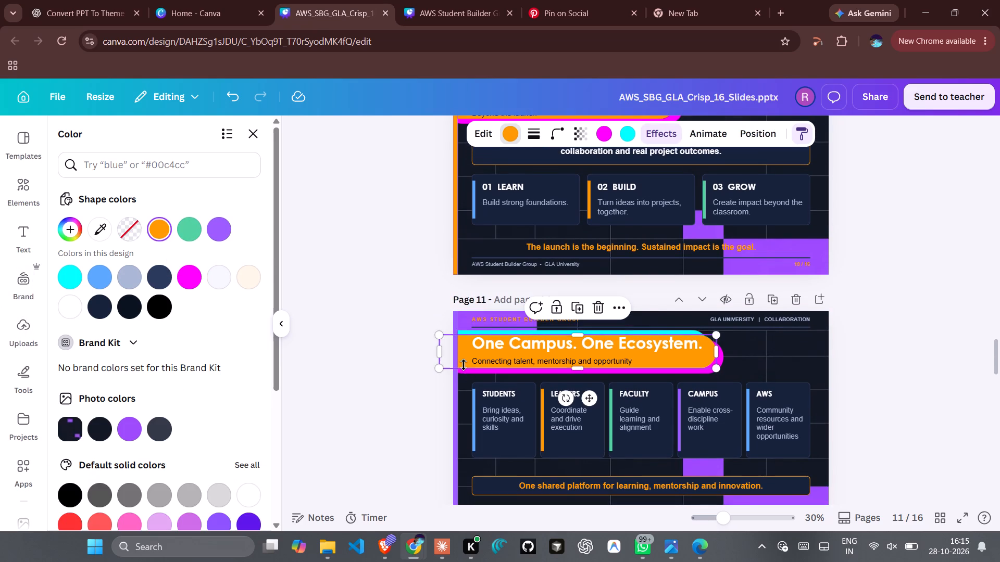
Recolor page 11's title band vivid purple (#9b5cff) and page 9's Our Roadmap title band turquoise (#4fd1a0).
left_click(217, 230)
scroll(362, 309, "up", 3)
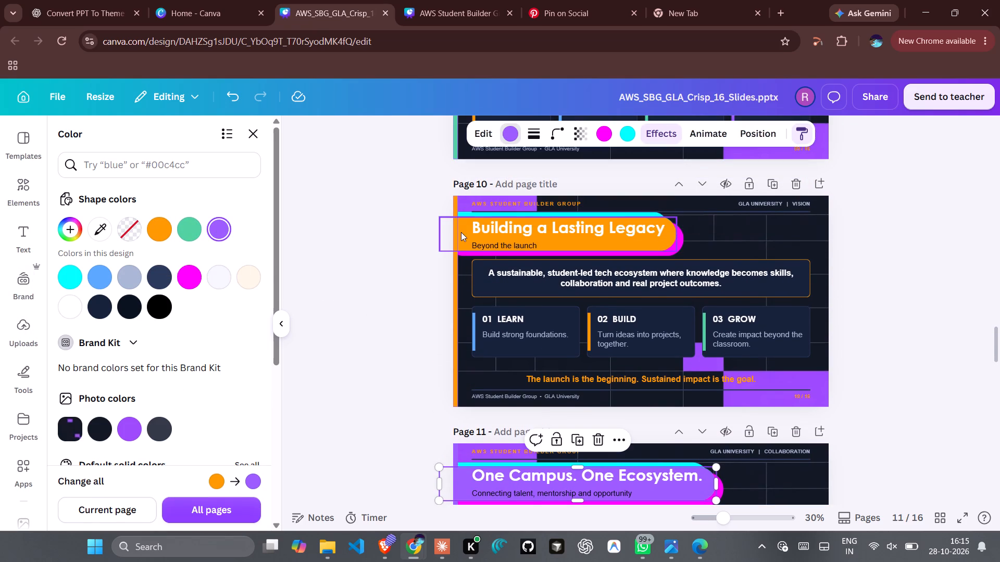
scroll(461, 232, "up", 4)
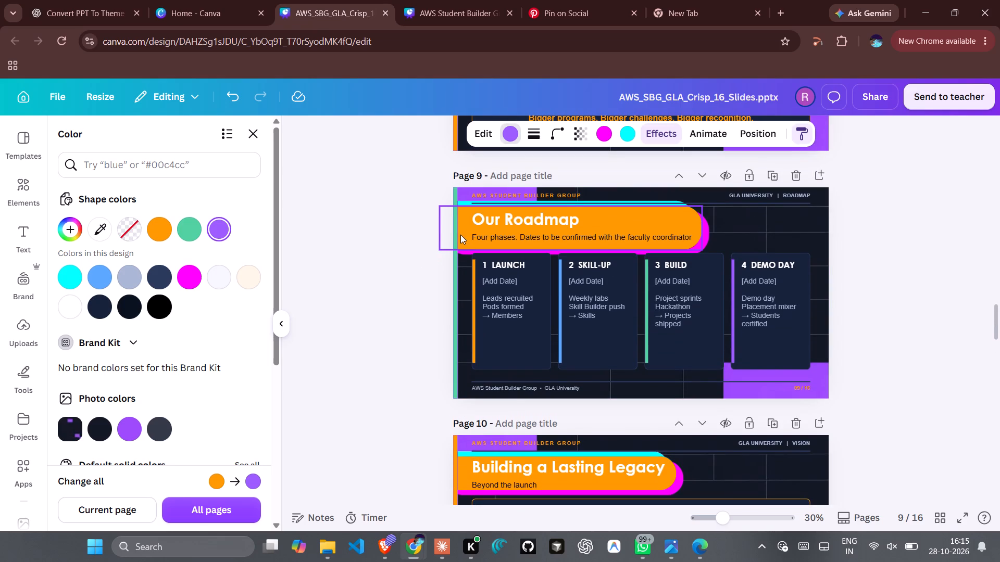
left_click(460, 235)
left_click(183, 229)
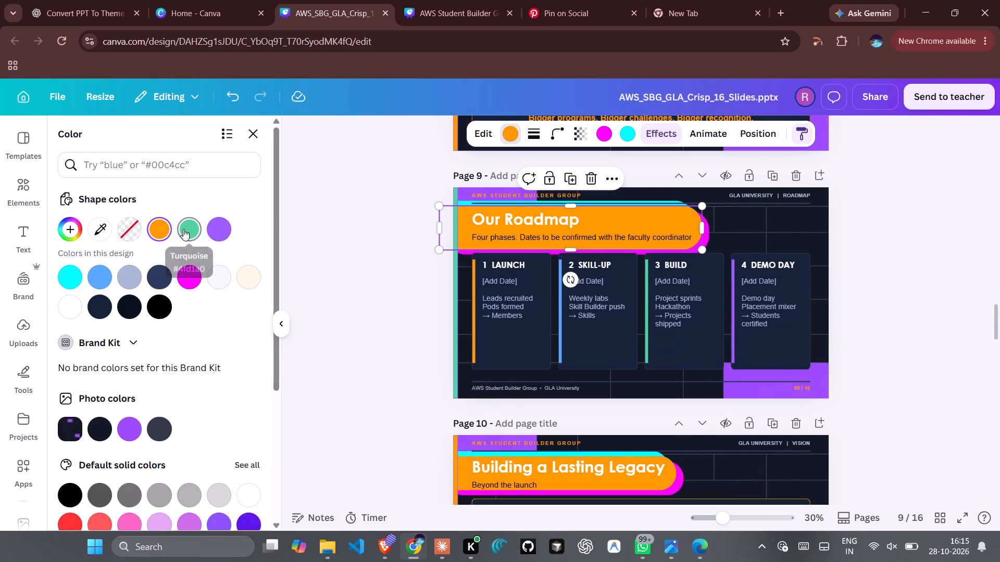
Recolor page 7's title band behind Not a Club. An Incubator. vivid purple (#9b5cff) to match its edge bar.
scroll(429, 338, "up", 7)
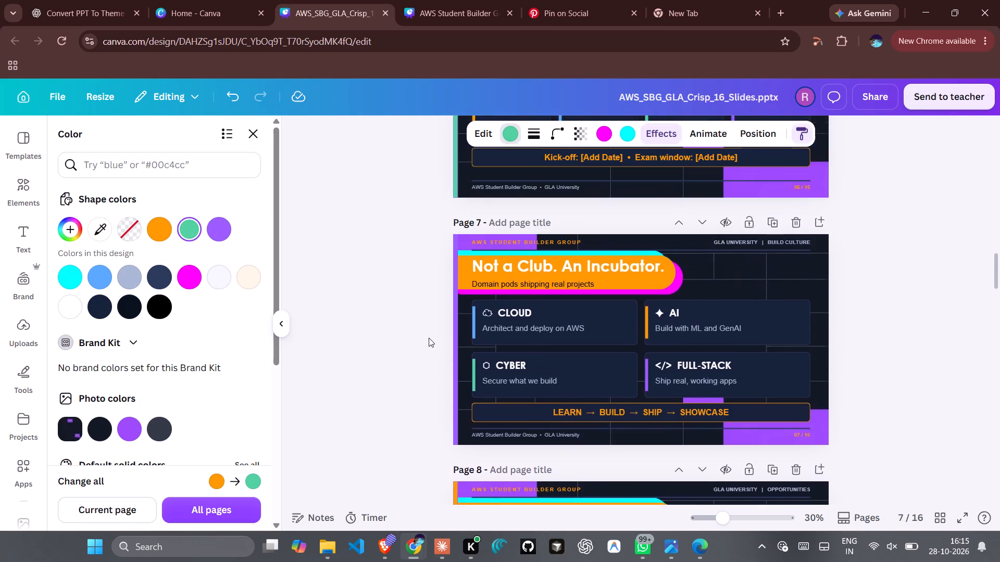
scroll(429, 338, "up", 1)
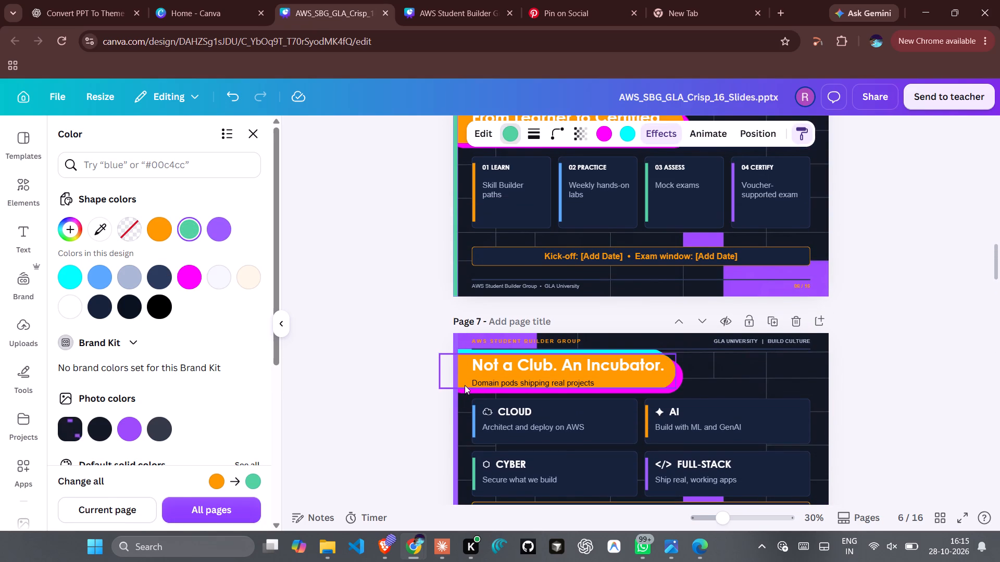
left_click(465, 385)
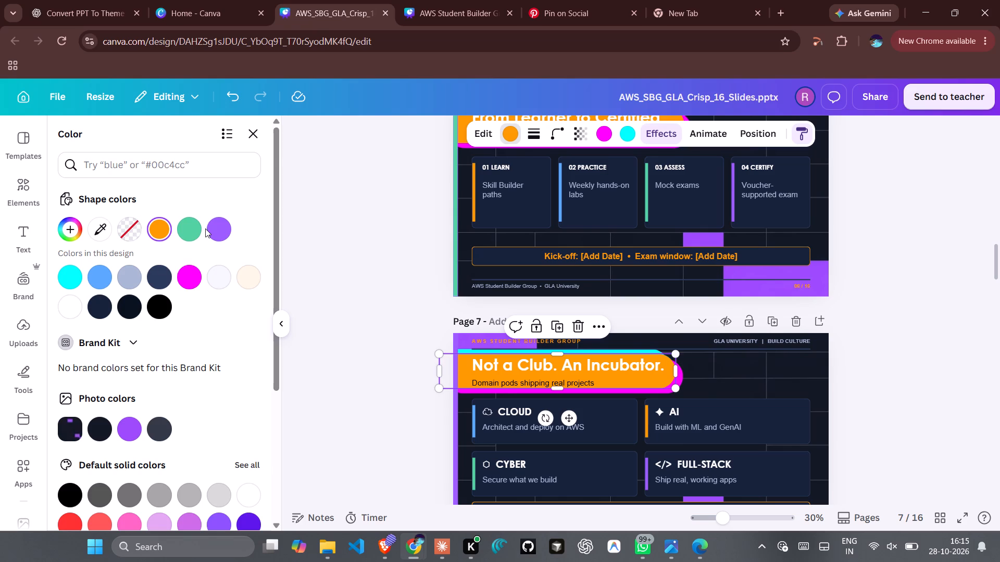
left_click(218, 228)
Recolor page 6's title band behind From Learner to Certified turquoise (#4fd1a0) to match its edge bar.
scroll(369, 285, "up", 2)
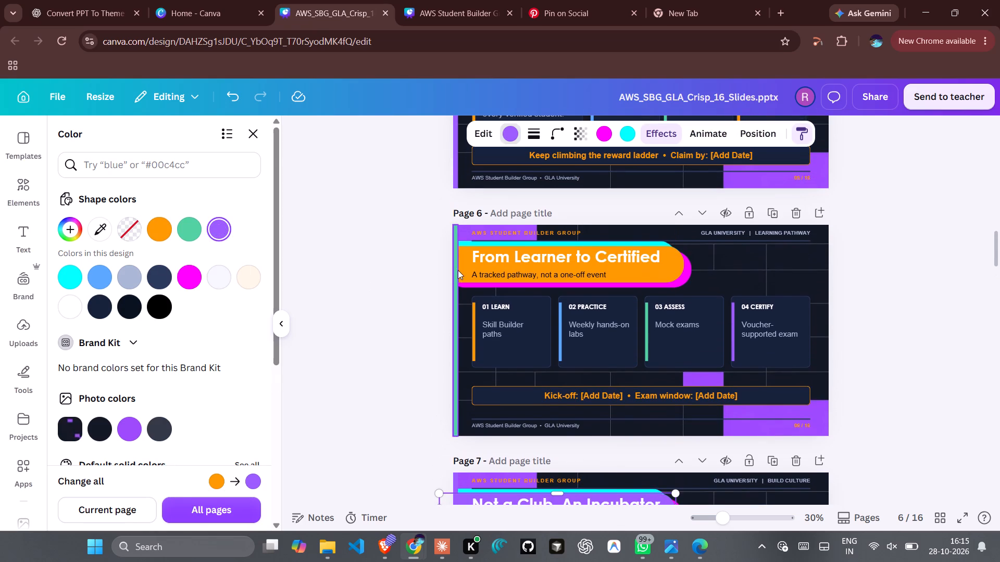
left_click(468, 271)
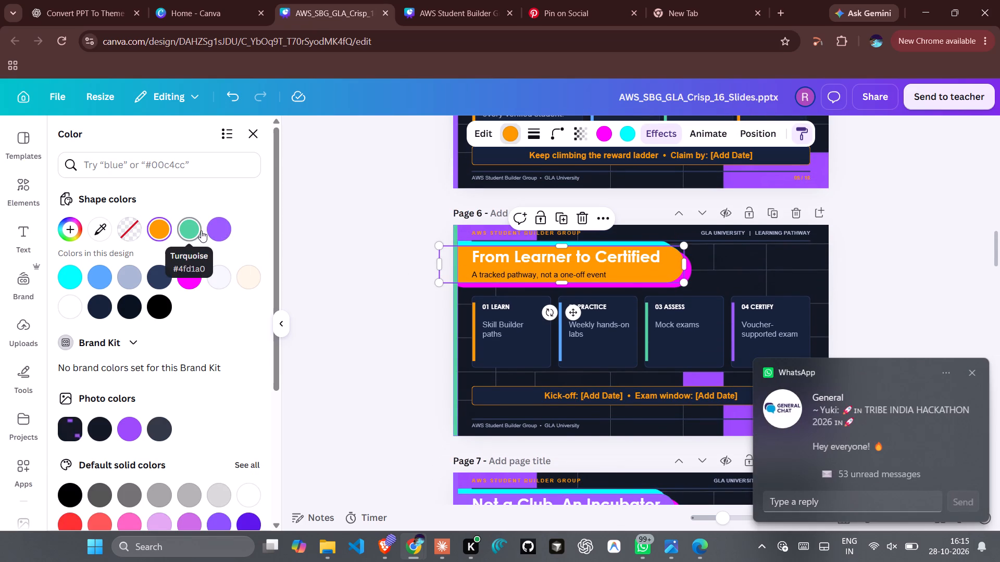
left_click(198, 233)
Recolor page 5's title band behind Real Rewards for Real Progress vivid purple (#9b5cff) to match its edge bar.
scroll(395, 291, "up", 1)
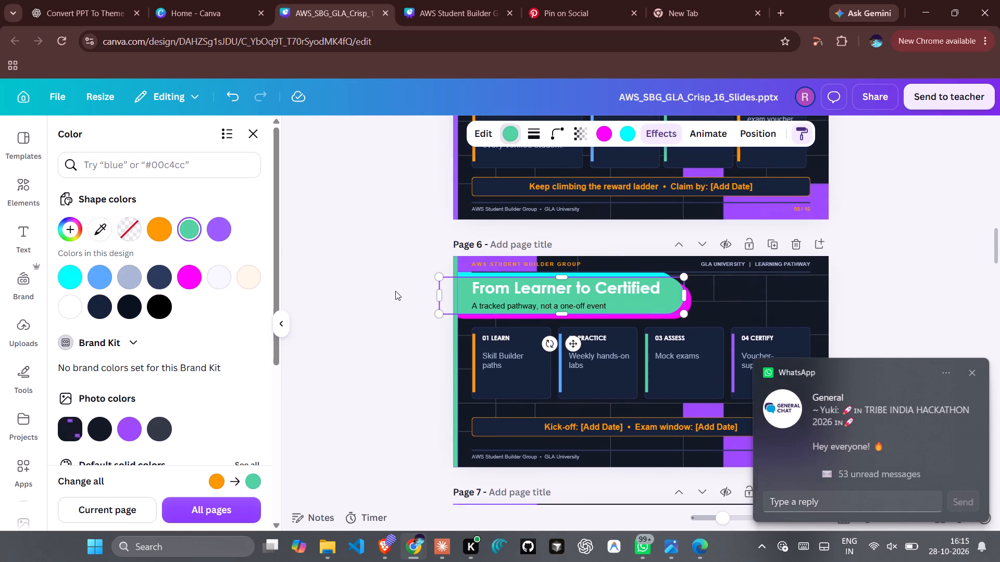
scroll(395, 291, "up", 2)
scroll(402, 219, "up", 3)
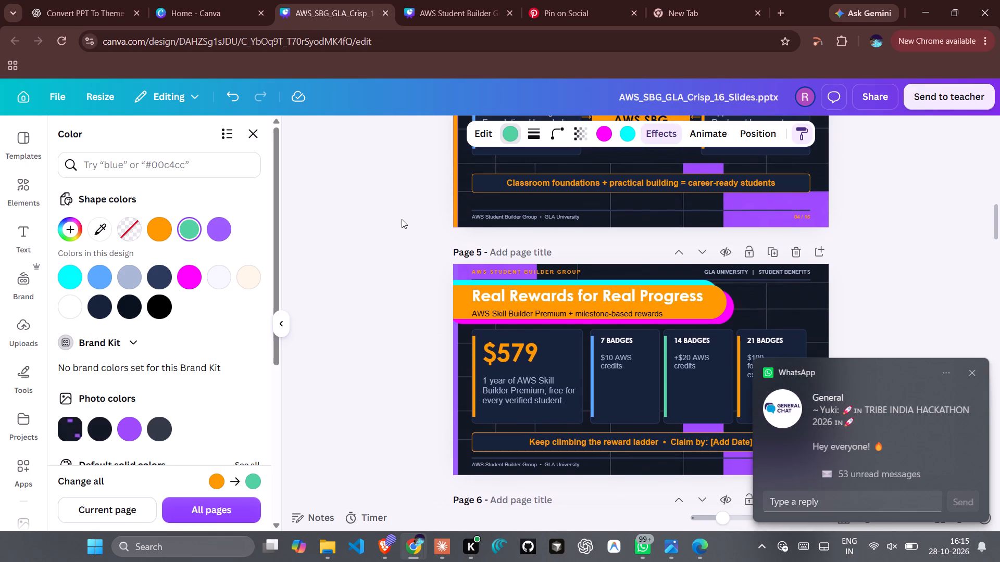
left_click(466, 313)
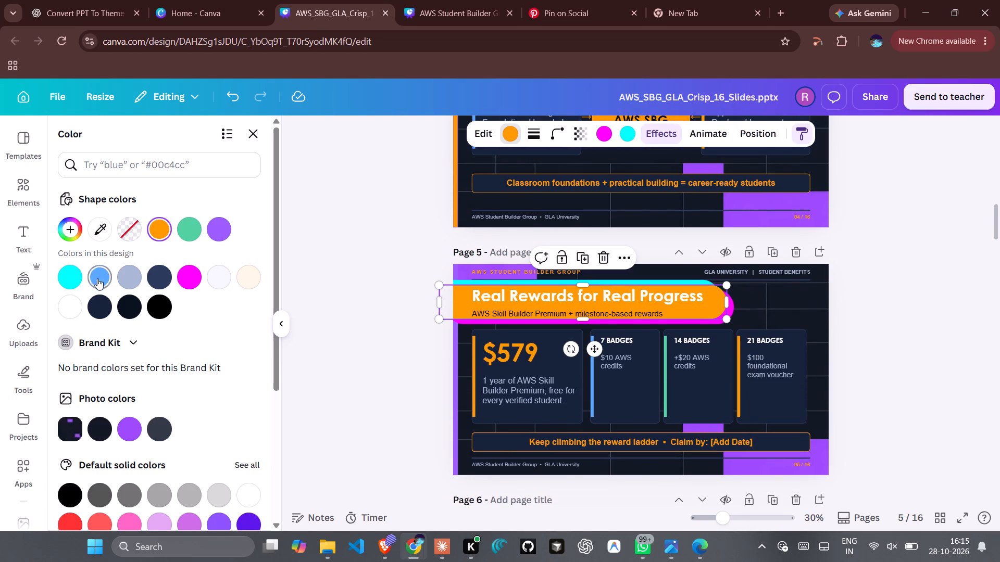
left_click(221, 231)
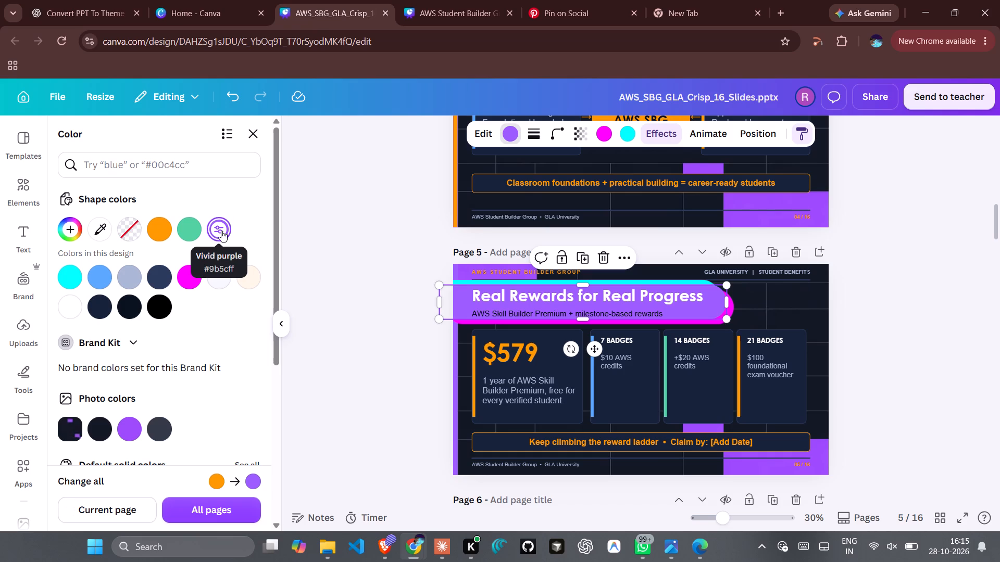
Recolor page 3's title band behind Global Reach. Backed by AWS. green.
scroll(310, 228, "up", 1)
scroll(435, 251, "up", 4)
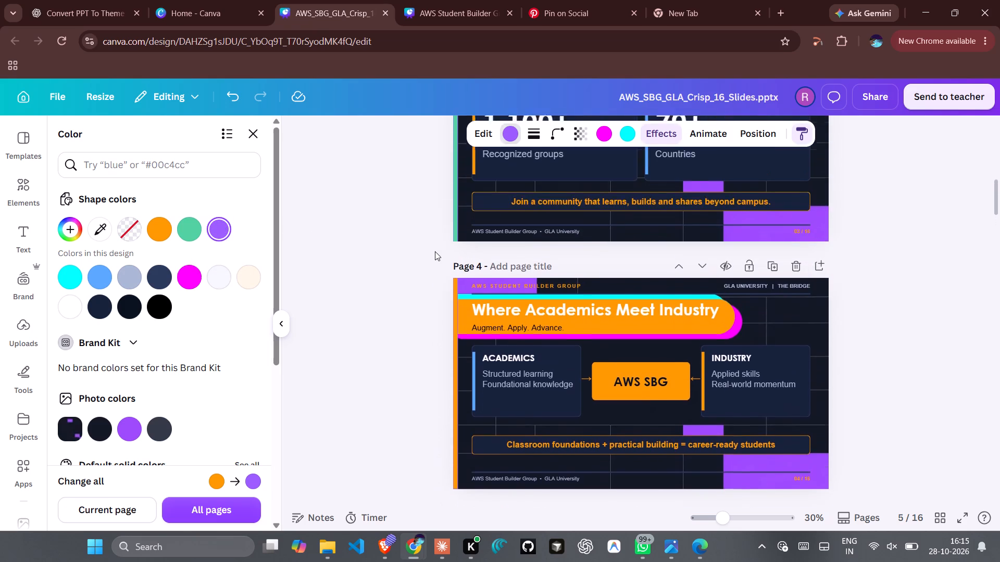
scroll(435, 251, "up", 2)
left_click(461, 362)
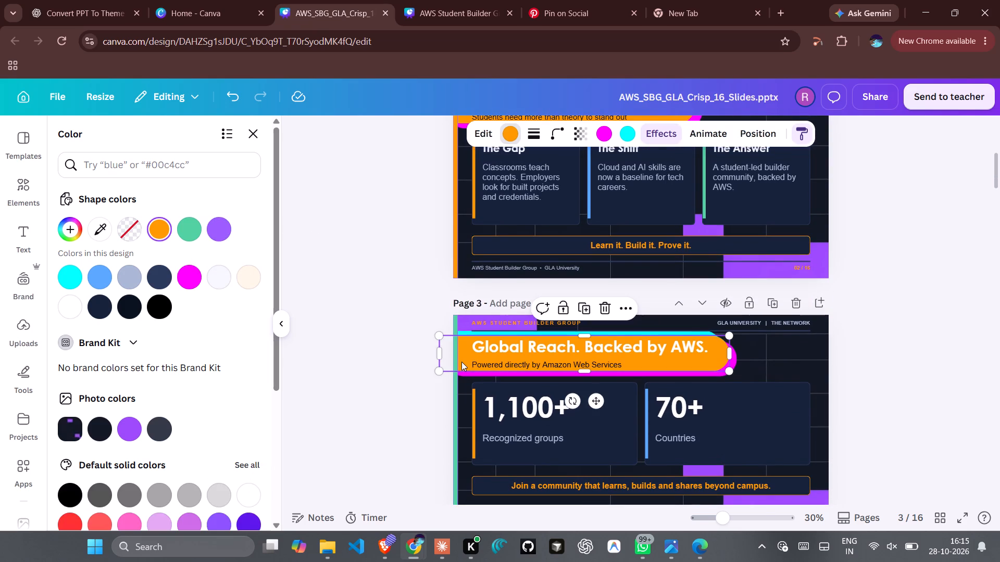
left_click_drag(200, 236, 195, 234)
left_click(195, 234)
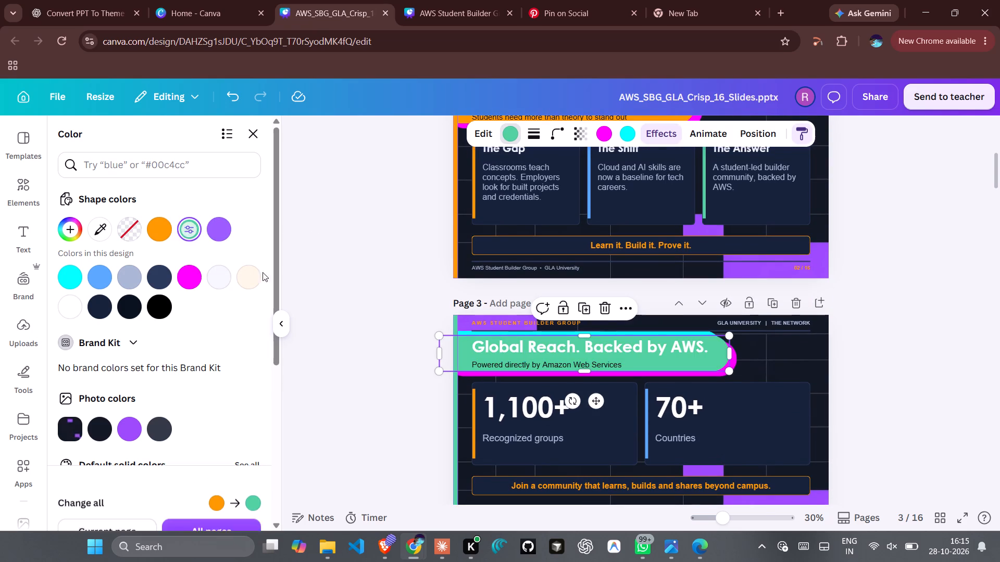
Review the title bands and edge bar colors across the whole presentation, from page 1 through page 16.
scroll(292, 281, "up", 4)
scroll(406, 255, "up", 2)
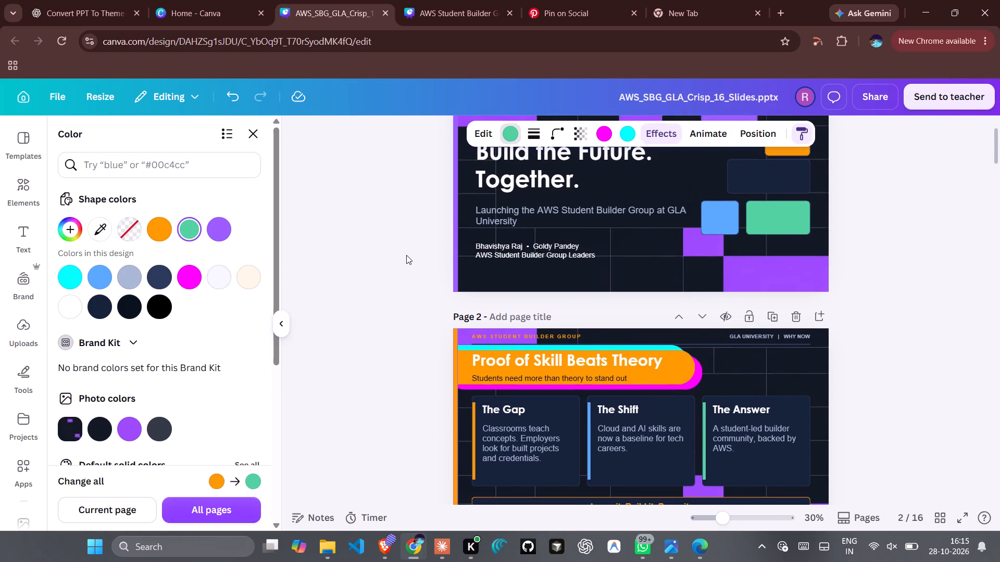
scroll(406, 255, "up", 3)
scroll(406, 255, "down", 1)
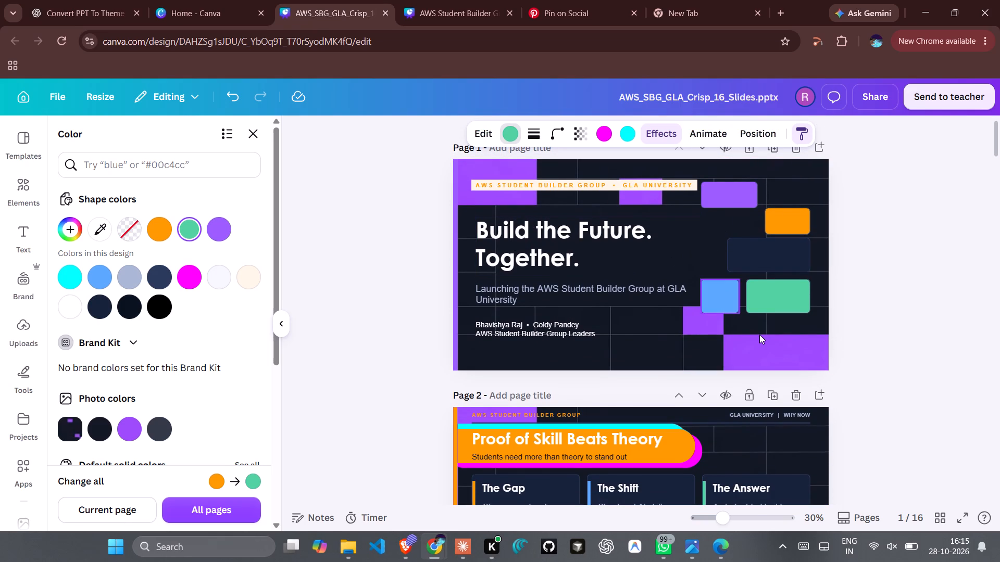
scroll(759, 335, "down", 1)
left_click(558, 359)
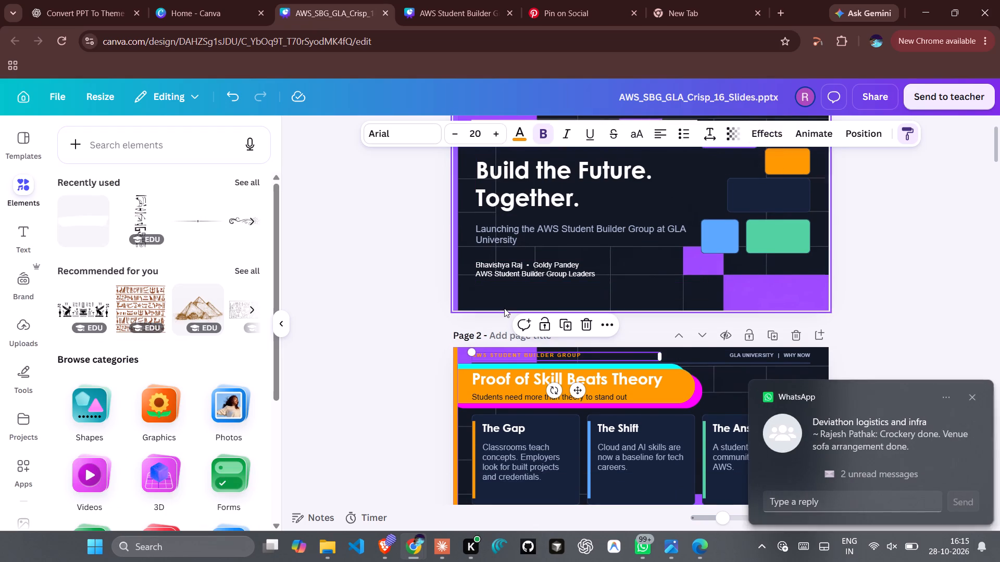
scroll(616, 452, "down", 4)
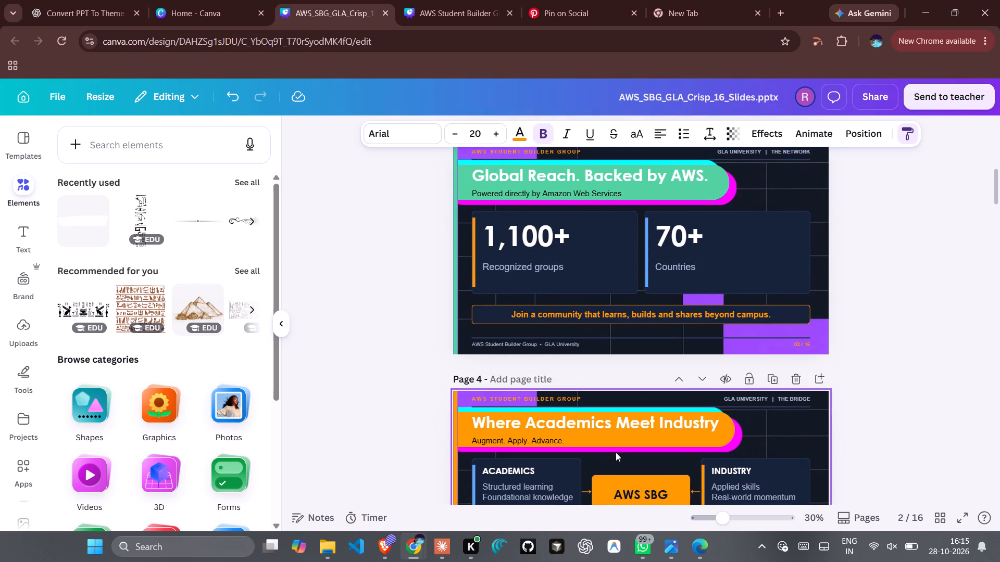
scroll(616, 452, "down", 3)
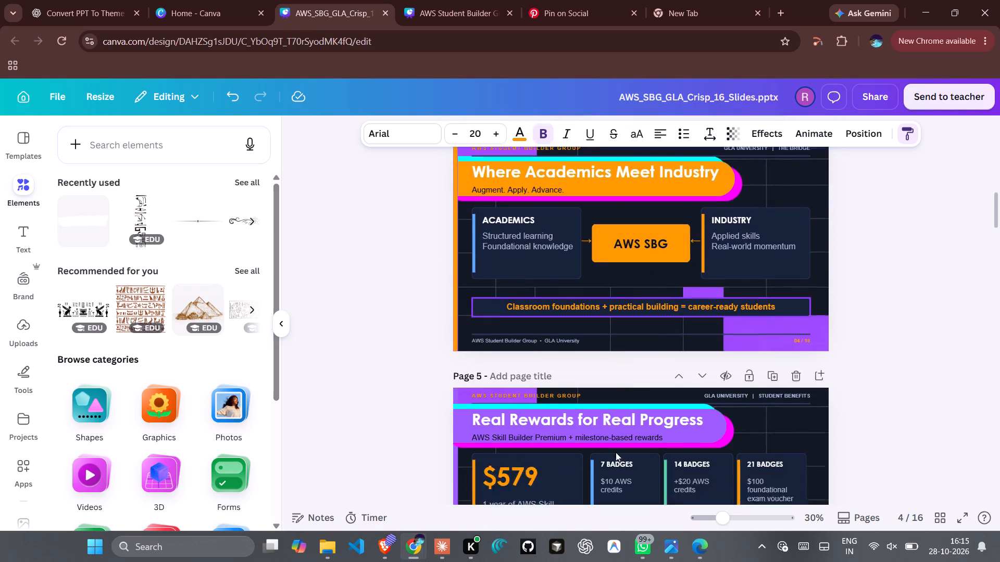
scroll(616, 452, "down", 4)
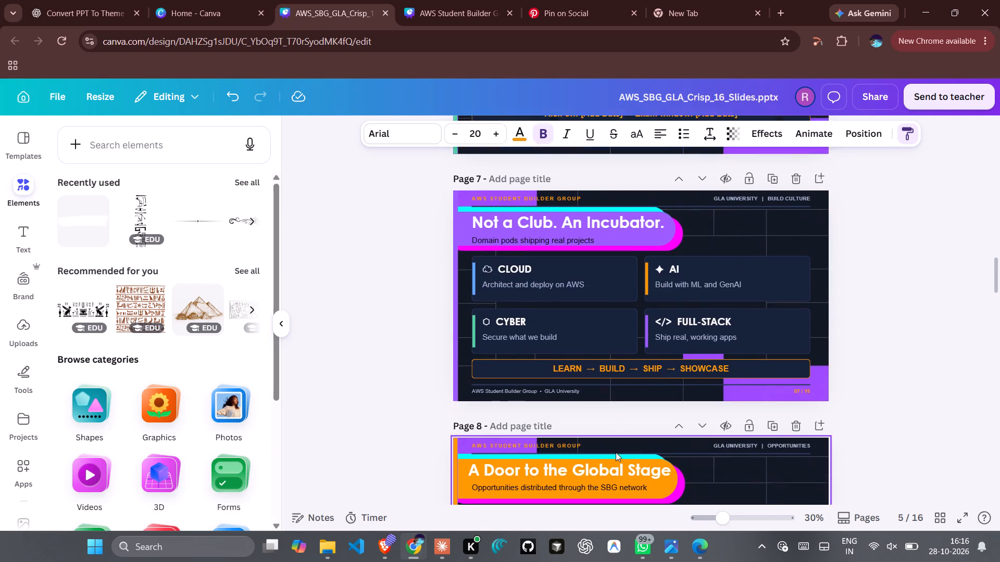
scroll(616, 452, "down", 5)
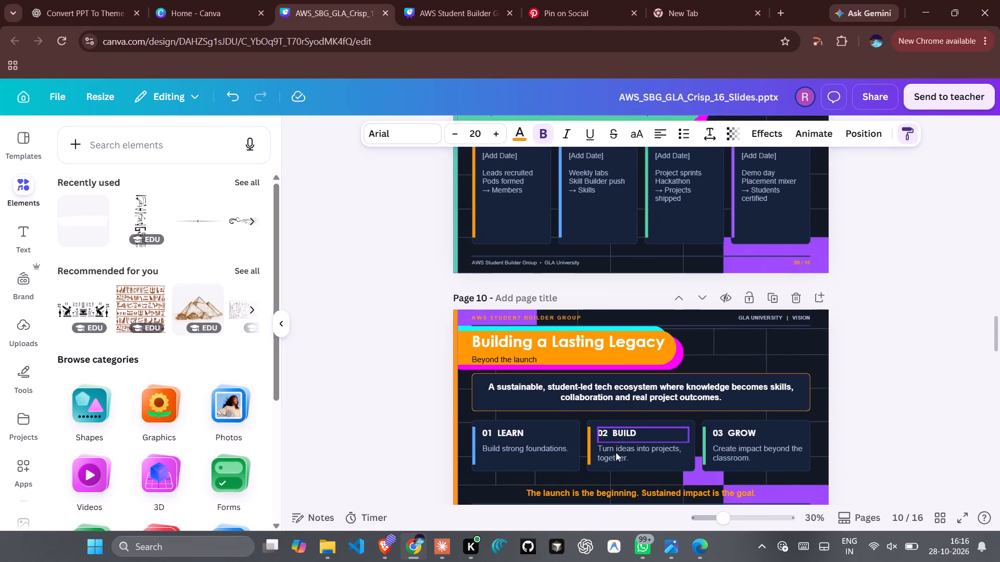
scroll(616, 452, "down", 3)
scroll(606, 504, "down", 3)
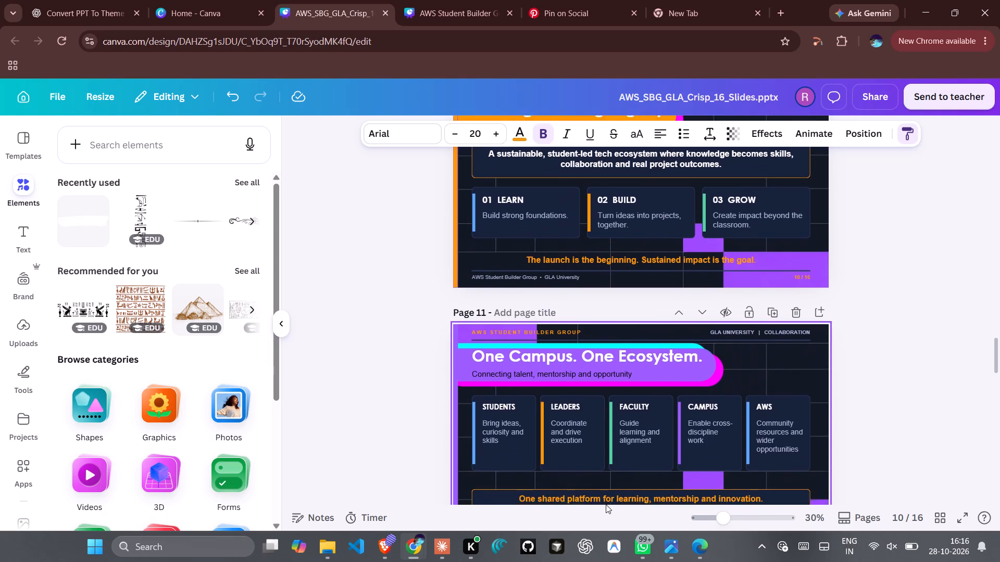
scroll(606, 504, "down", 2)
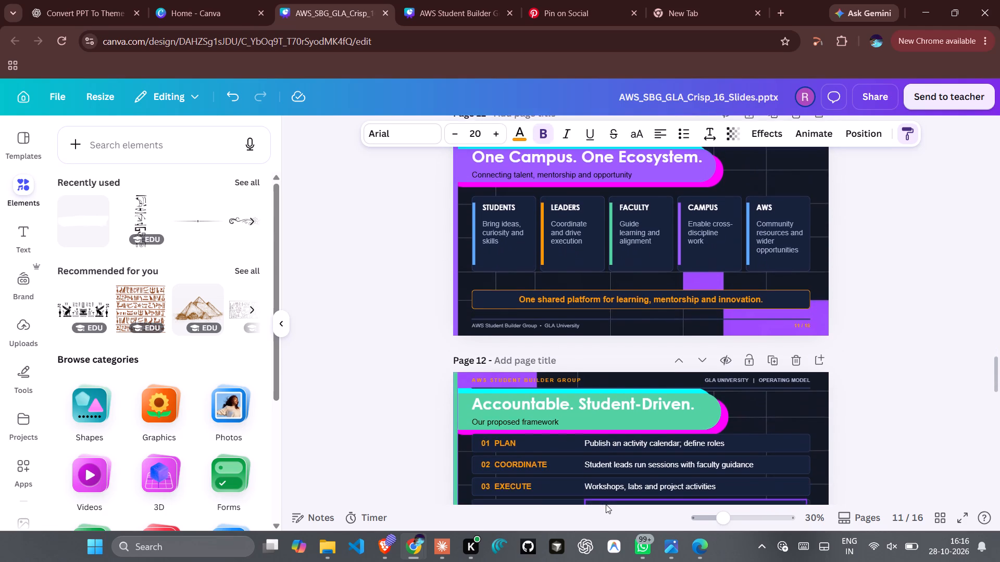
scroll(606, 504, "down", 6)
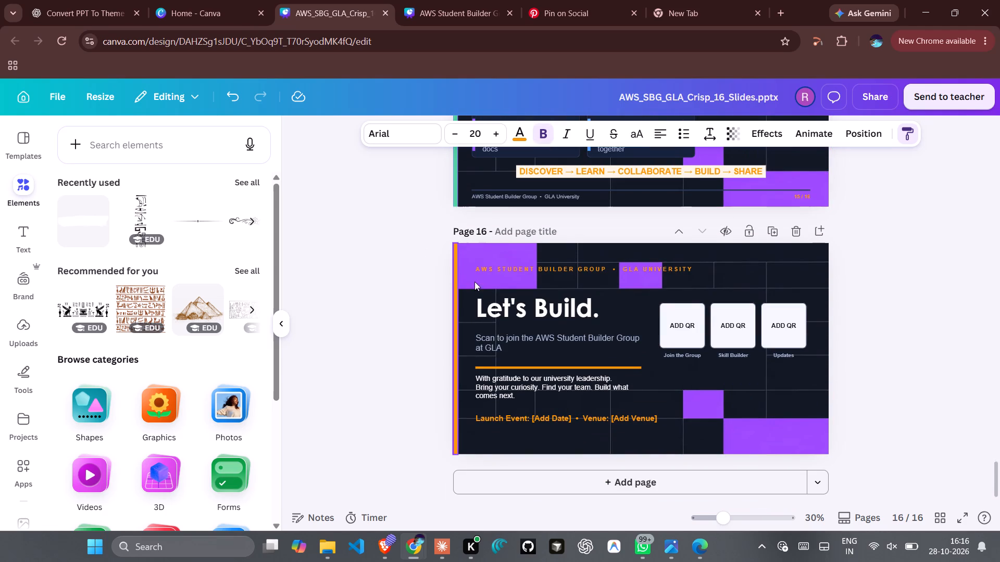
Recolor the edge bar on page 16 (Let's Build.) vivid purple.
left_click(453, 293)
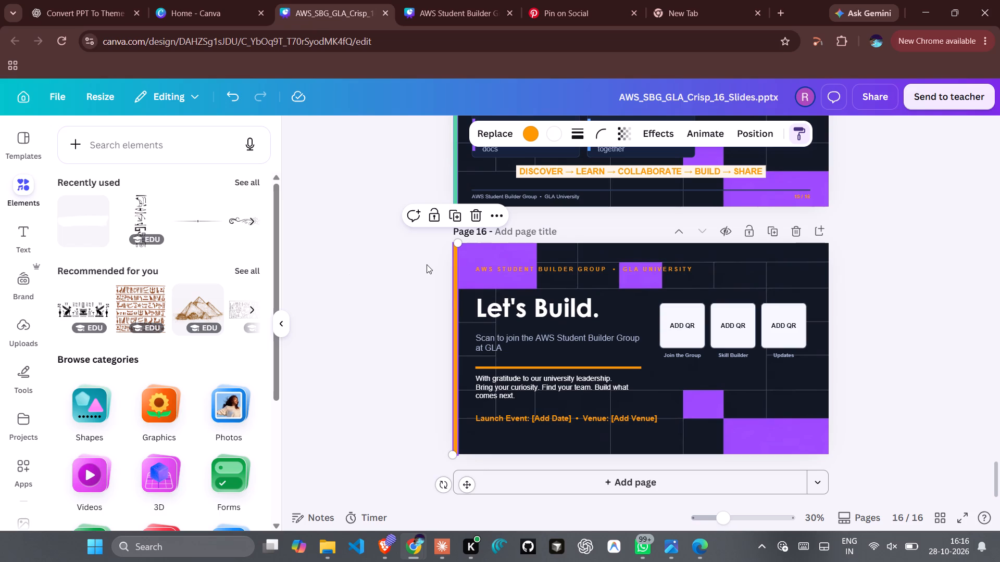
left_click(531, 137)
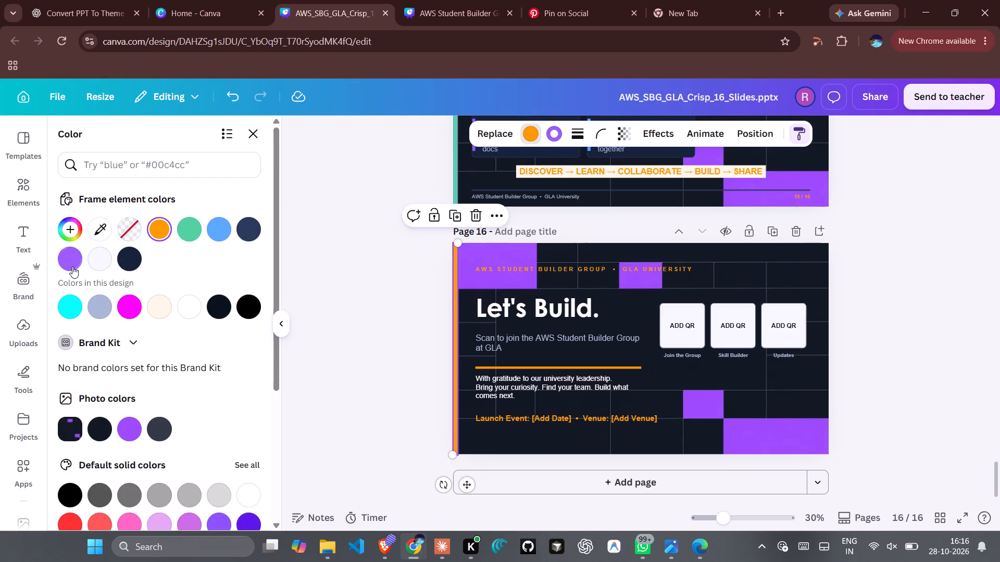
left_click(72, 266)
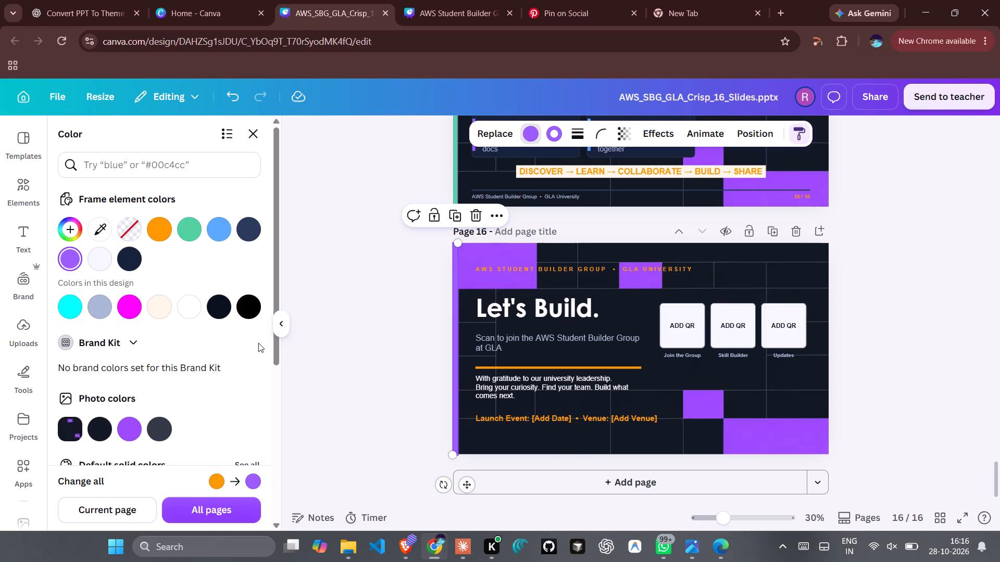
Open the download settings to export all pages of the presentation as a PDF.
left_click(872, 87)
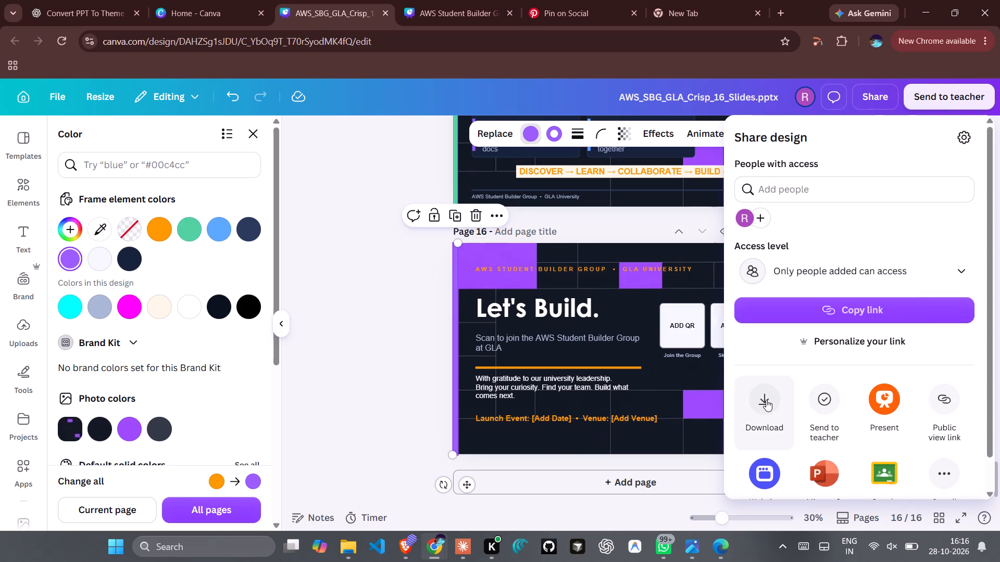
left_click(766, 400)
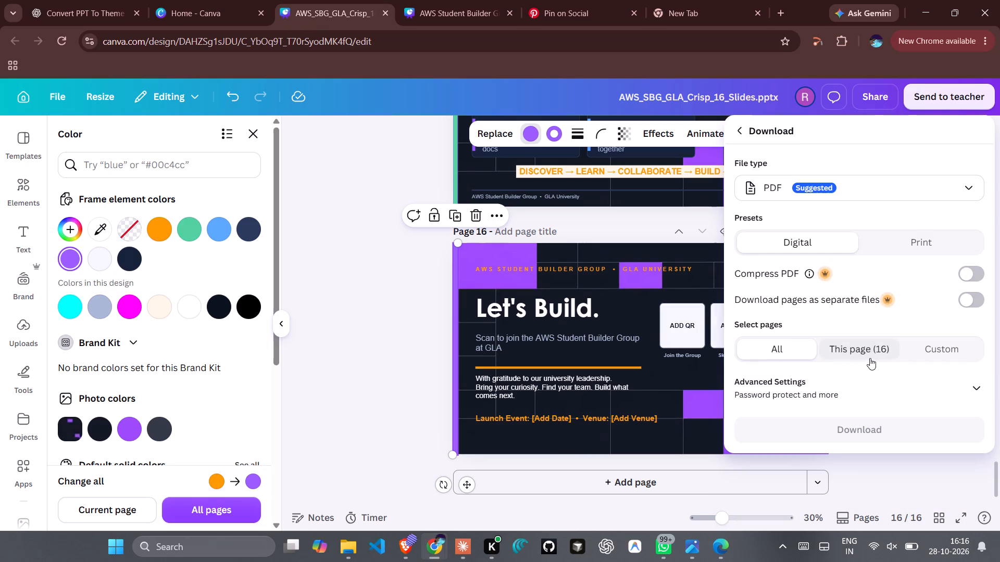
left_click_drag(879, 349, 897, 300)
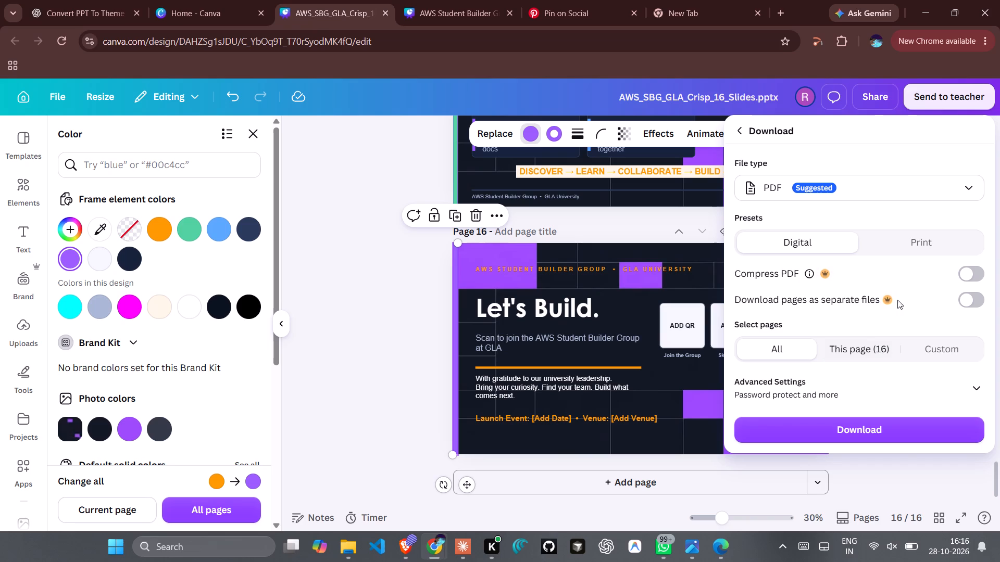
Download all pages of the presentation as a standard PDF.
left_click_drag(897, 300, 921, 435)
left_click(921, 435)
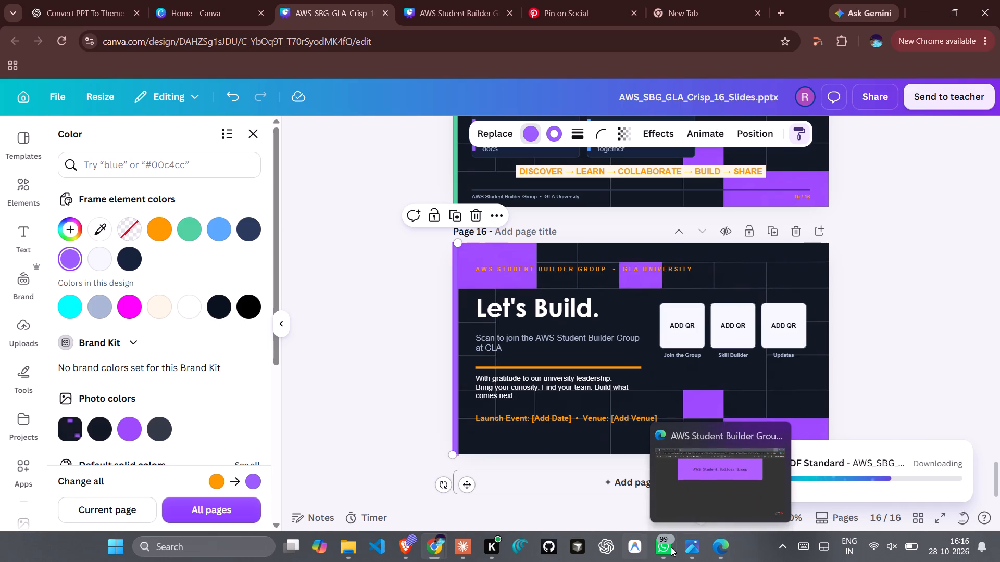
Review the slides of the recolored presentation from page 16 back to page 1.
scroll(911, 373, "up", 1)
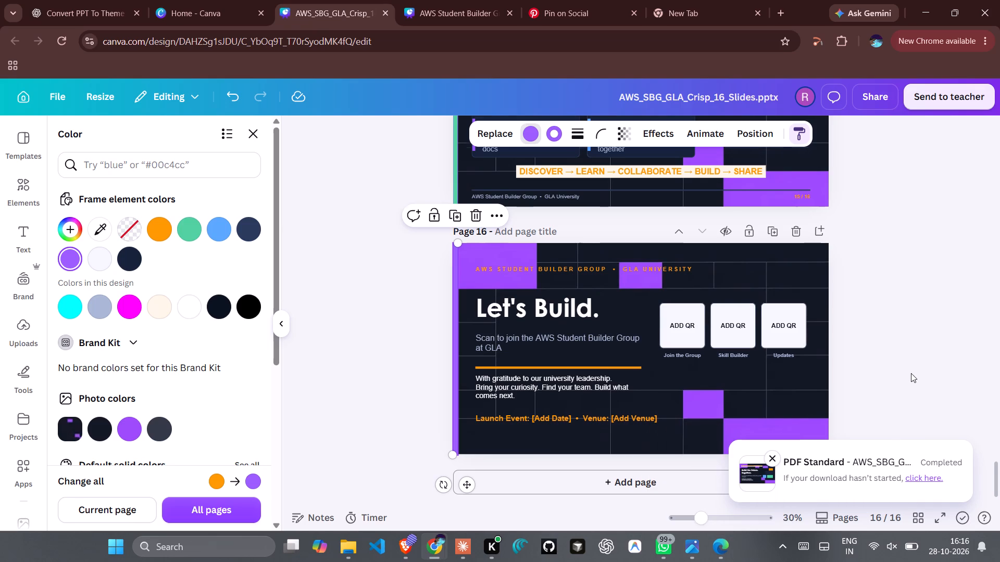
scroll(911, 373, "up", 7)
scroll(904, 299, "up", 2)
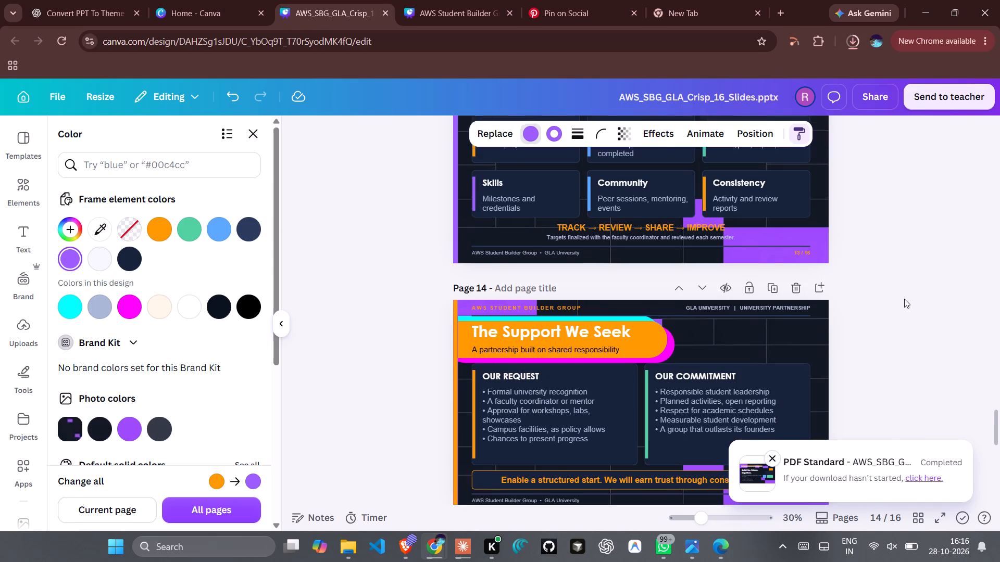
scroll(904, 299, "up", 9)
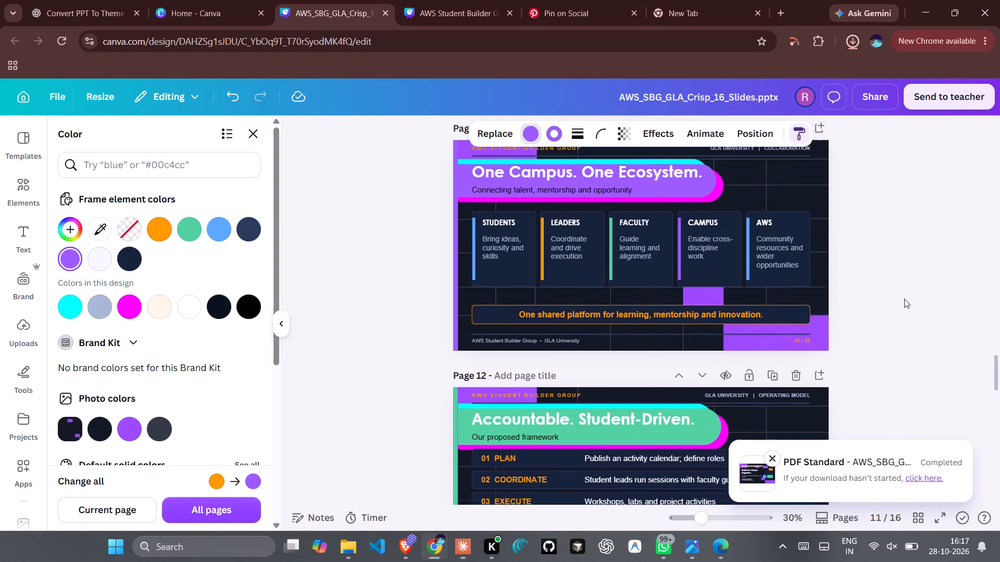
scroll(904, 299, "up", 6)
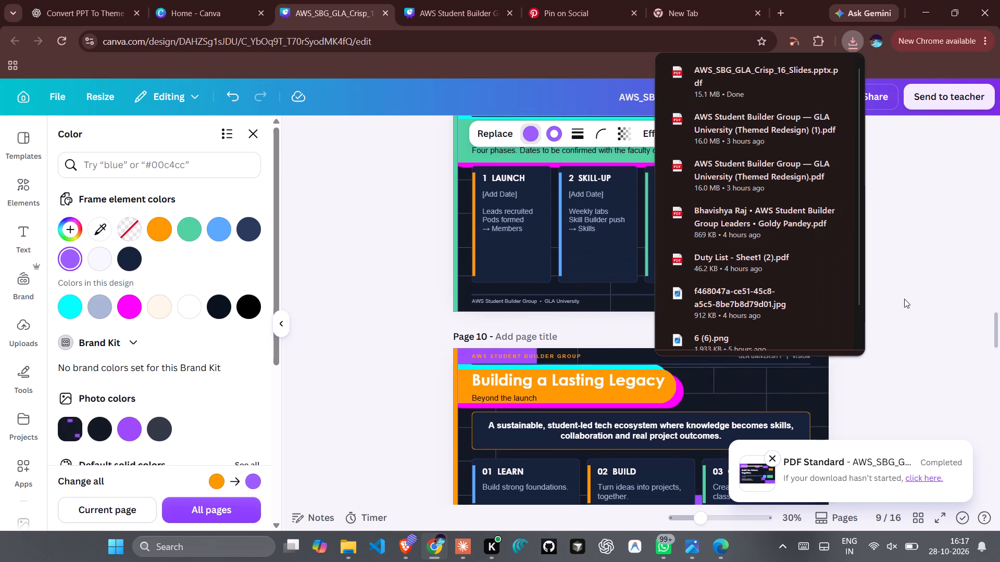
scroll(904, 299, "up", 7)
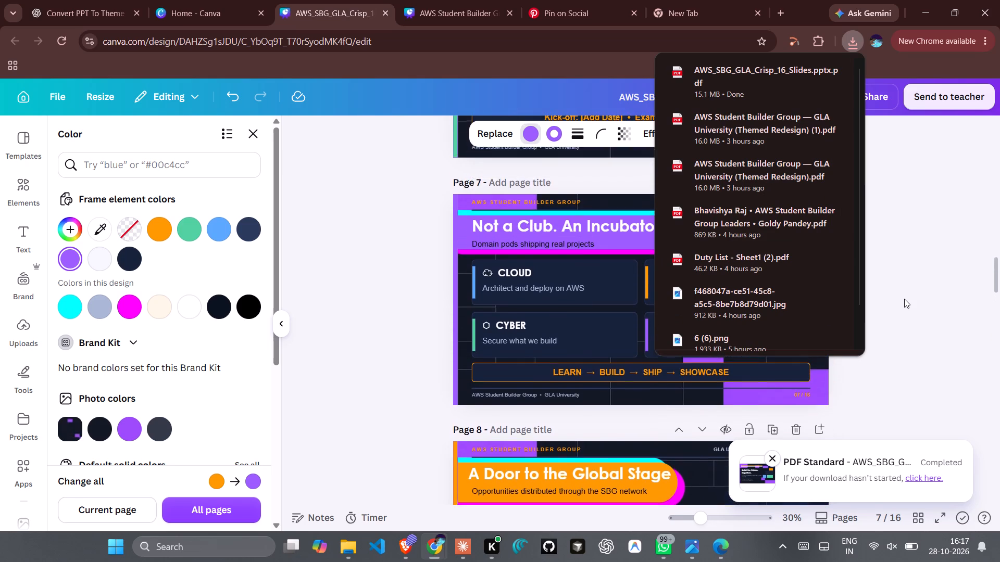
scroll(904, 299, "up", 6)
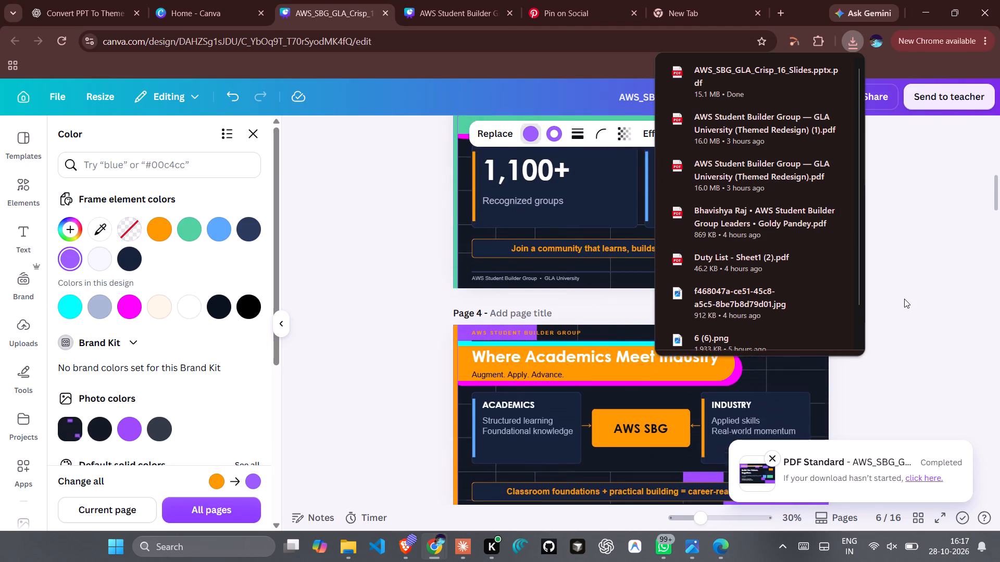
scroll(904, 299, "up", 4)
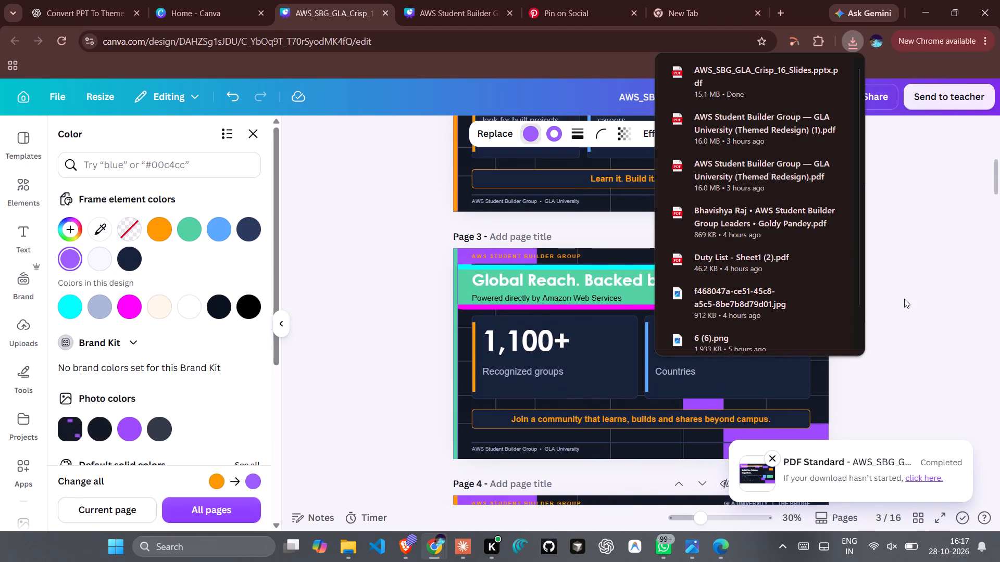
scroll(904, 299, "up", 7)
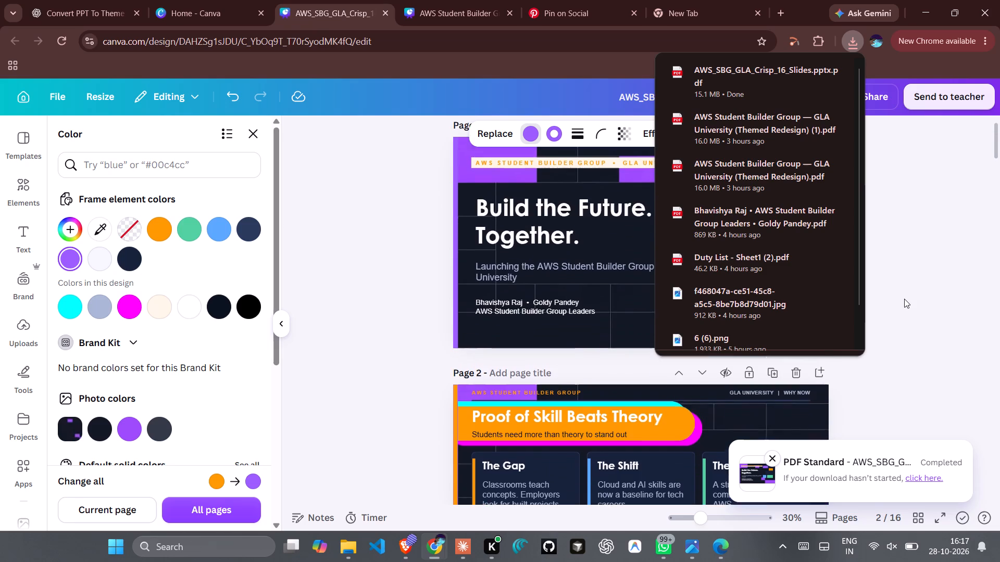
scroll(904, 299, "up", 3)
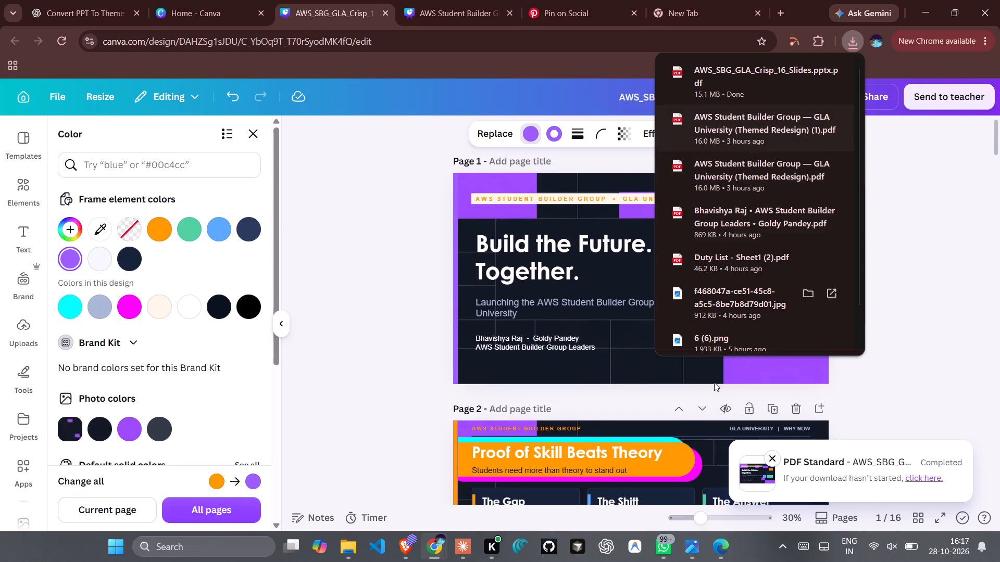
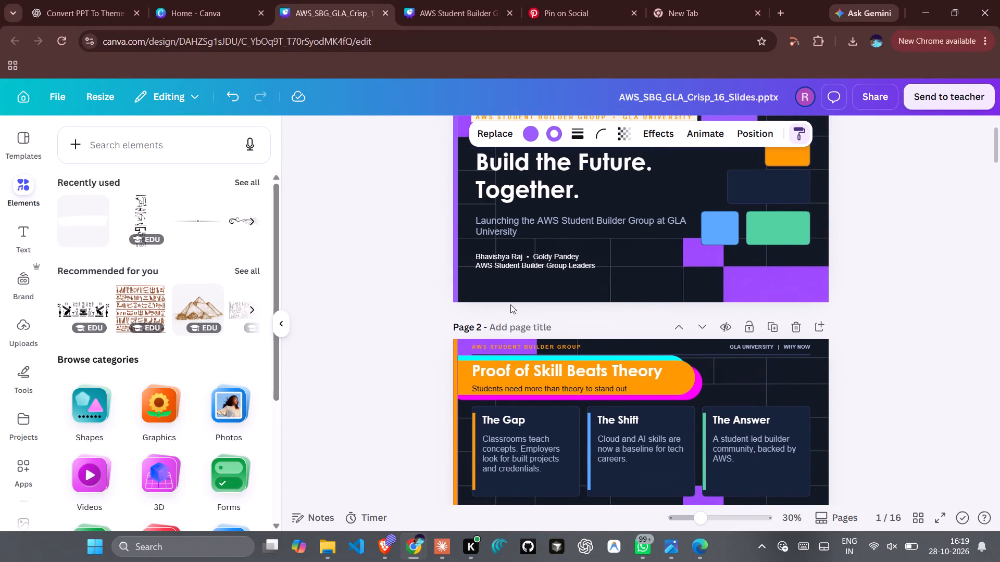
Review the slides from page 1 through page 7, checking the title bands, cards and card icons.
scroll(510, 304, "down", 3)
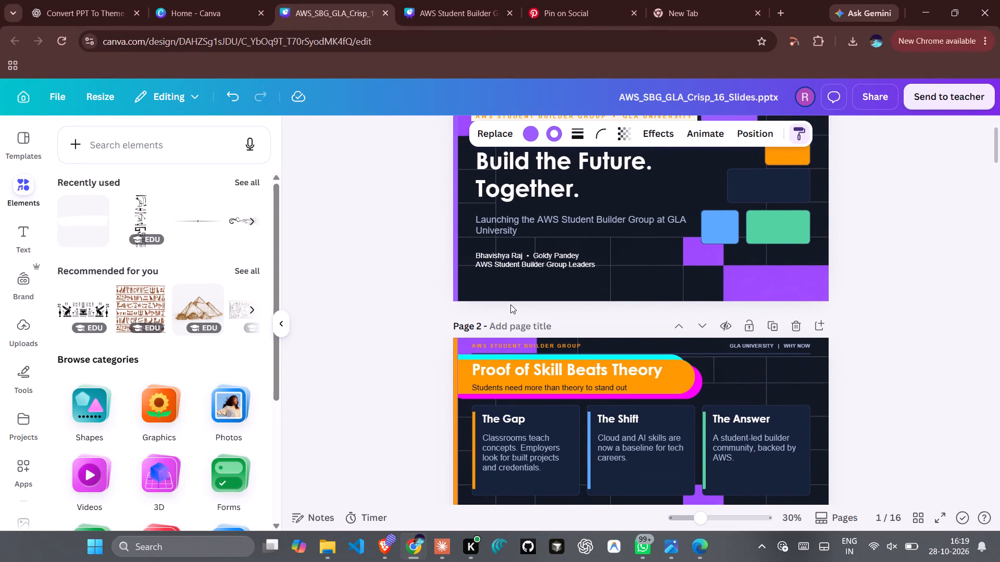
scroll(510, 304, "down", 2)
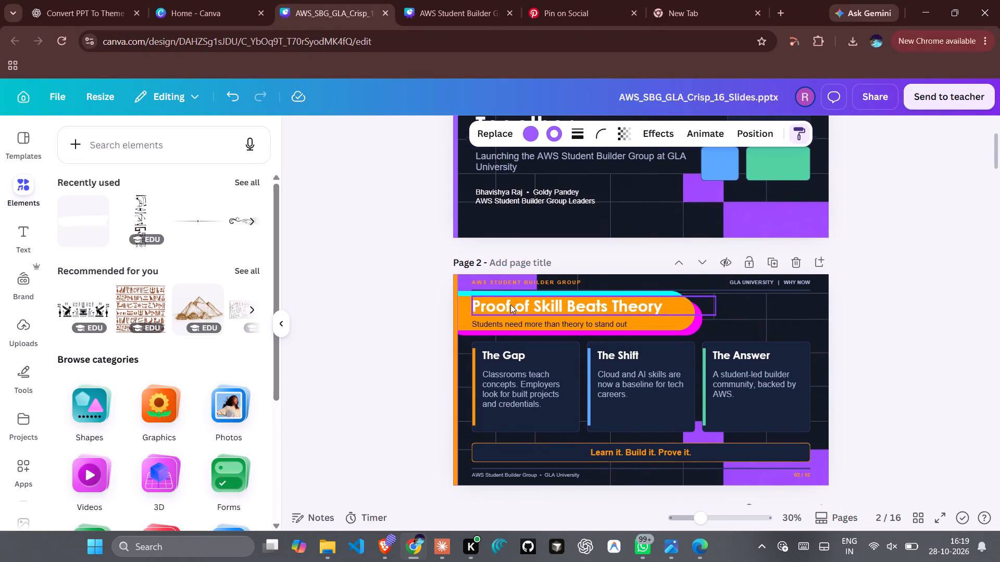
scroll(510, 304, "down", 3)
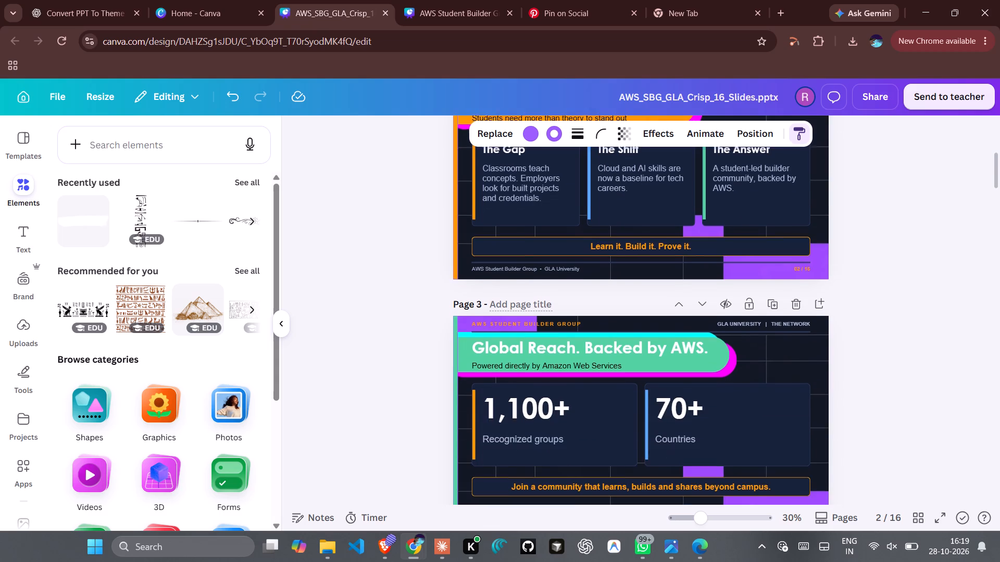
scroll(510, 304, "down", 3)
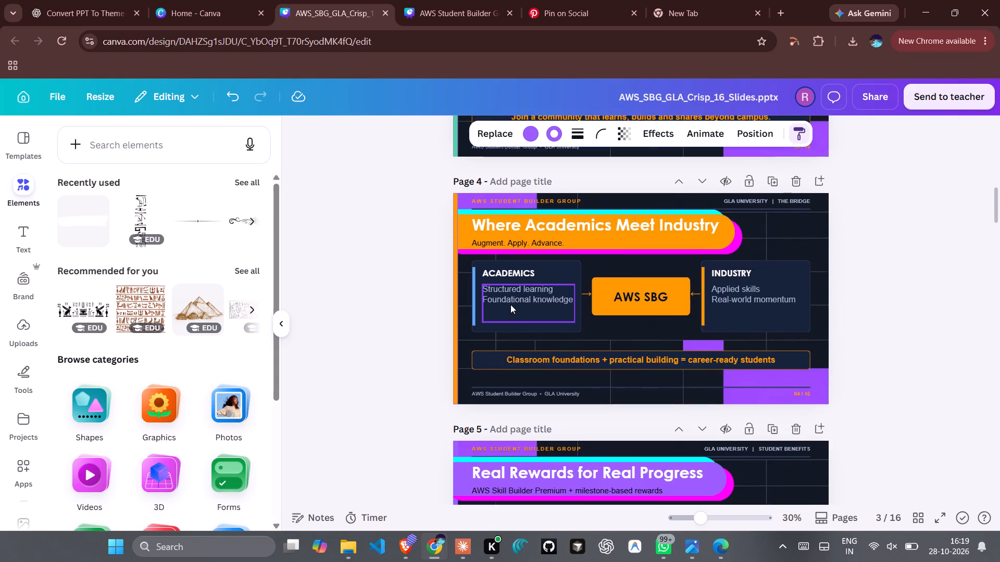
scroll(510, 304, "down", 2)
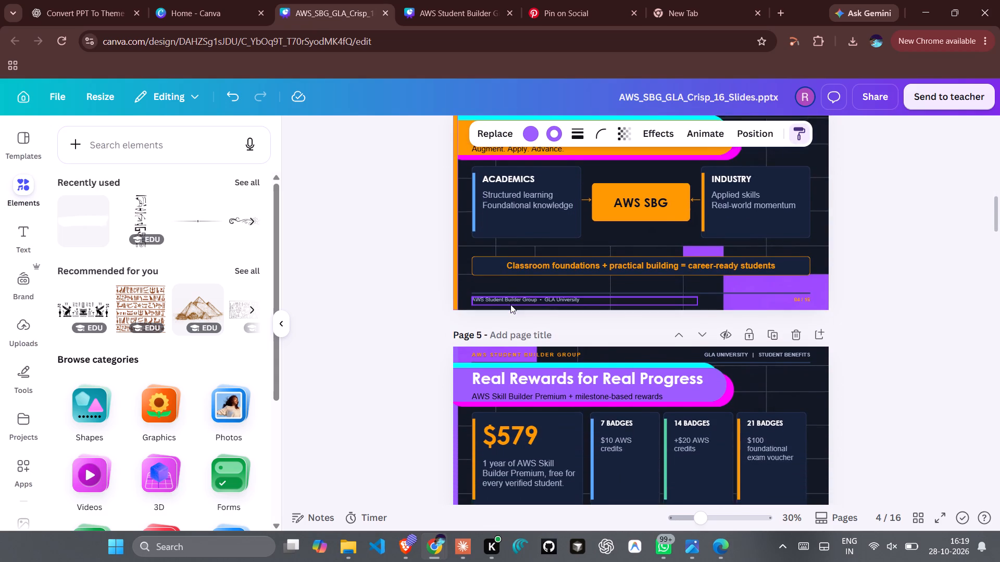
scroll(510, 304, "down", 4)
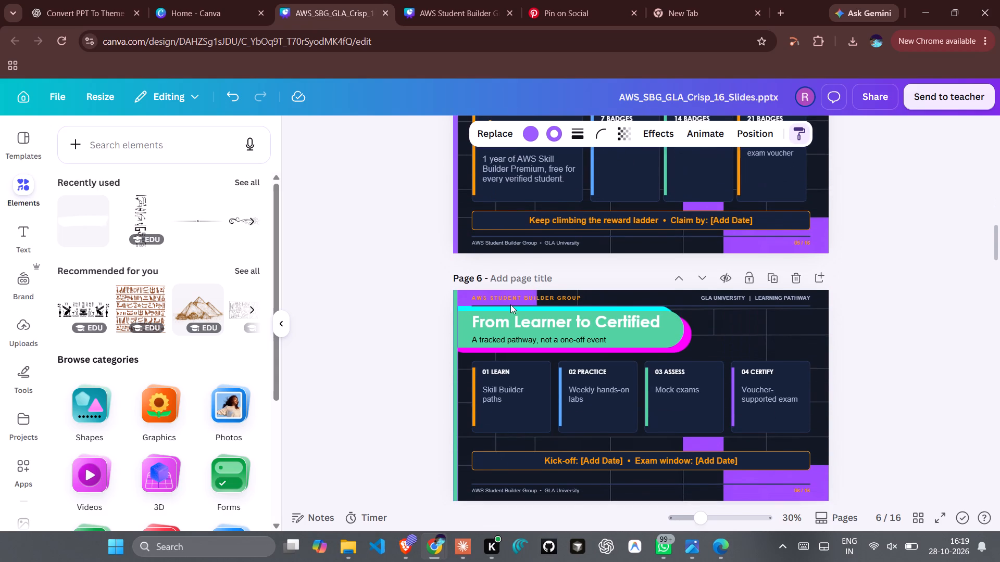
scroll(510, 304, "down", 3)
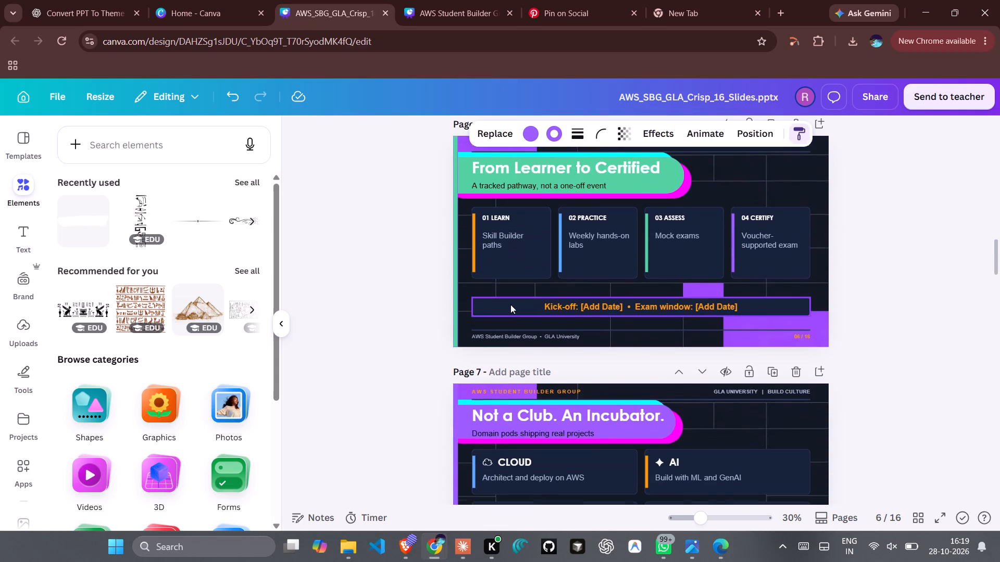
scroll(510, 304, "down", 3)
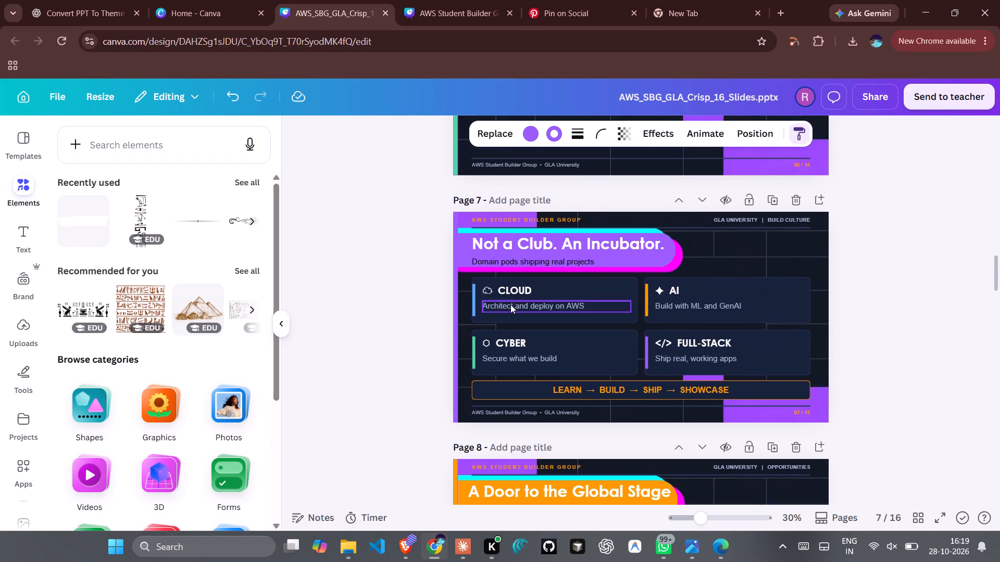
scroll(510, 304, "down", 1)
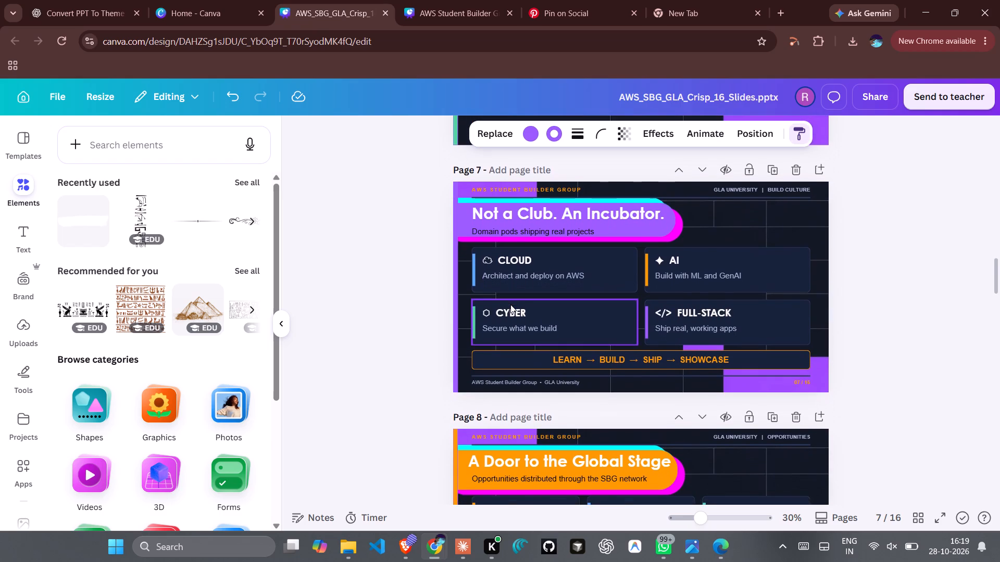
scroll(510, 304, "down", 1)
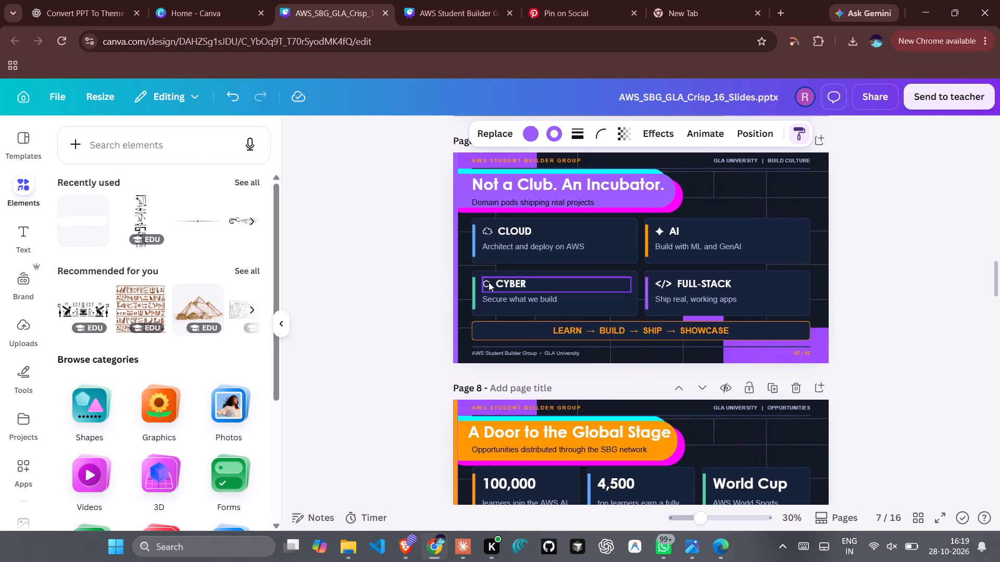
Search the elements library for cyber security graphics to find an icon for page 7's CYBER card.
left_click(489, 282)
left_click(489, 282)
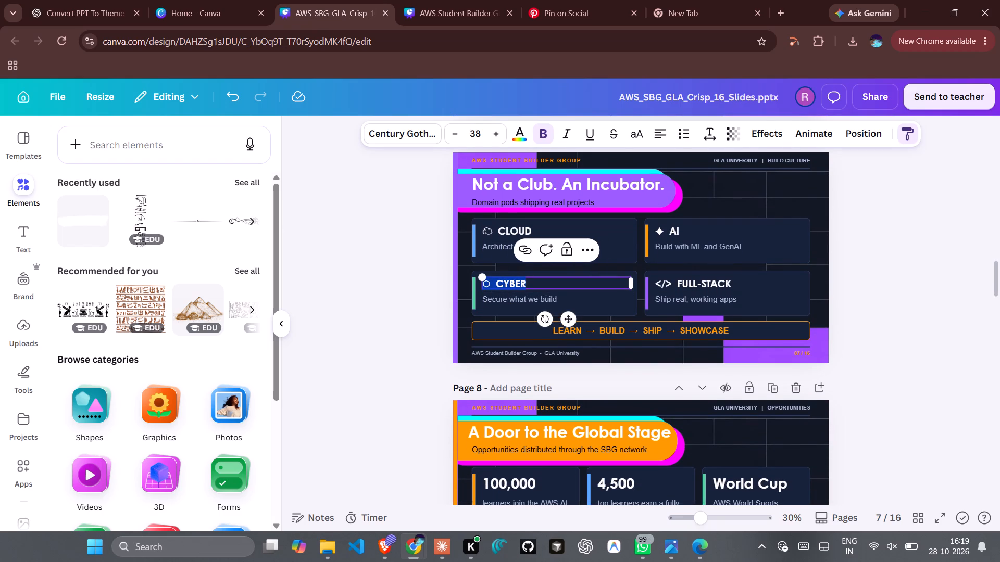
left_click(157, 145)
type("cyber")
key("Return")
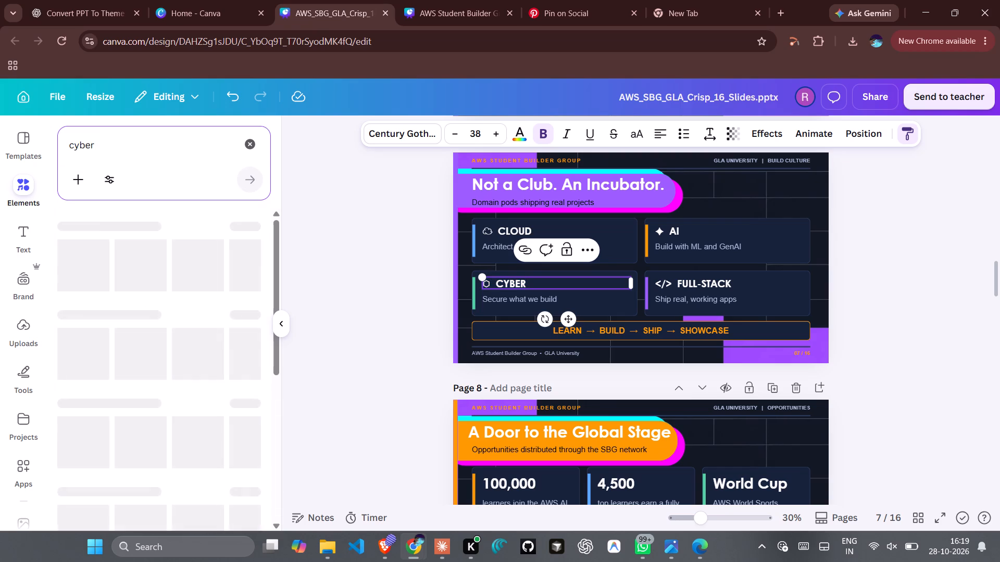
left_click(133, 144)
key("space")
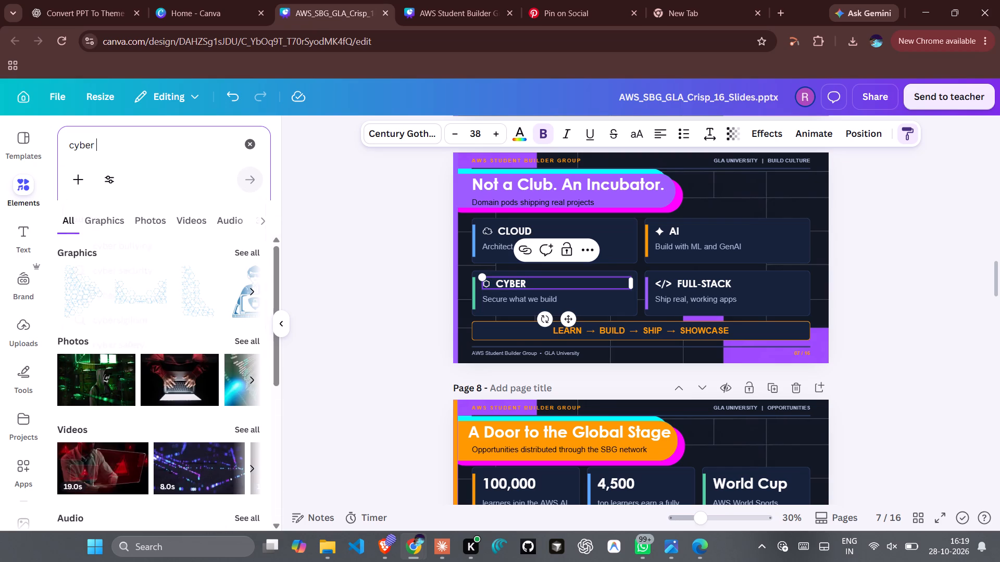
type("sec")
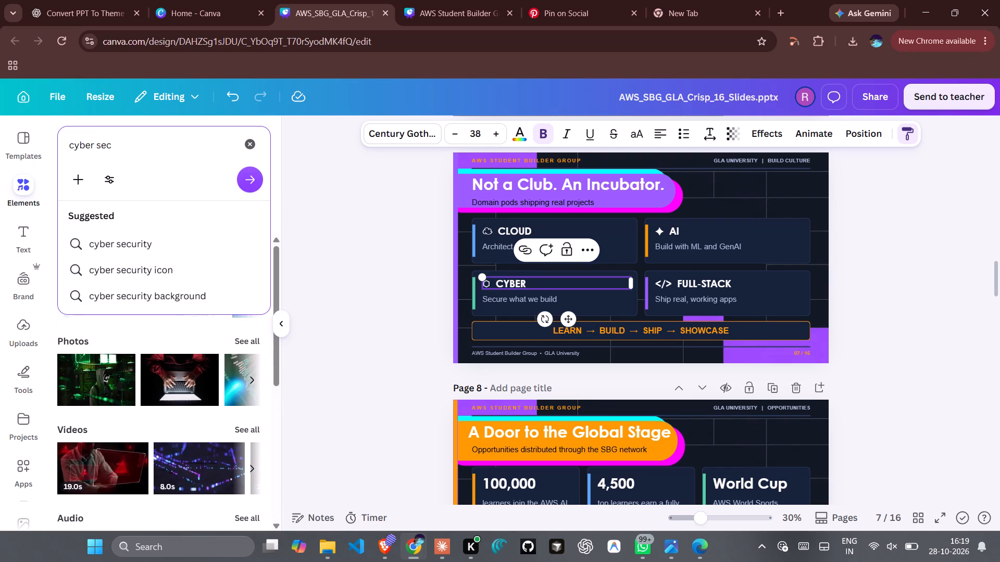
type("urity")
key("Return")
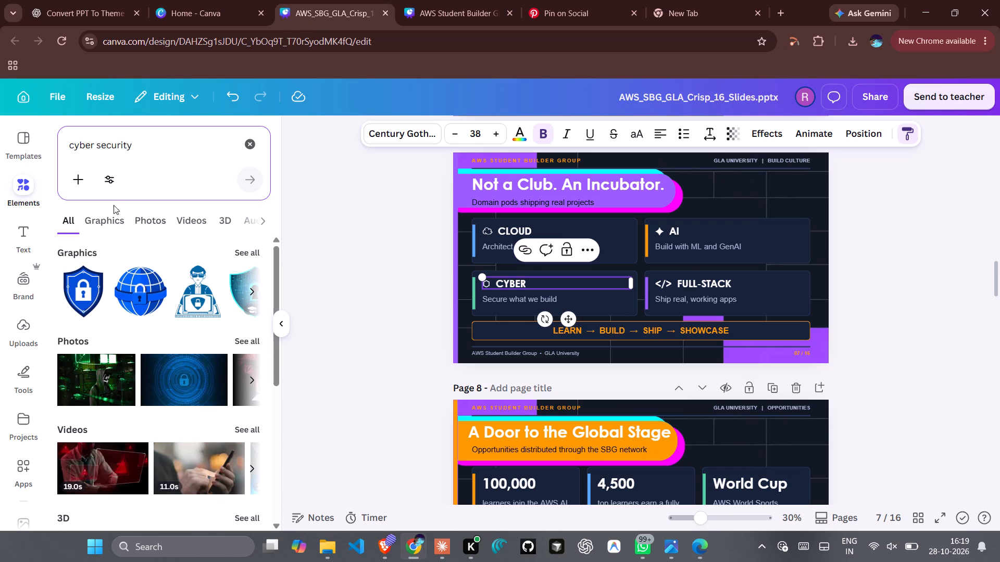
left_click(110, 223)
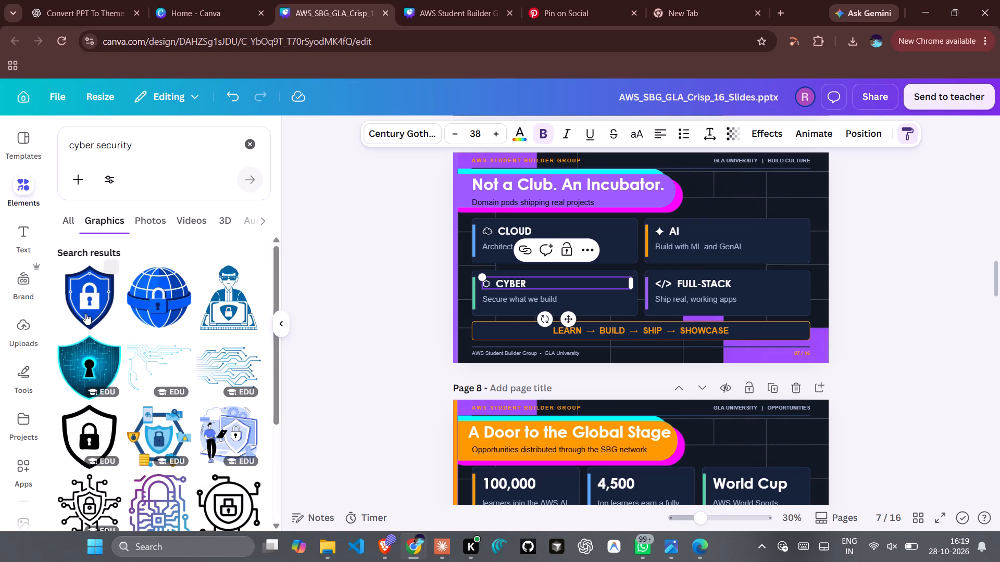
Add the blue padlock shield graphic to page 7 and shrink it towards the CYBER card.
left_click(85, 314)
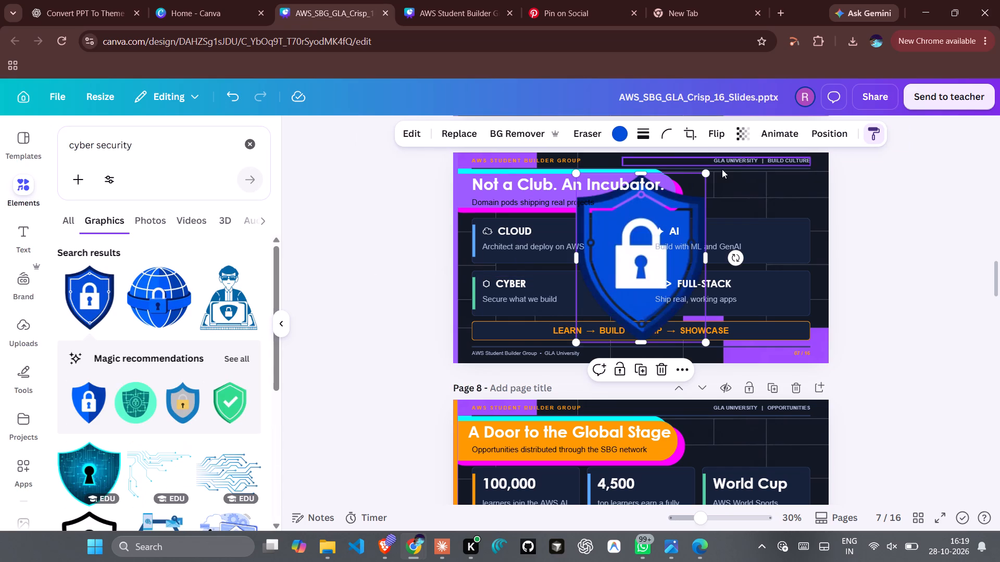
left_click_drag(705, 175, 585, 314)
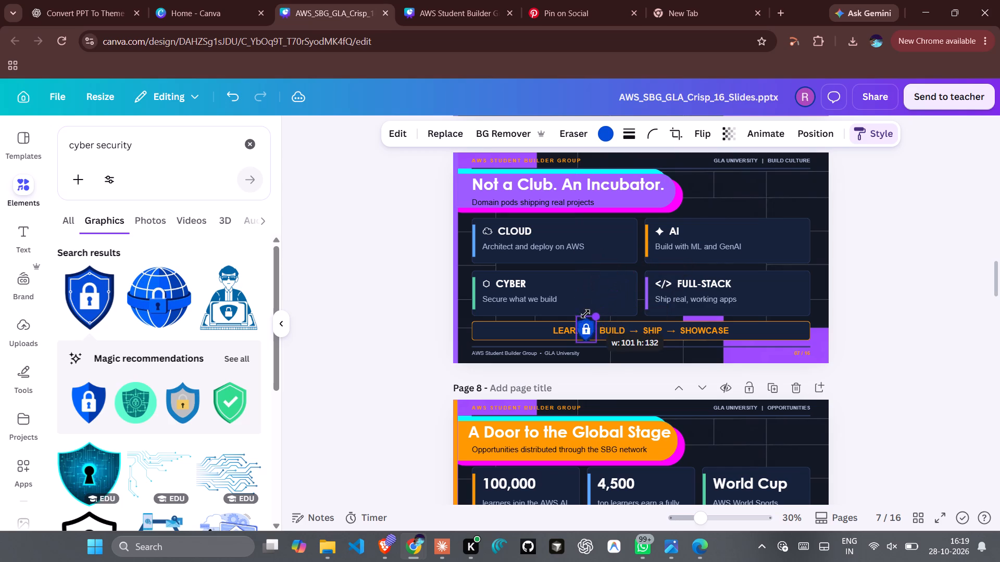
Shrink the blue padlock shield graphic on page 7 further, down to small icon size.
left_click_drag(585, 314, 583, 322)
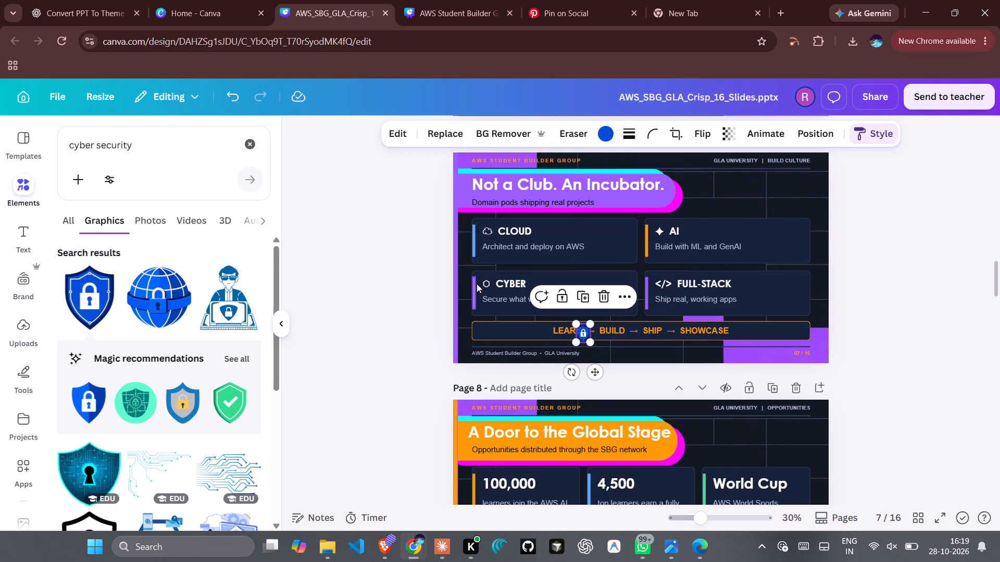
Delete the hexagon symbol in front of the CYBER heading on page 7.
double_click(490, 285)
left_click(490, 285)
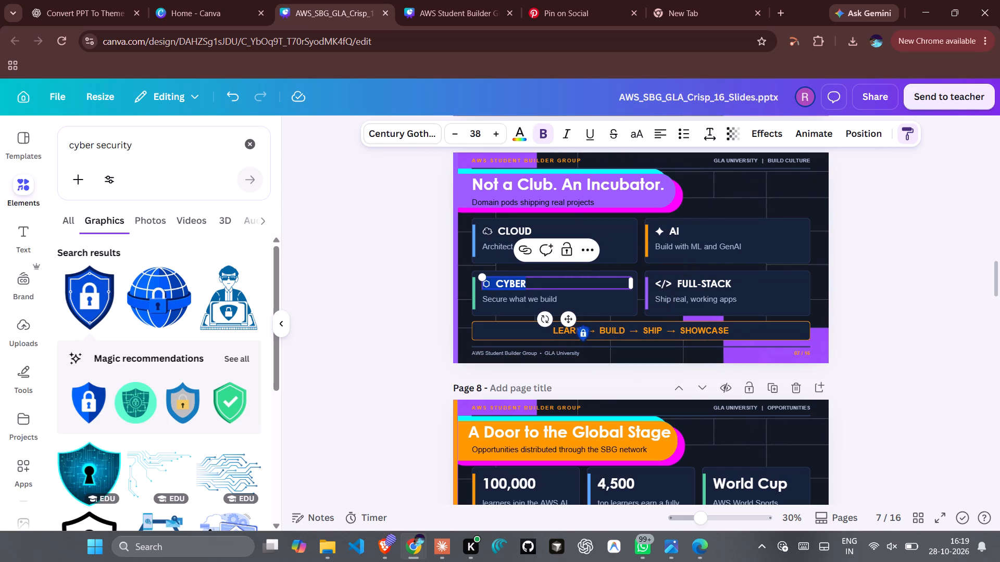
key("BackSpace")
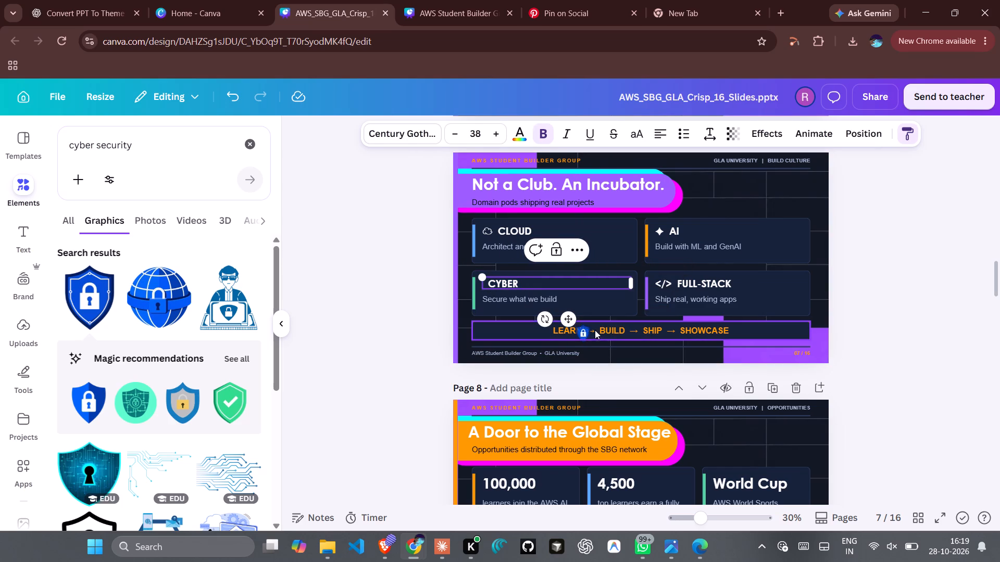
Try to move the padlock shield graphic from the LEARN–BUILD–SHIP bar to the icon spot beside the CYBER heading.
left_click_drag(580, 334, 532, 338)
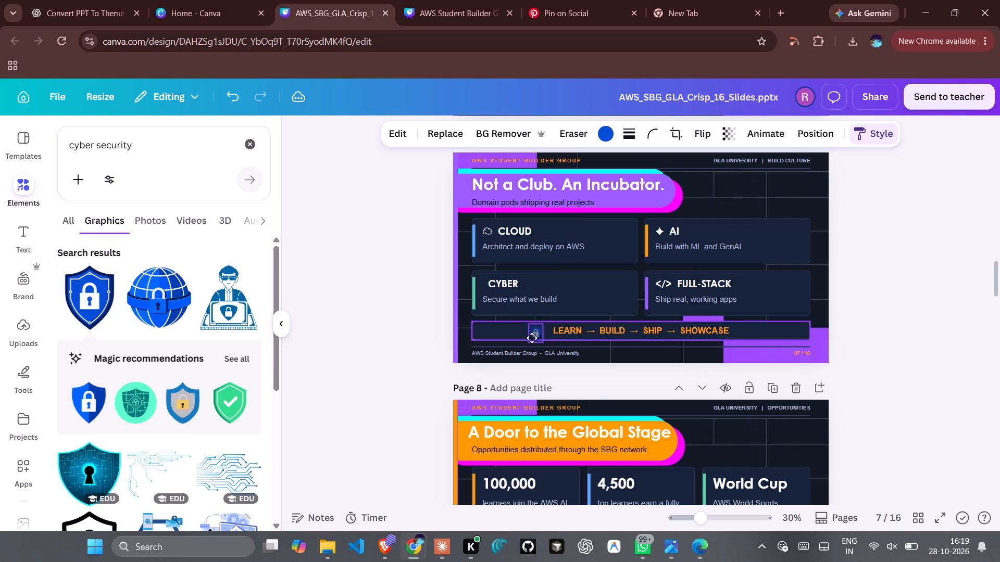
left_click_drag(532, 338, 424, 295)
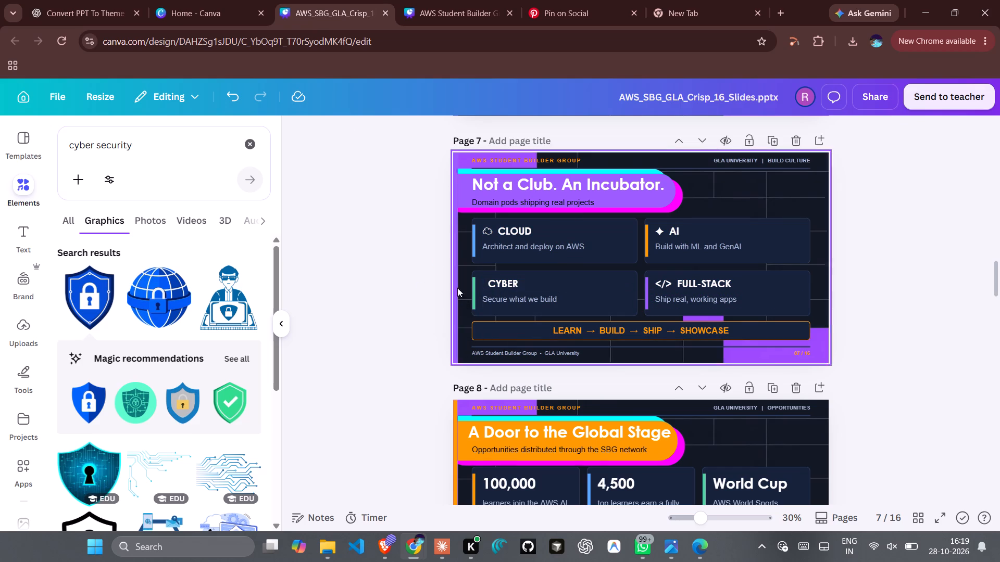
left_click_drag(435, 280, 394, 272)
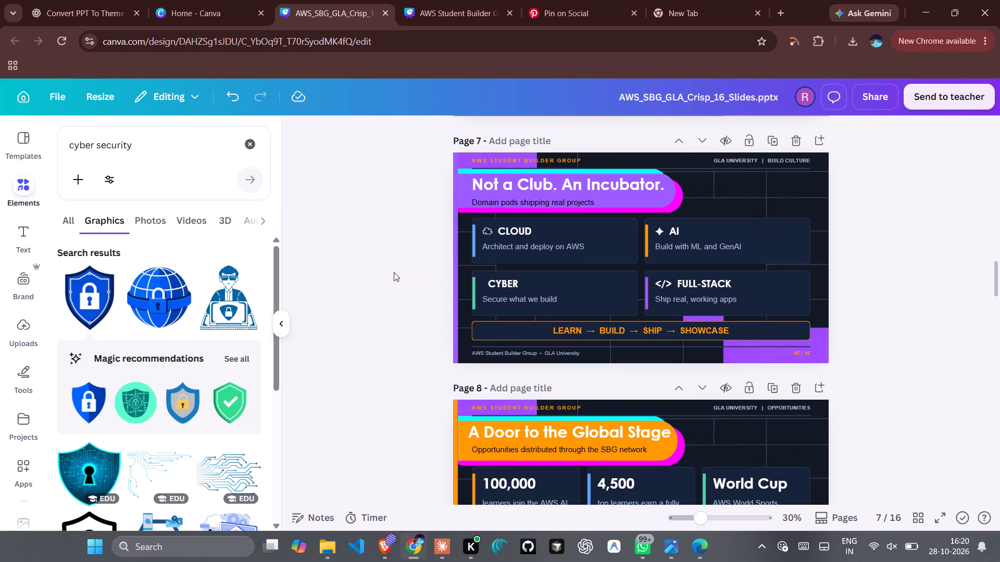
left_click_drag(374, 152, 540, 280)
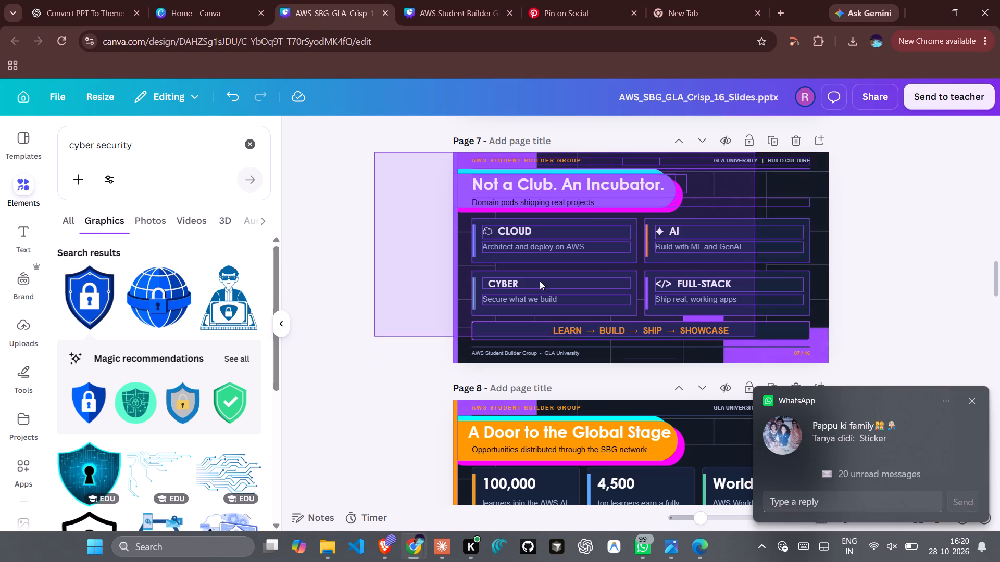
left_click_drag(540, 280, 349, 233)
Shift the CYBER heading on page 7 to the right within its card to leave room for an icon.
left_click(493, 285)
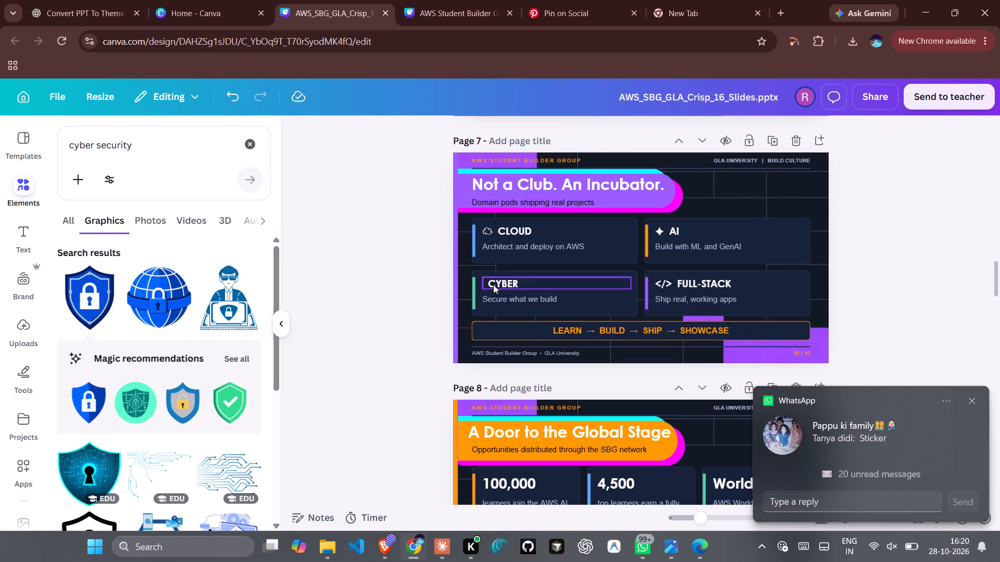
left_click_drag(499, 284, 505, 284)
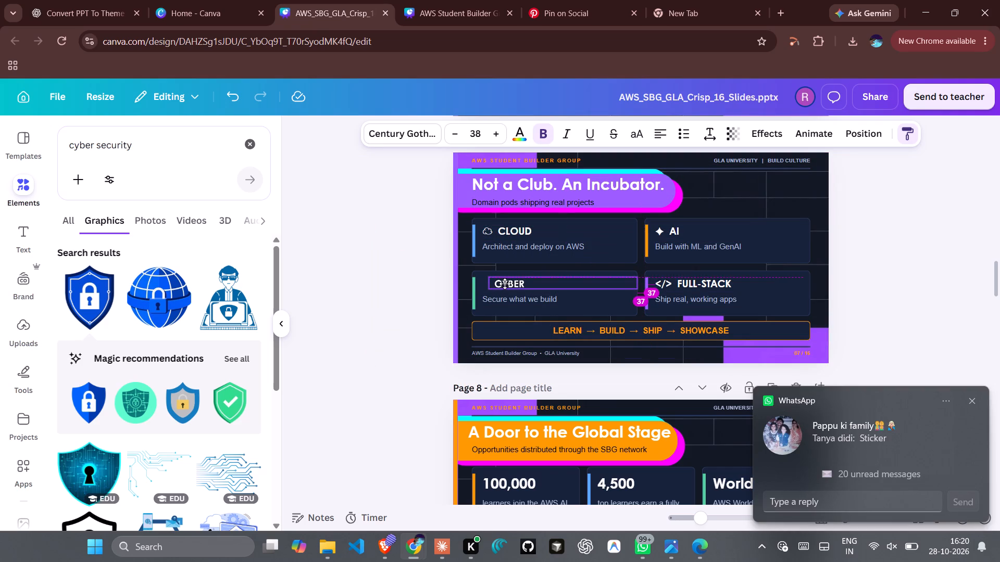
left_click_drag(505, 284, 517, 283)
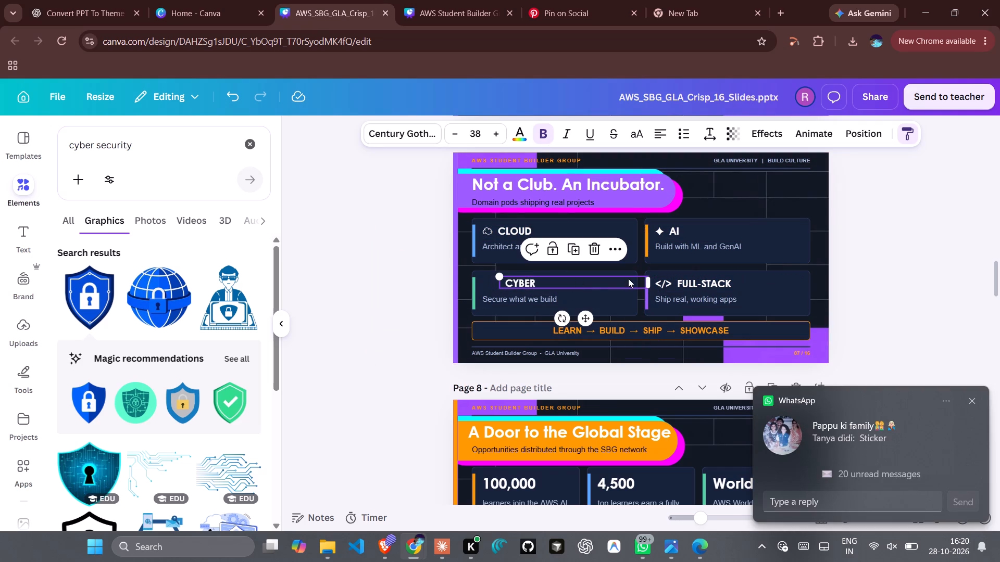
left_click(518, 282)
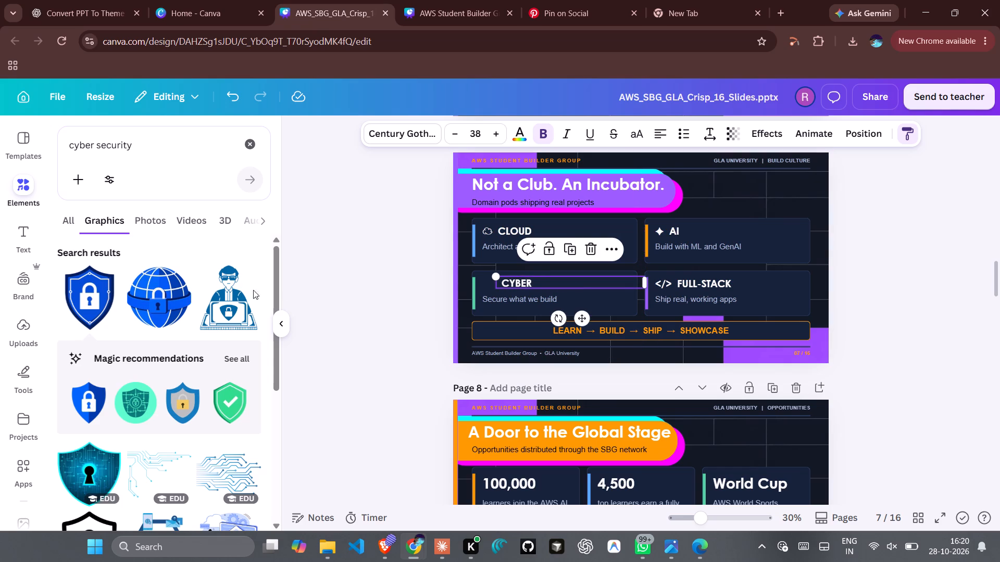
Select the CYBER card together with its accent bar, heading and description on page 7.
left_click_drag(410, 274, 581, 317)
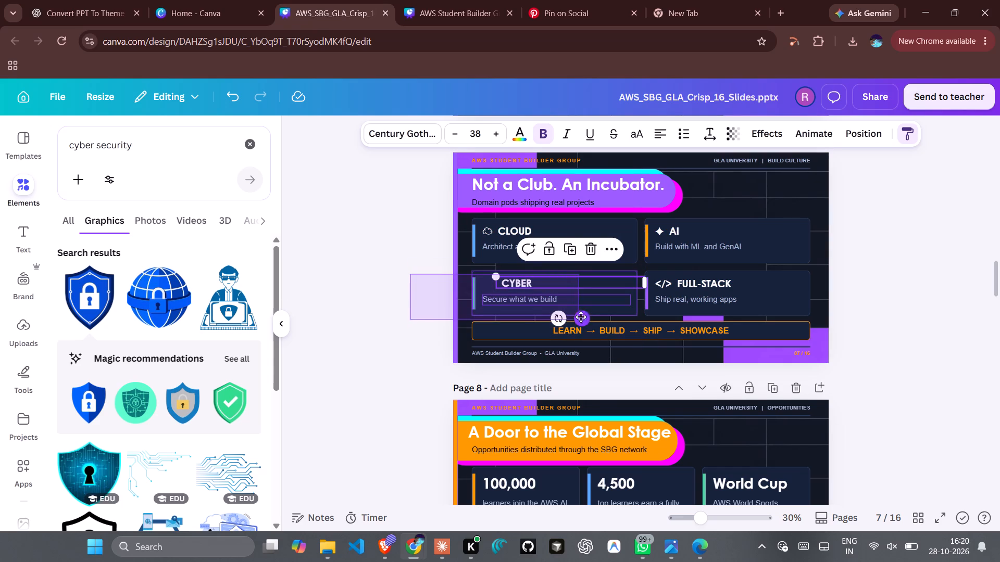
Lock page 7's purple edge bar together with the CYBER card, its heading and its description.
left_click_drag(581, 317, 582, 314)
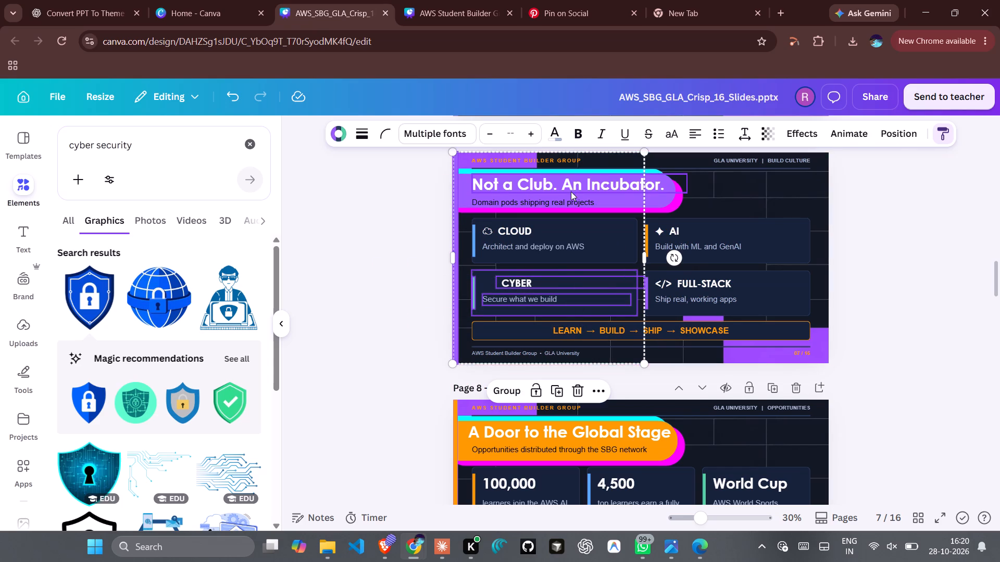
left_click(537, 387)
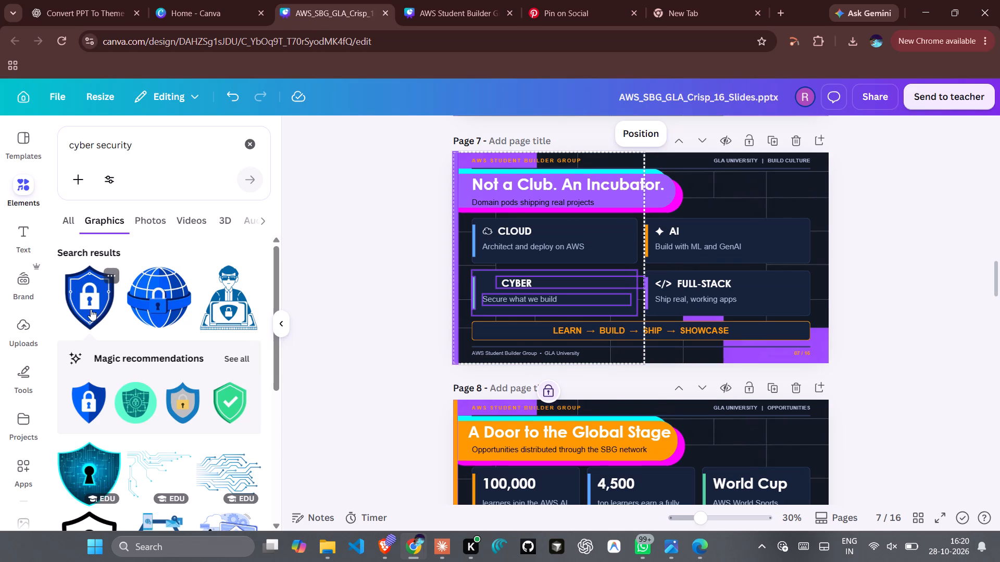
Add the blue padlock shield graphic to page 7, shrink it to icon size and move it beside the CYBER heading.
left_click(91, 309)
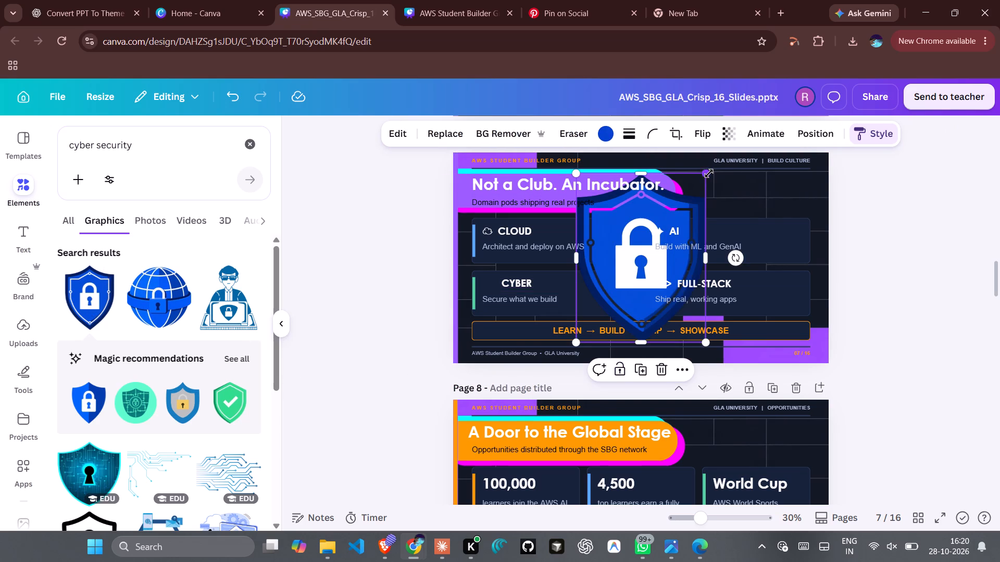
left_click_drag(709, 173, 580, 307)
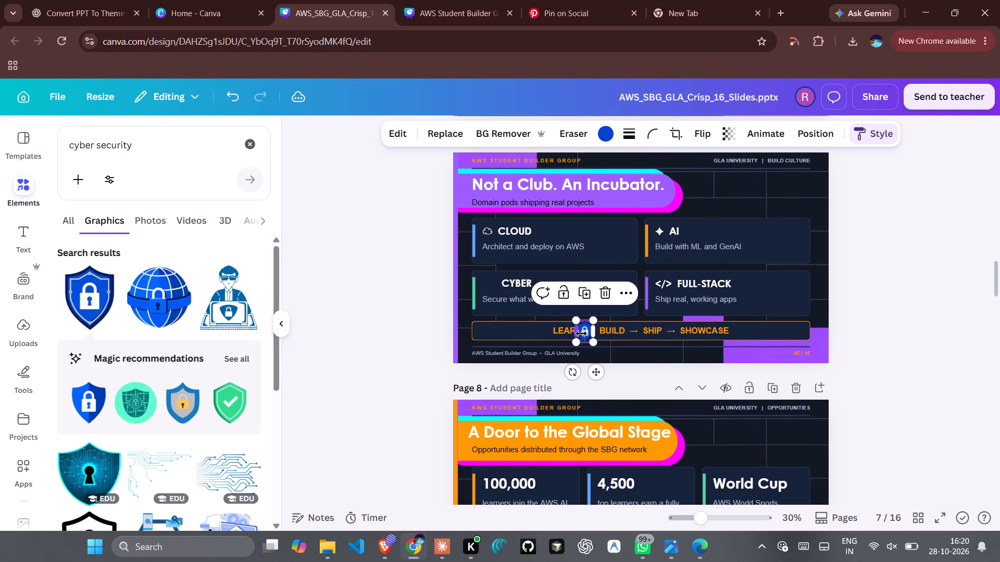
left_click_drag(585, 331, 491, 286)
left_click_drag(499, 278, 494, 285)
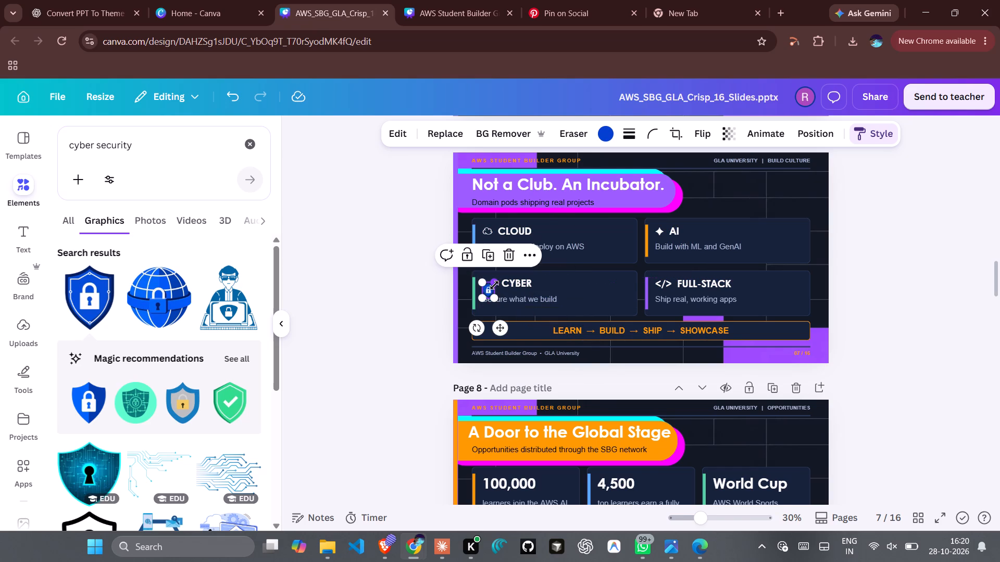
left_click_drag(494, 285, 550, 288)
Align the shield icon in front of the CYBER heading, level with its text and flush with the description below.
scroll(494, 285, "right", 2)
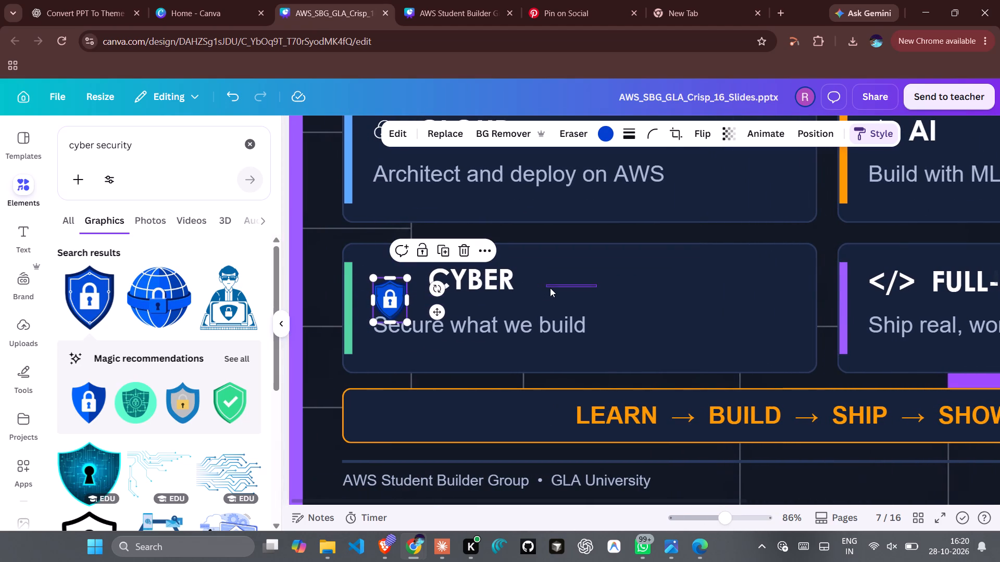
left_click_drag(550, 288, 552, 288)
left_click_drag(398, 298, 413, 275)
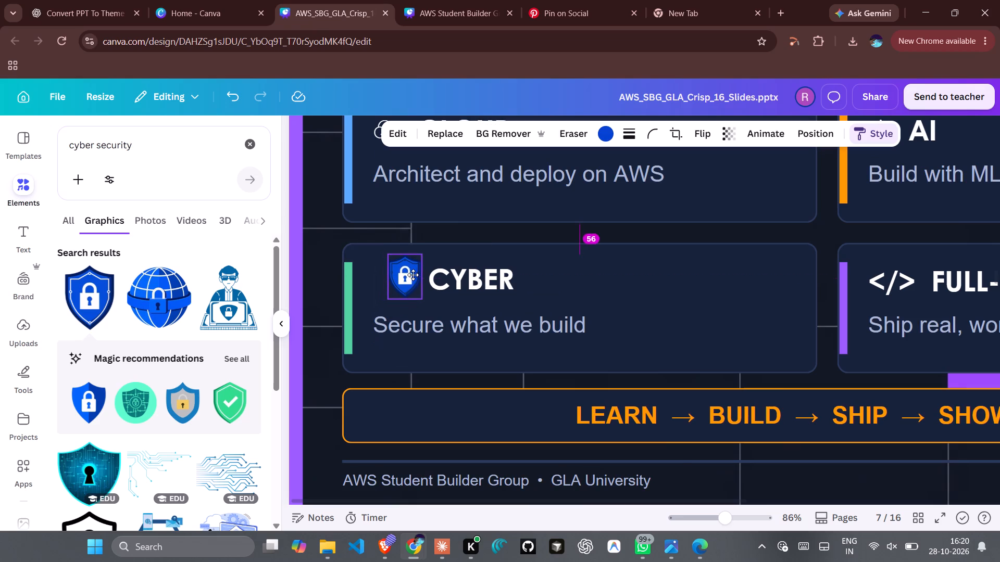
left_click_drag(413, 275, 408, 278)
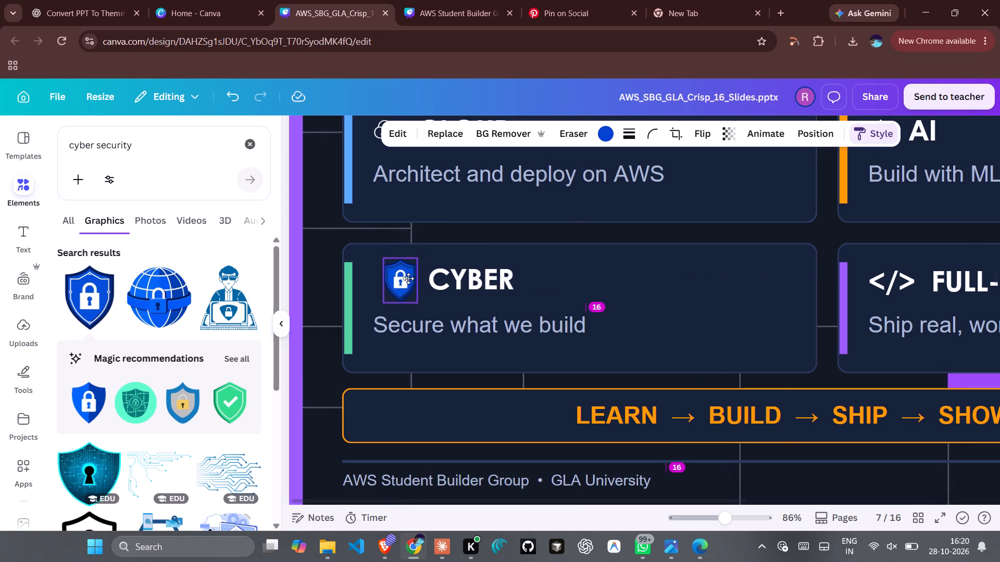
left_click_drag(408, 278, 411, 279)
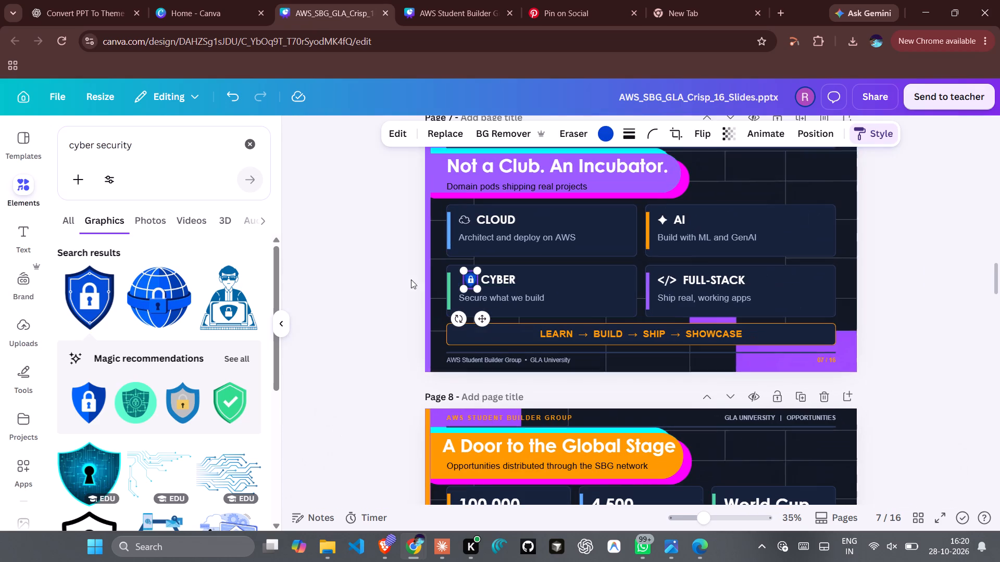
left_click(999, 322)
left_click(971, 320)
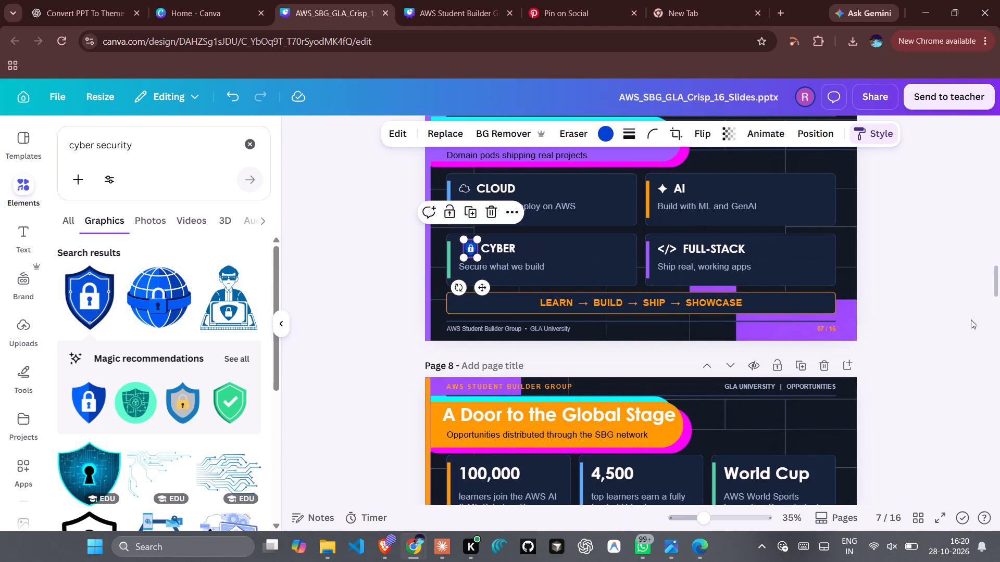
left_click(472, 250)
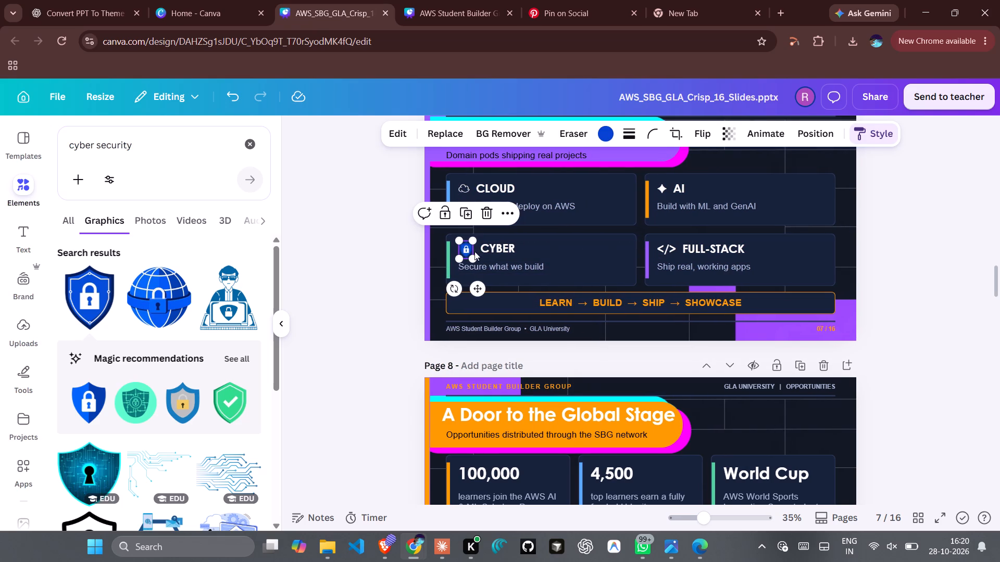
left_click(924, 273)
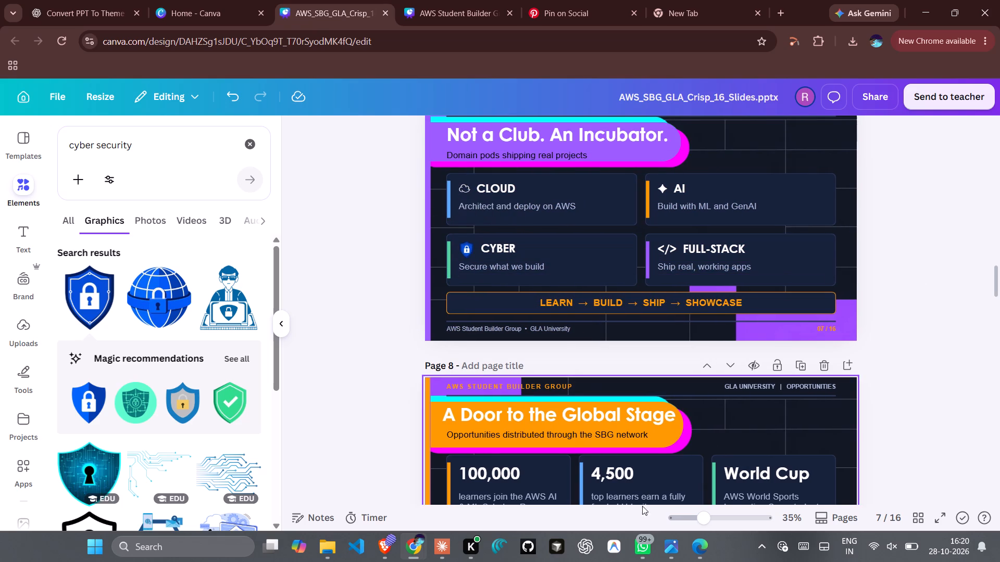
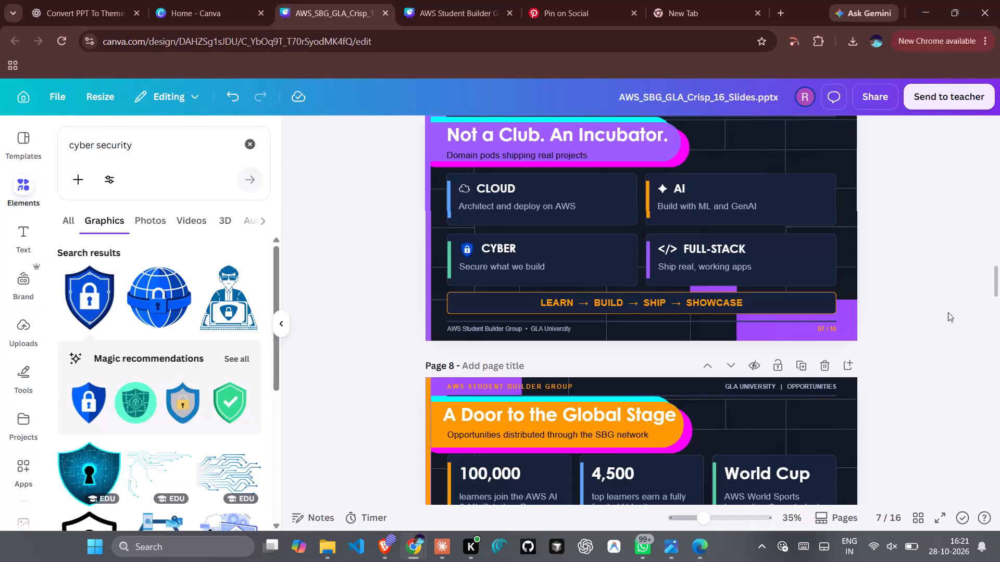
Review the restyled slides from page 7 back to page 1, then down to page 2, checking the title bands and card layouts.
scroll(948, 312, "up", 2)
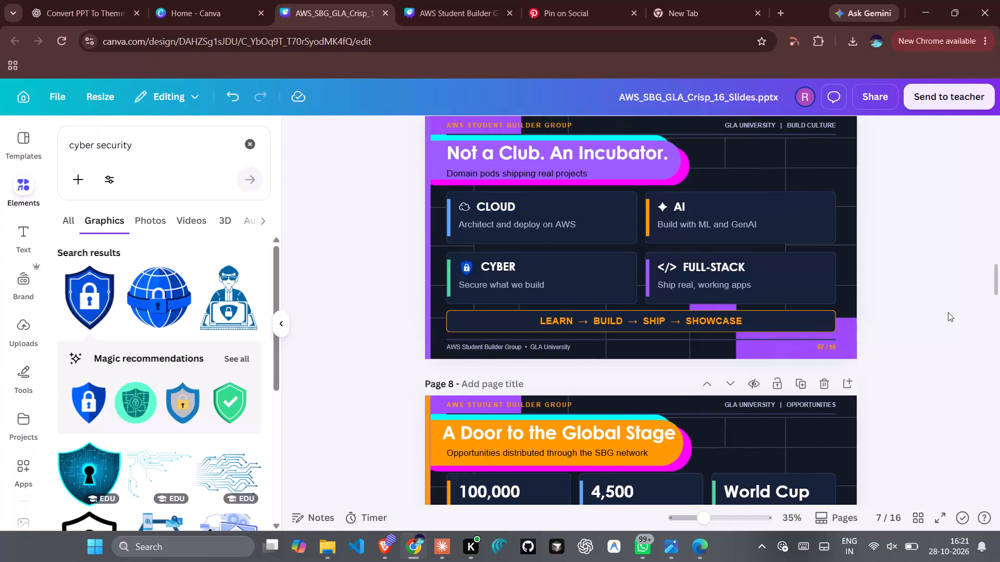
scroll(948, 312, "up", 9)
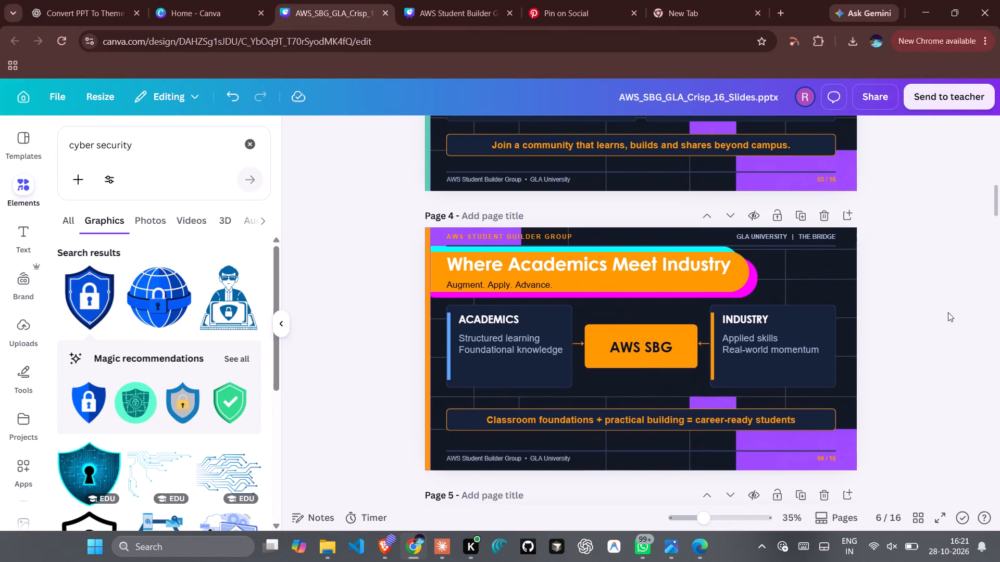
scroll(948, 312, "up", 7)
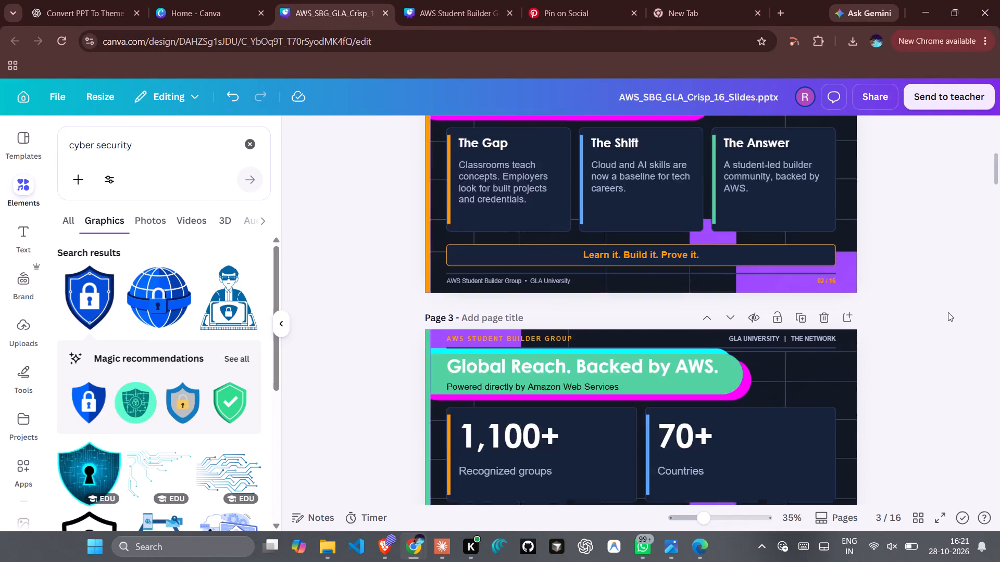
scroll(948, 312, "down", 1)
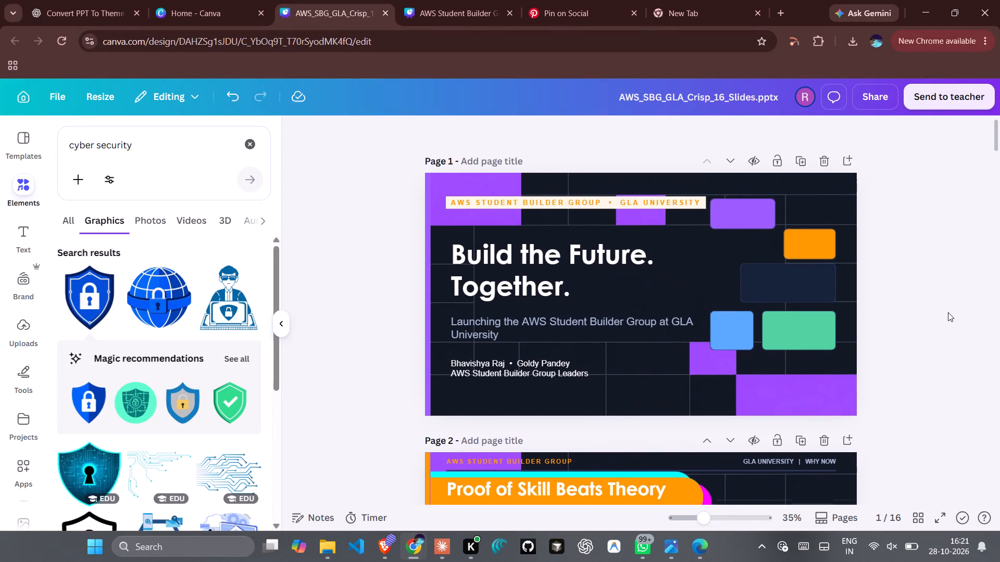
scroll(948, 312, "down", 4)
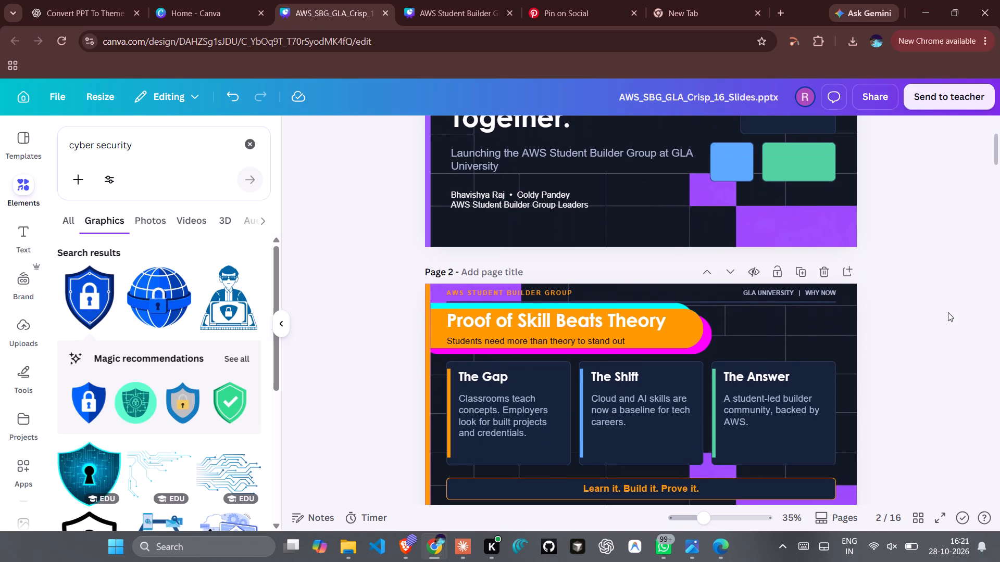
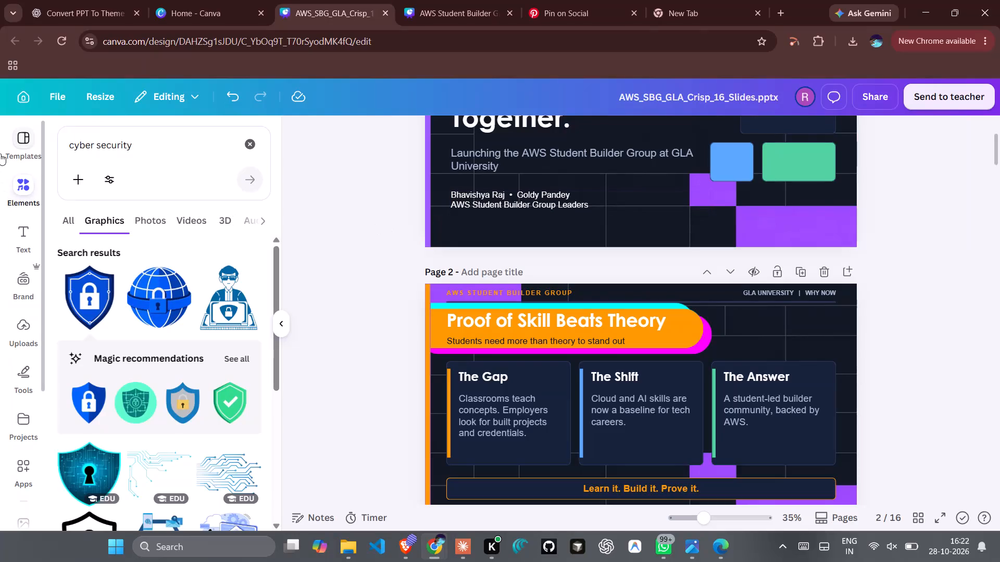
Hide the graphics search results and present the deck in full screen starting from page 1.
left_click(19, 184)
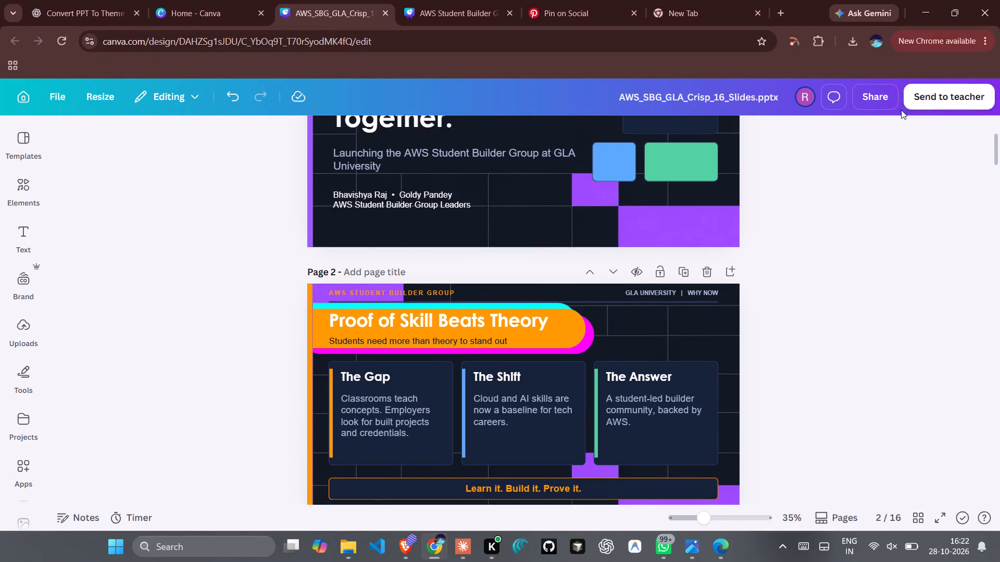
scroll(640, 281, "up", 7)
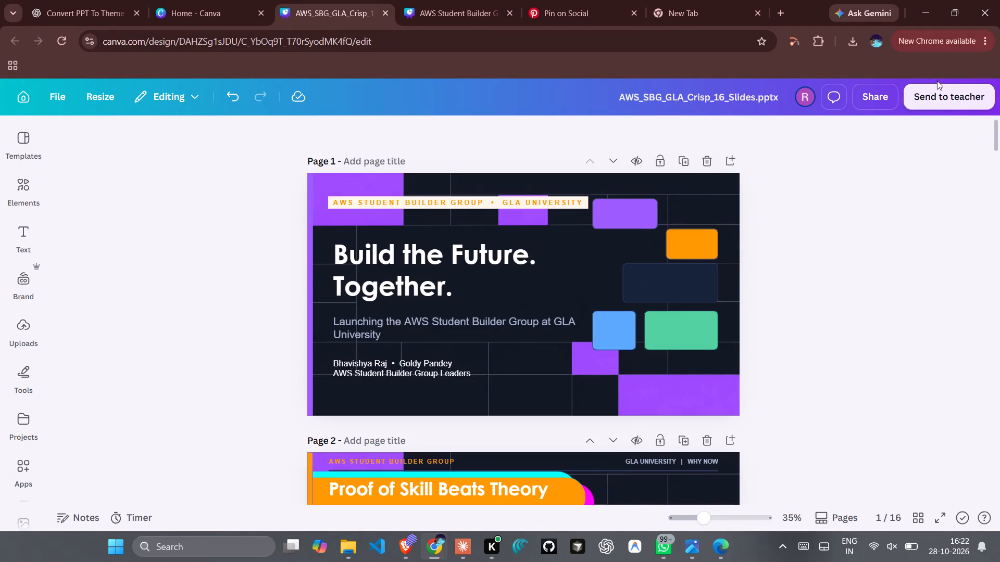
left_click(886, 96)
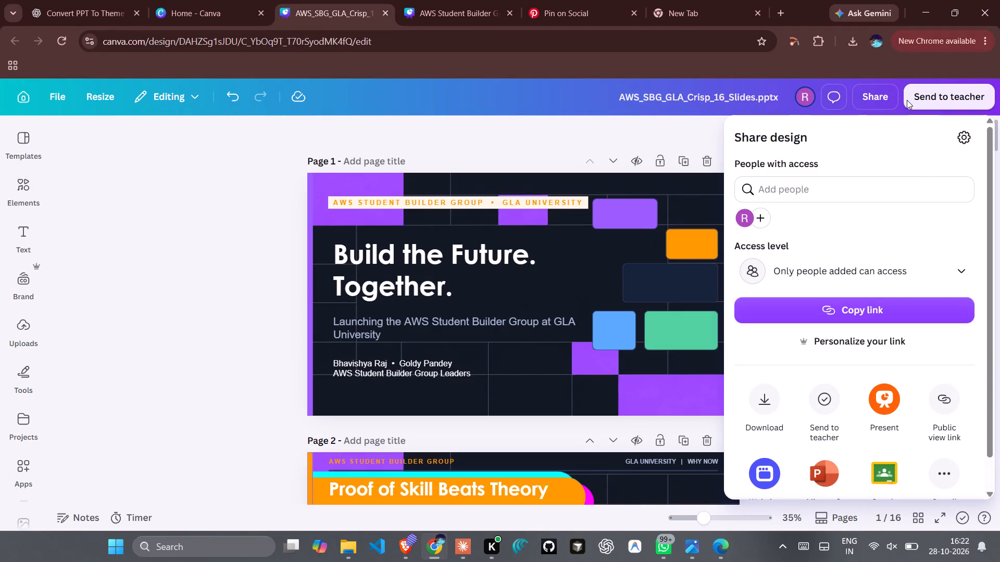
left_click(870, 405)
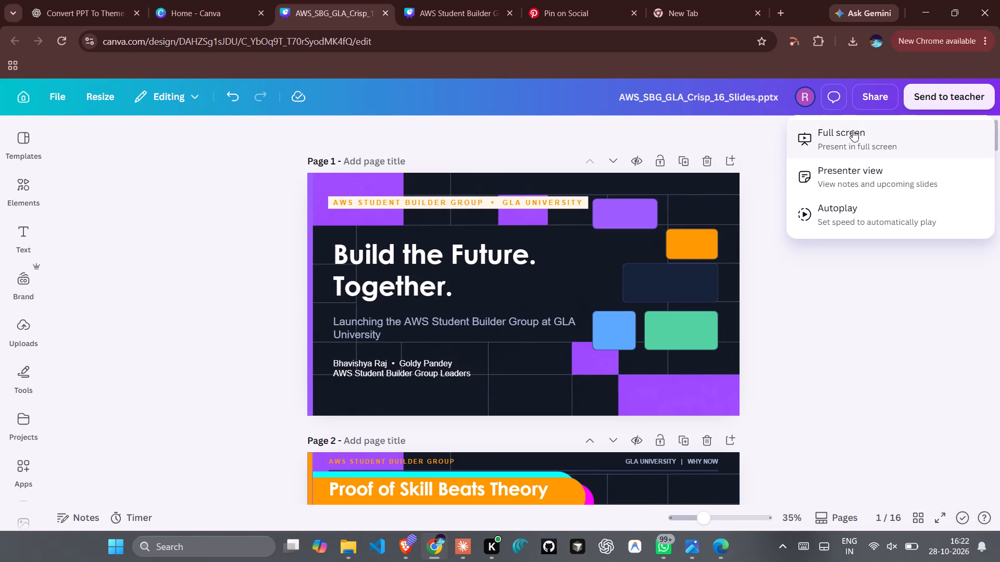
left_click(853, 131)
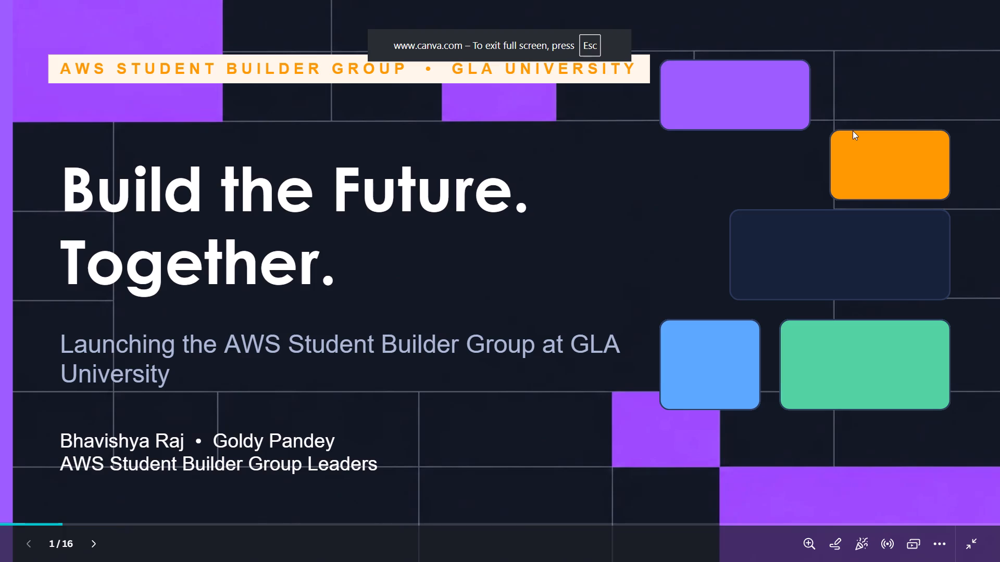
Step through the full-screen presentation from slide 1 to slide 14, checking the title bands and card layouts.
key("Right")
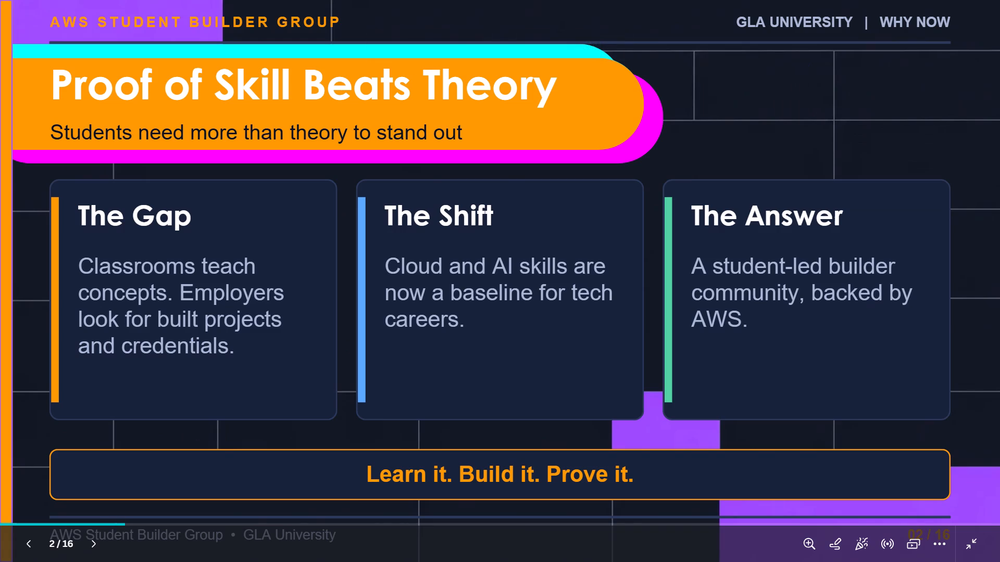
key("Right")
key("Right")
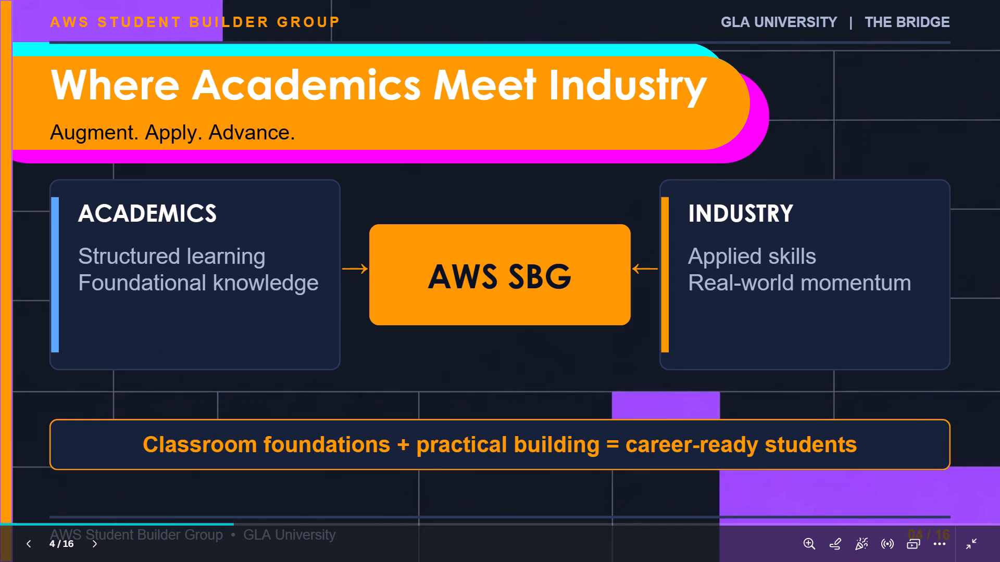
key("Right")
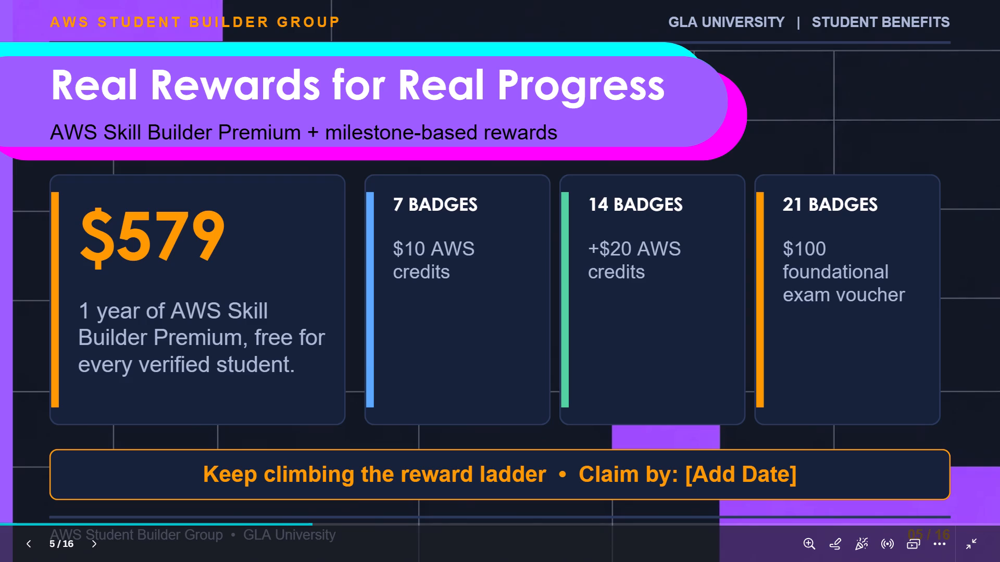
key("Right")
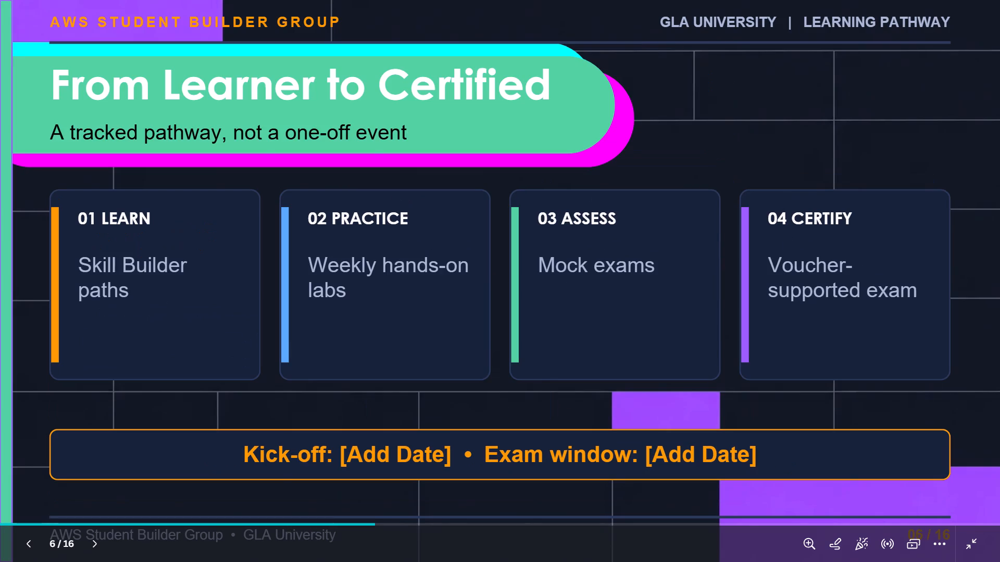
key("Right")
key("Right")
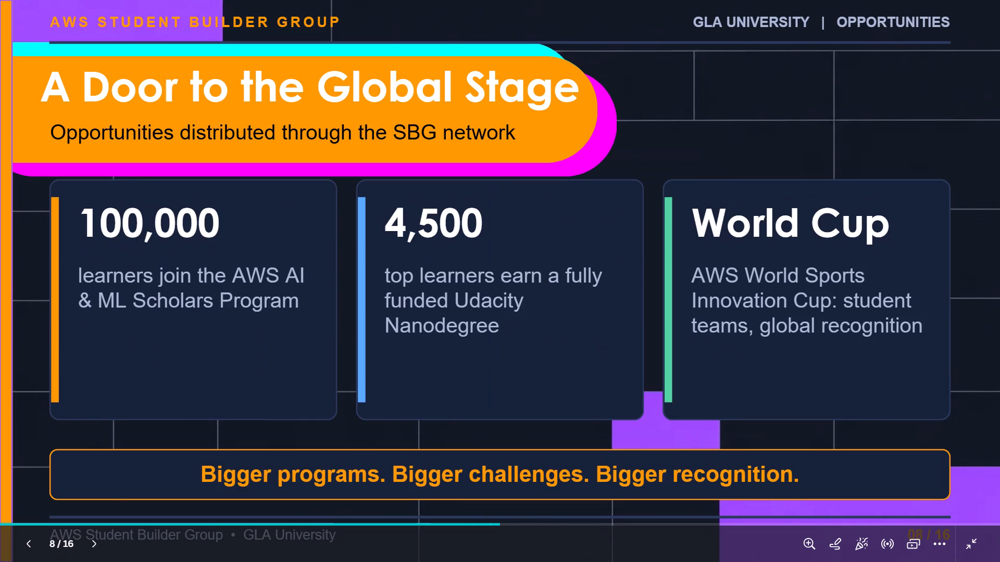
key("Right")
key("Right")
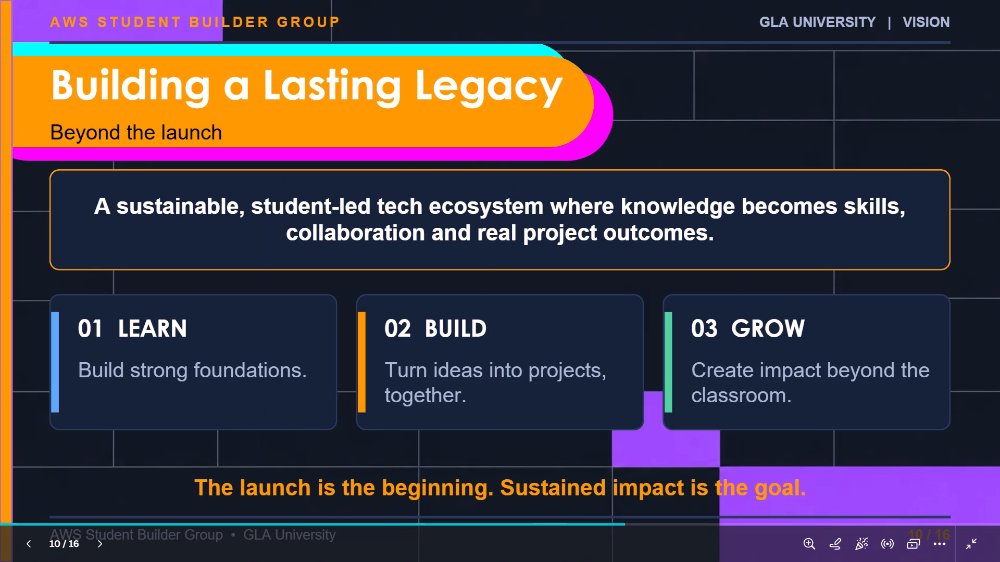
key("Right")
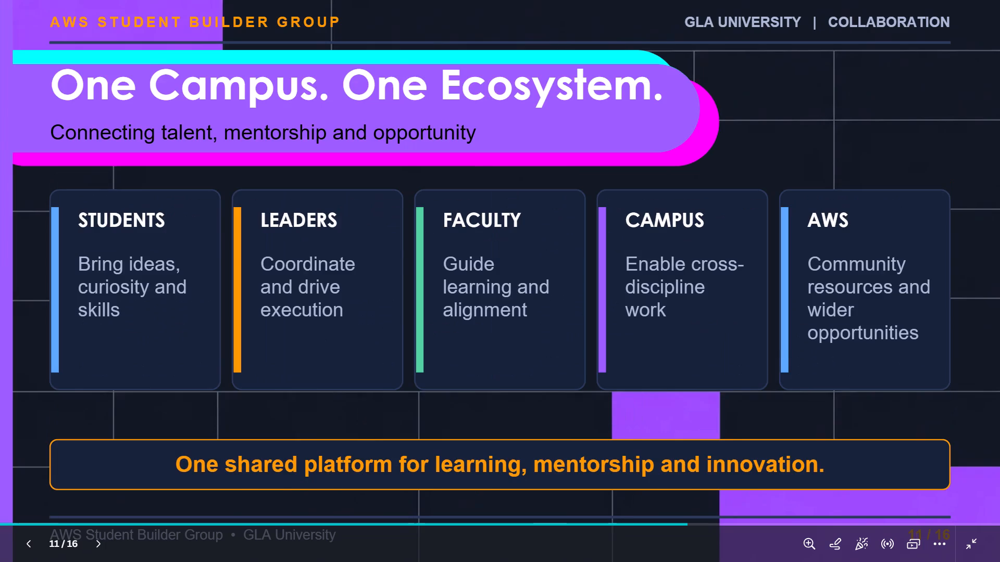
key("Right")
key("Right")
key("Right")
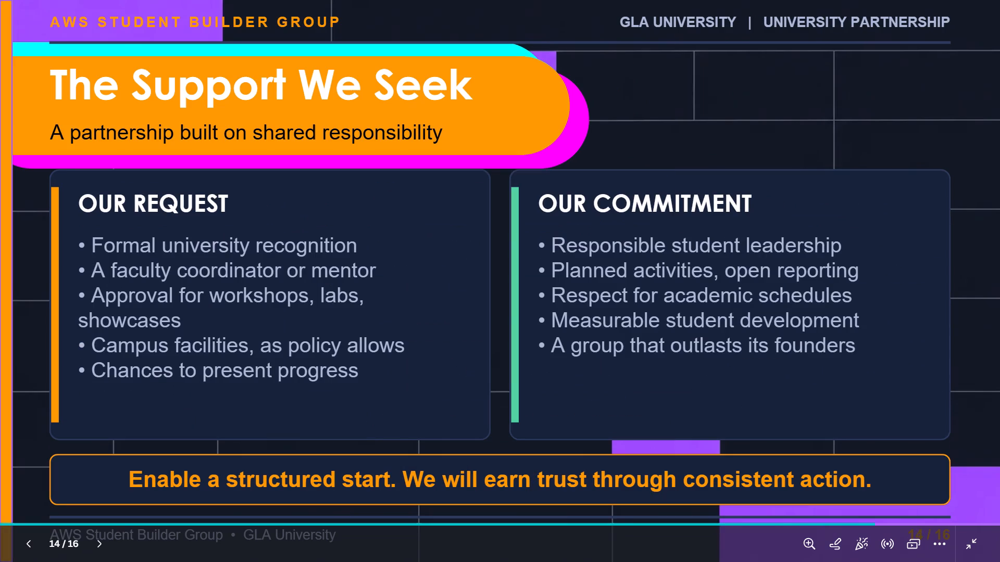
Compare the "What Success Looks Like" and "The Support We Seek" slides, and exit full screen on slide 14.
key("Left")
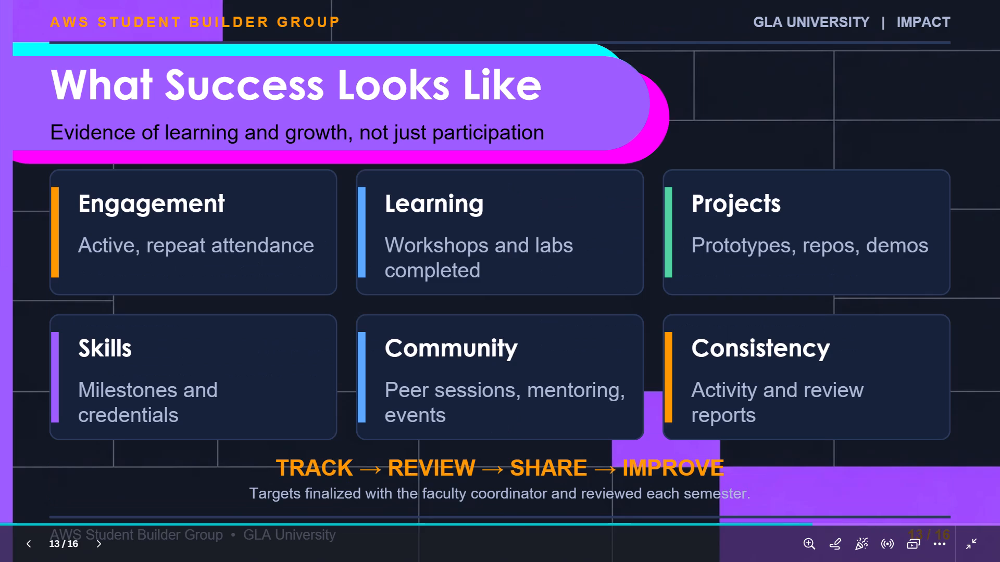
key("Right")
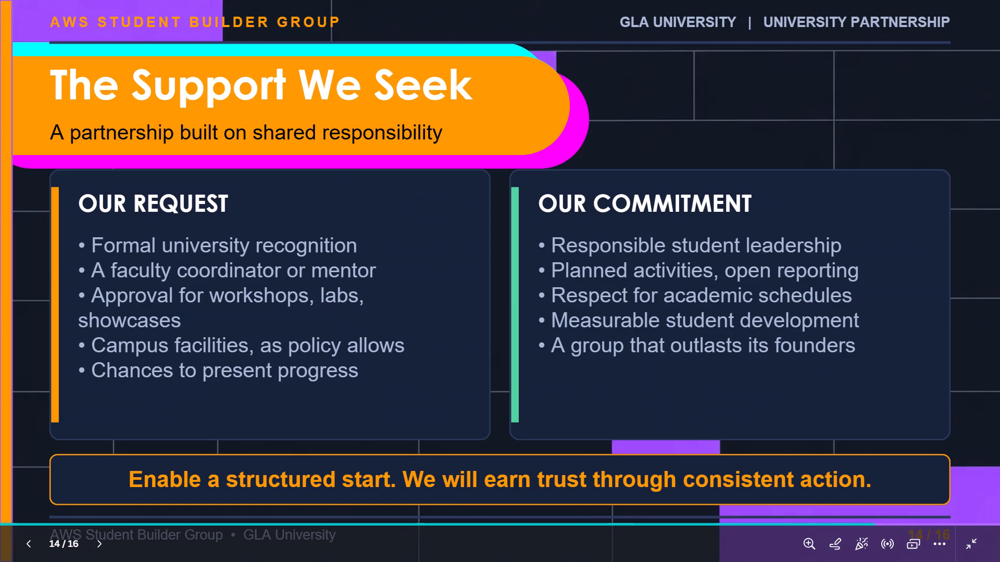
key("Left")
key("Right")
key("Escape")
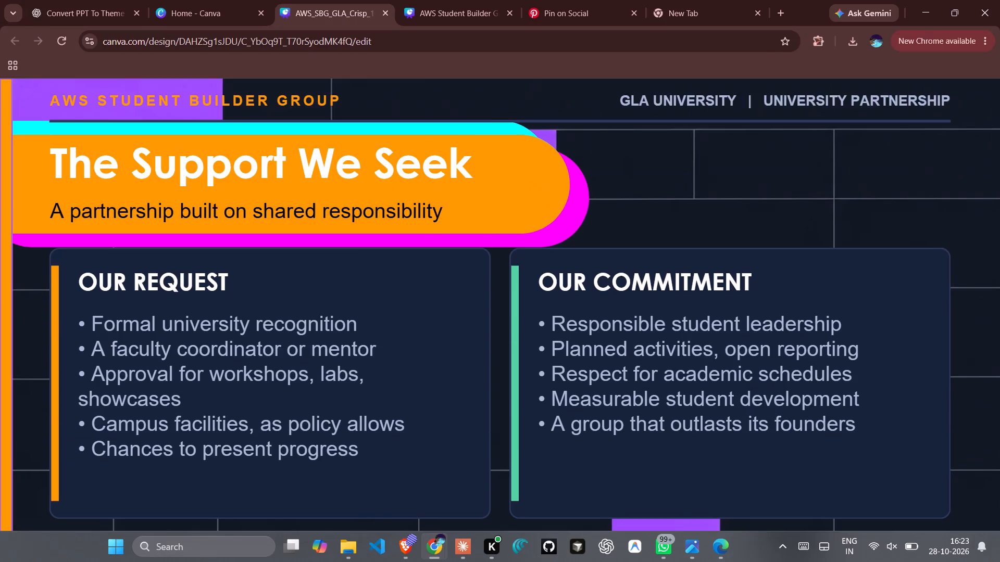
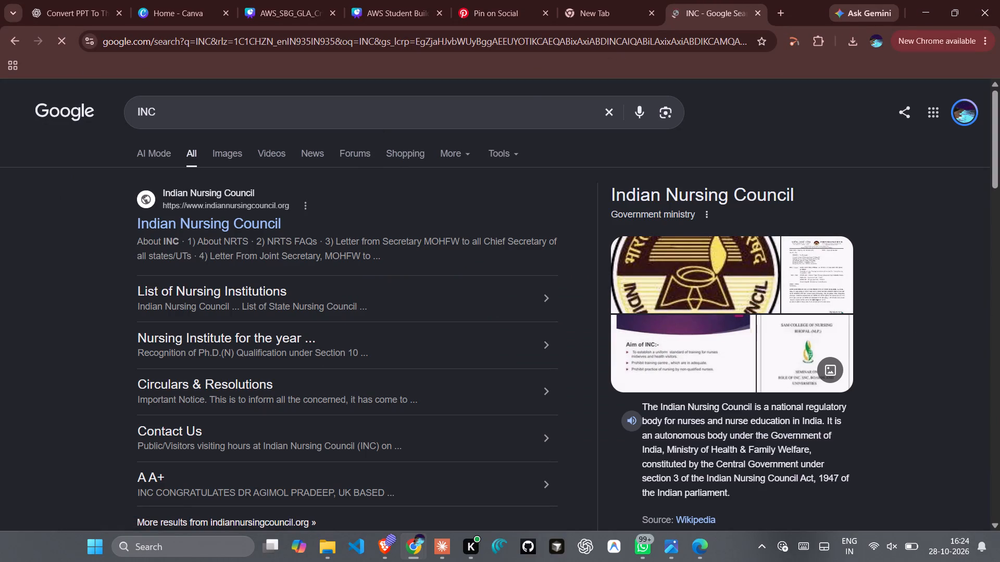
Change the Google search query from the nursing council results to "samart.INC".
left_click(143, 112)
key("Left")
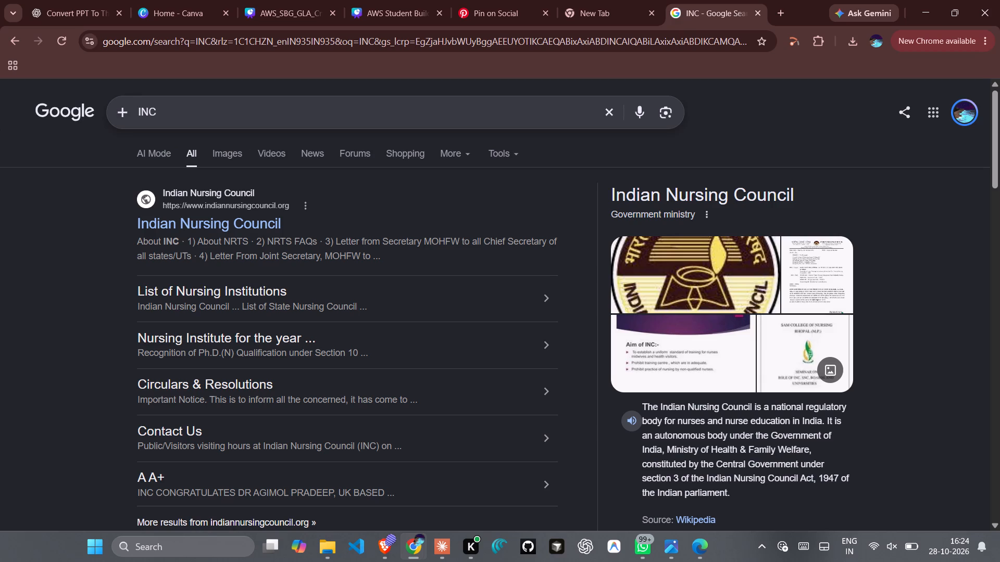
type("samart")
key("period")
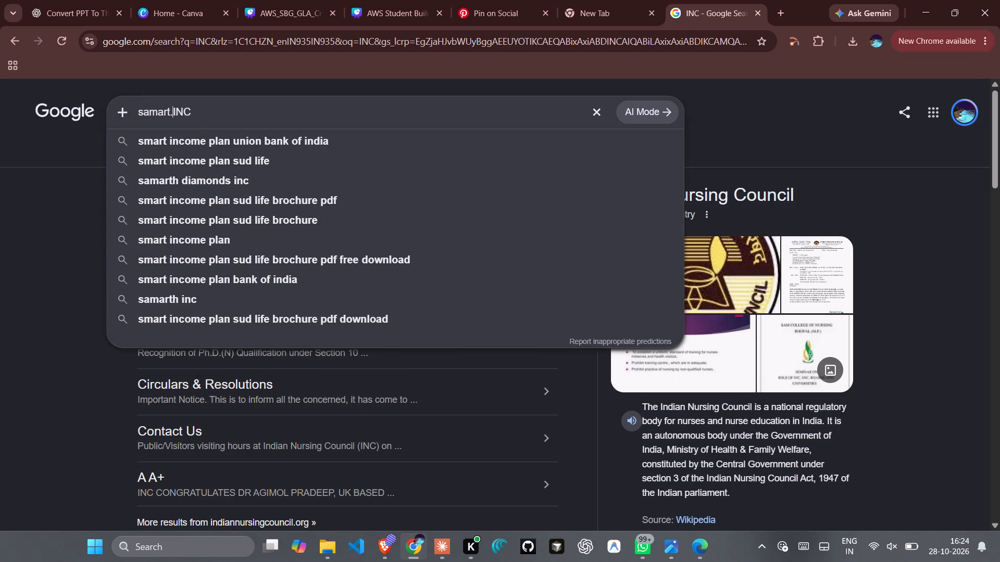
left_click(229, 117)
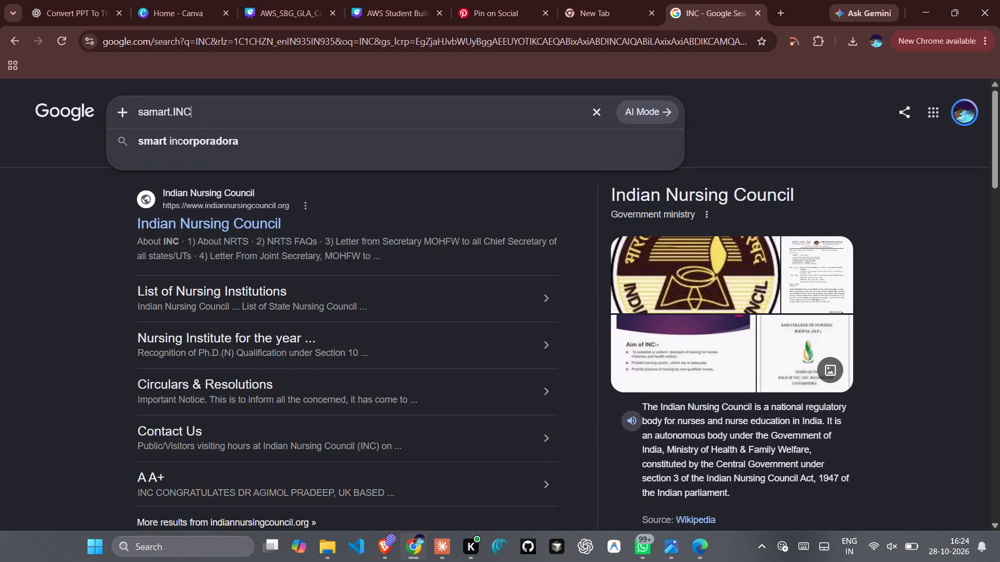
Run the Google search for "samart.INC" and close its results page to return to the Canva deck.
key("Return")
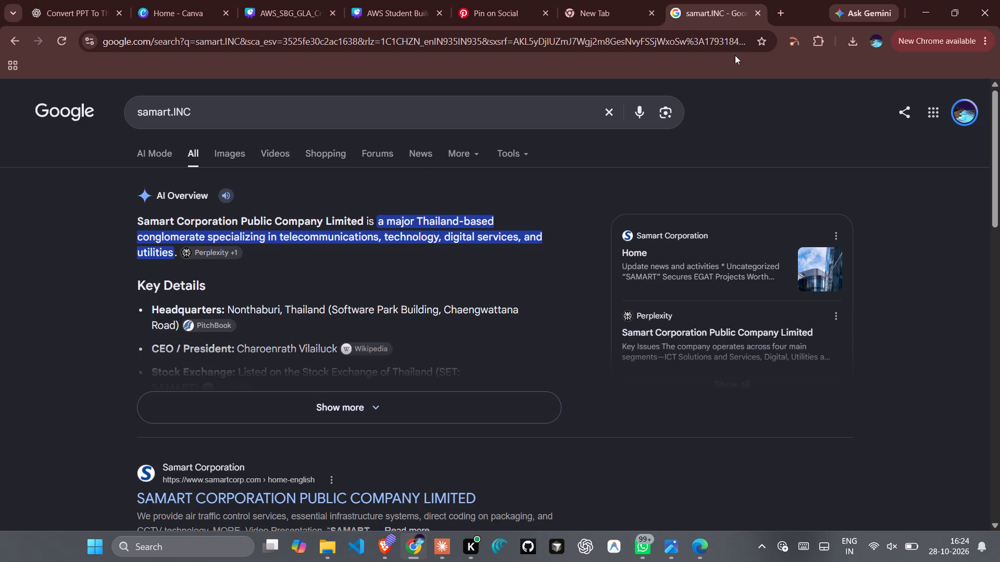
left_click(755, 10)
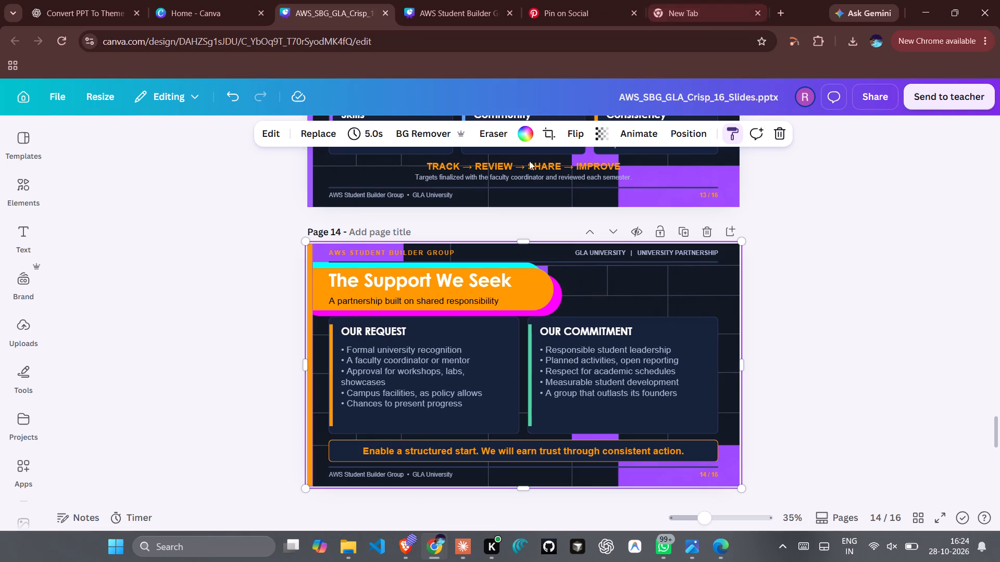
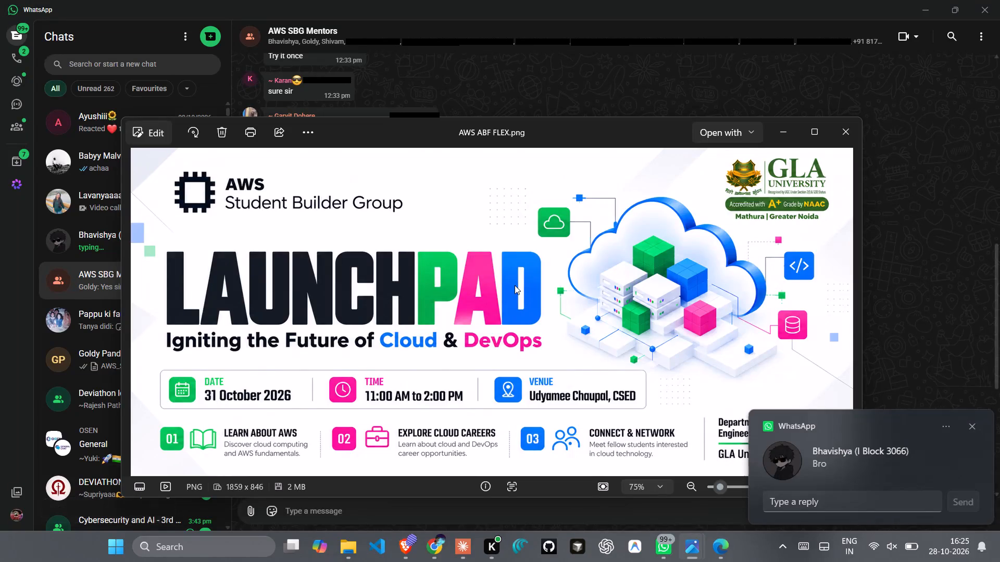
Switch from the AWS ABF FLEX.png image to the Chrome window with the AWS_SBG_GLA_Crisp_16_Slides deck in Canva.
left_click(436, 550)
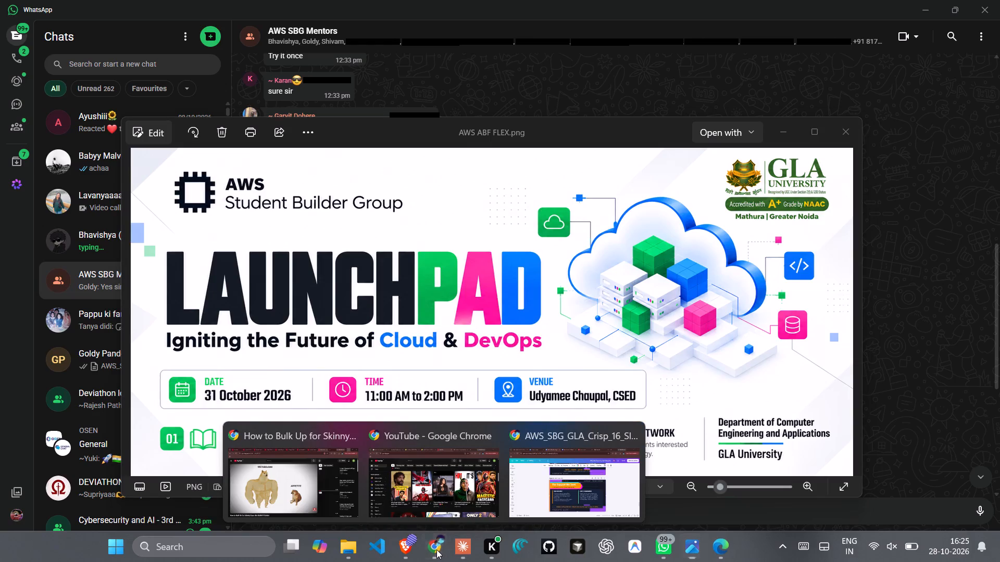
left_click(436, 554)
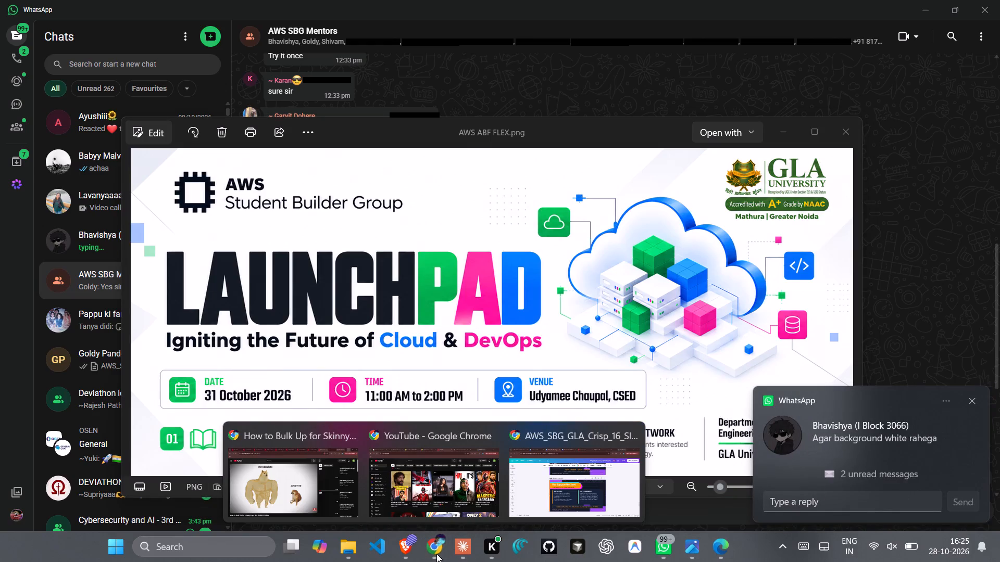
left_click(557, 484)
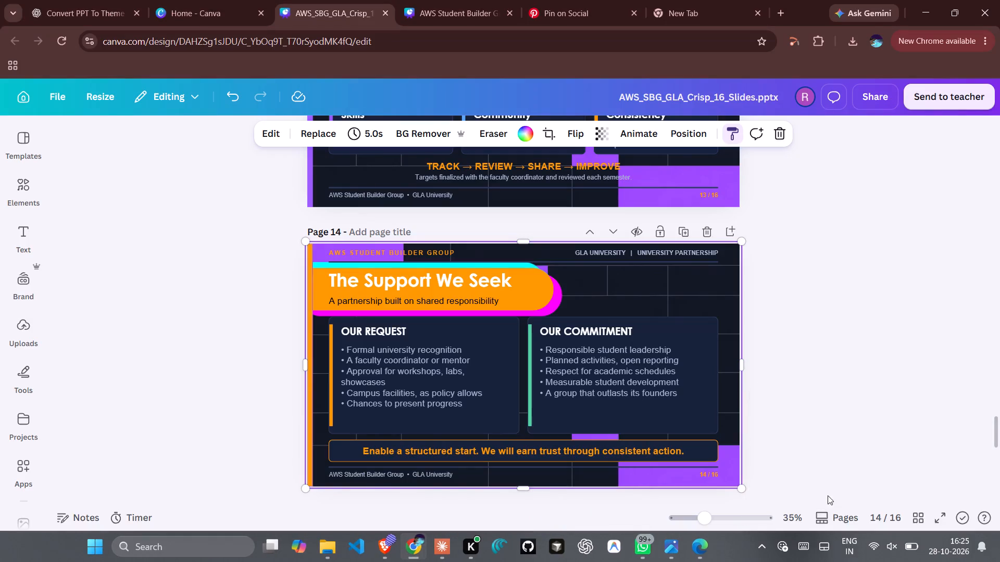
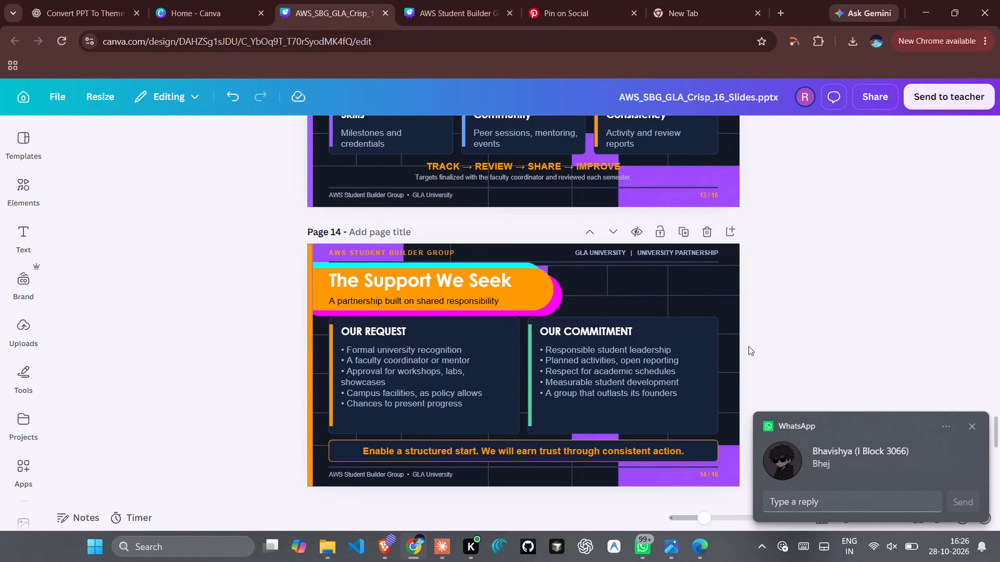
Browse the image editing tools and Style Match styles for the page 14 background image, and close them without applying any.
left_click(729, 293)
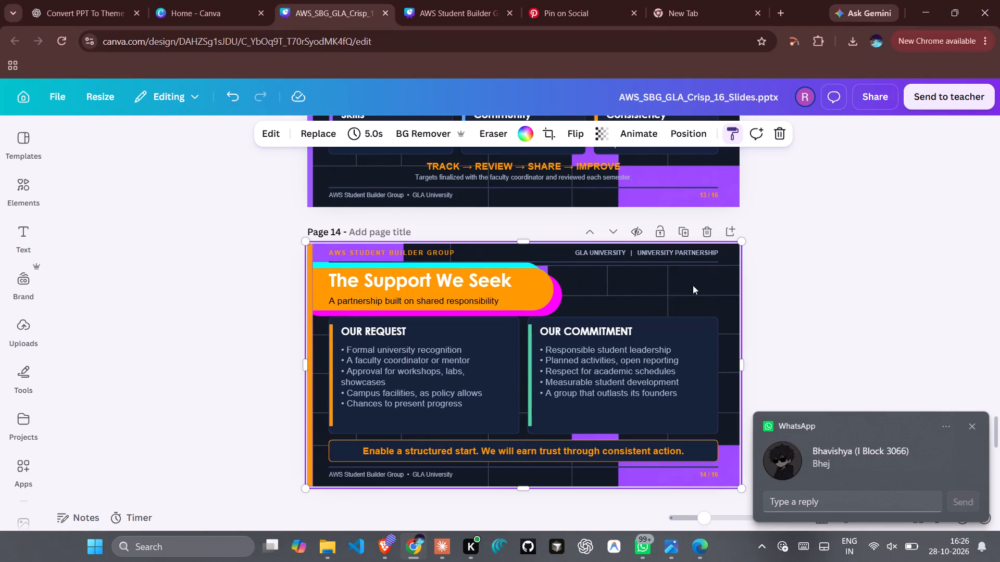
left_click(717, 286)
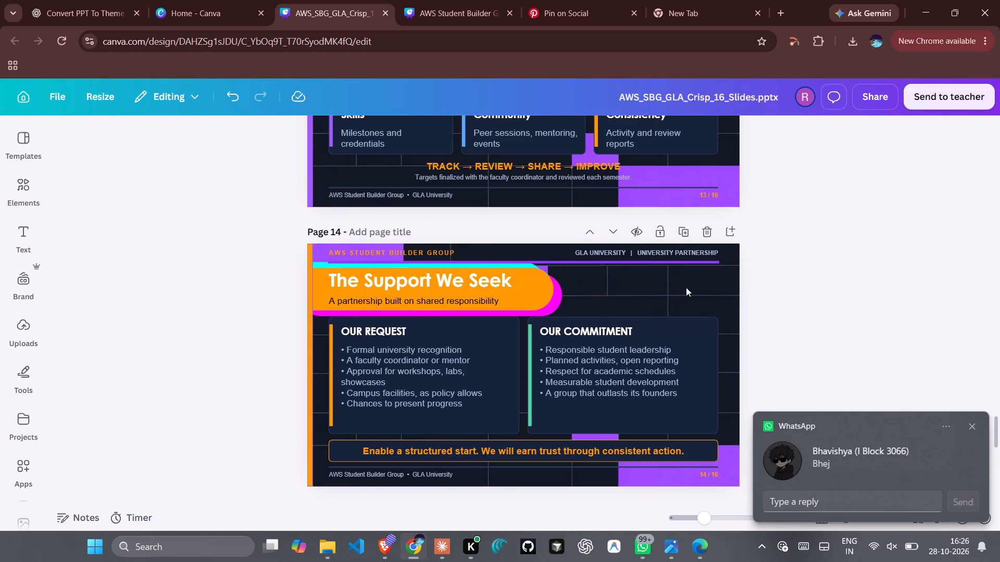
left_click(709, 293)
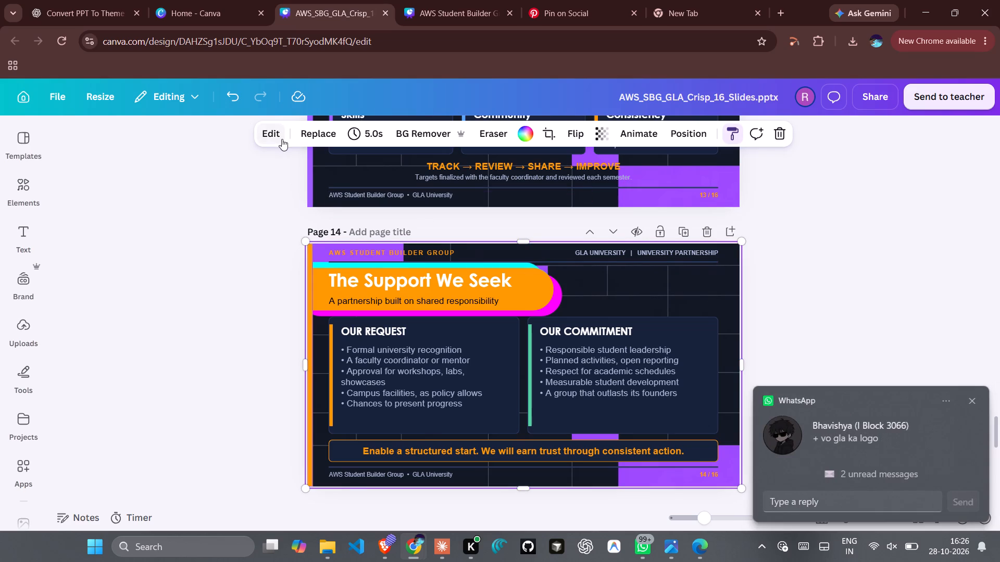
left_click(282, 139)
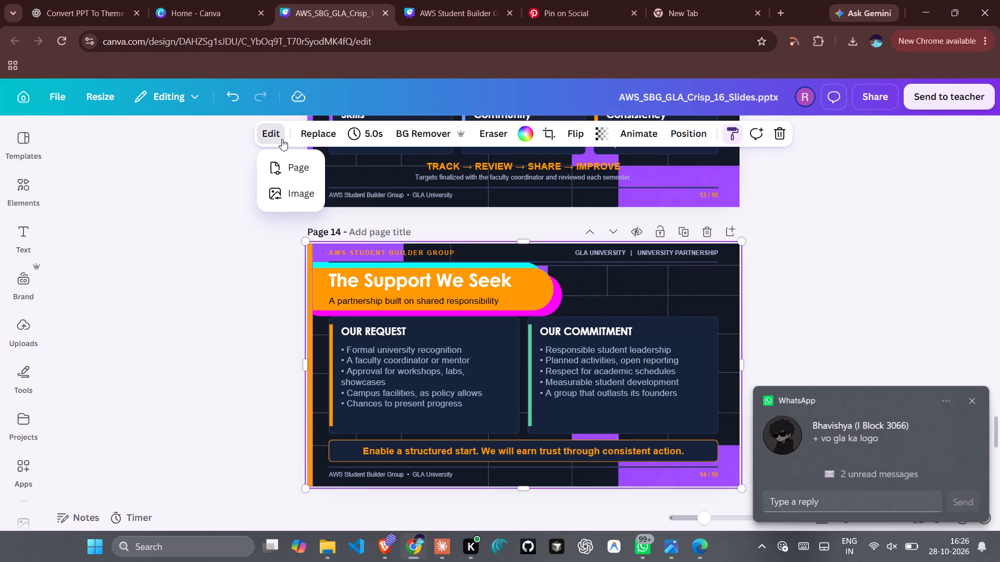
left_click(289, 197)
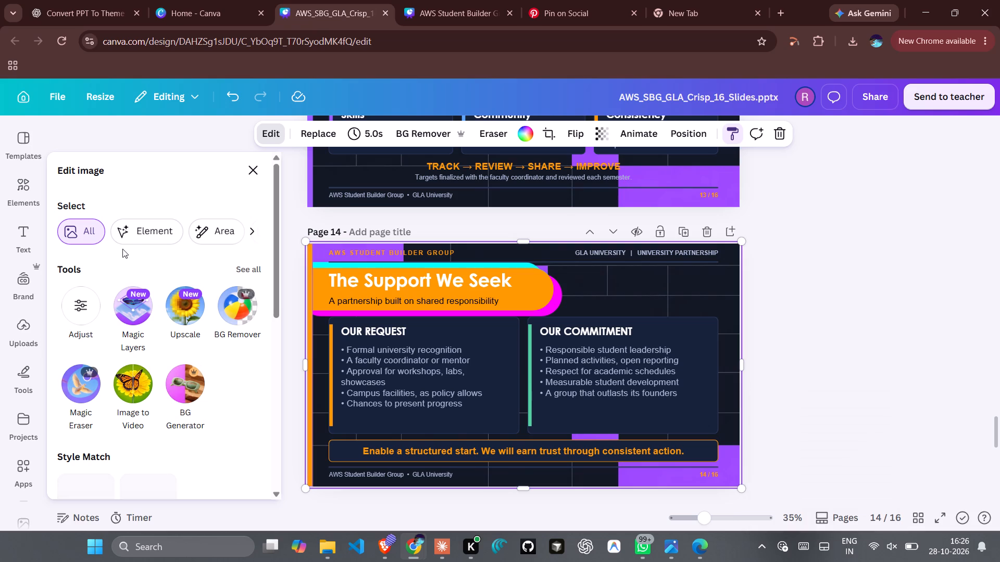
scroll(160, 366, "down", 3)
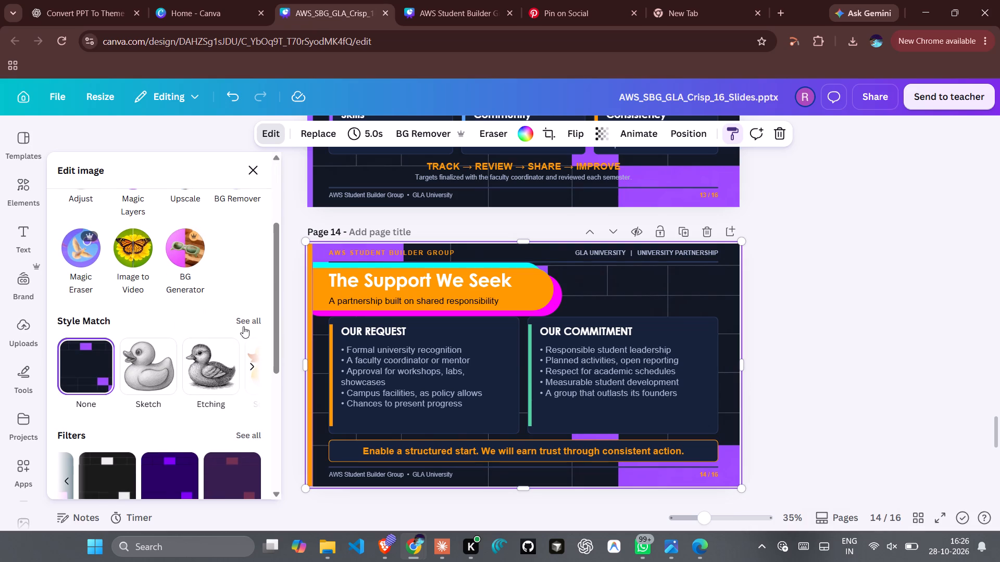
left_click(243, 326)
scroll(243, 326, "down", 4)
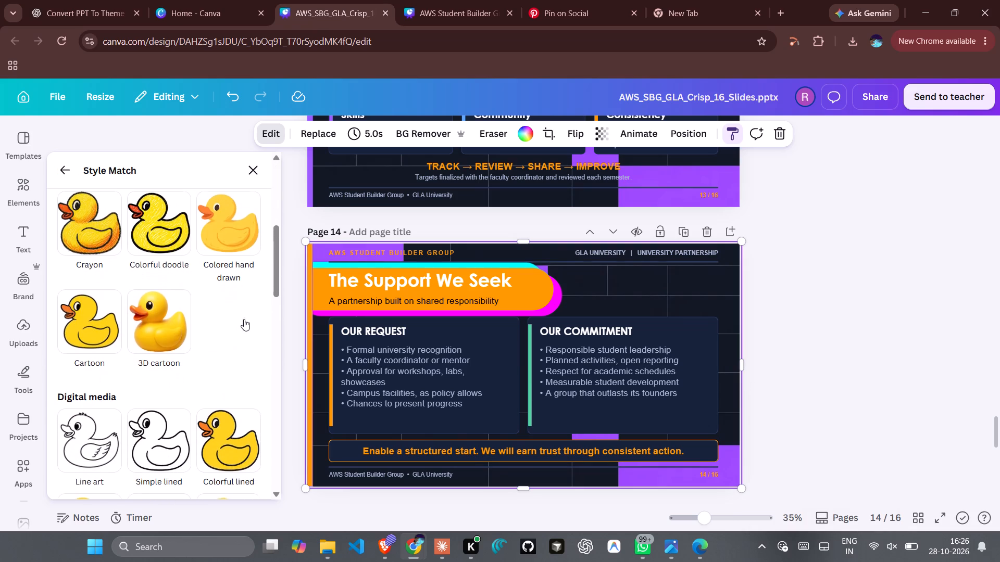
left_click(249, 173)
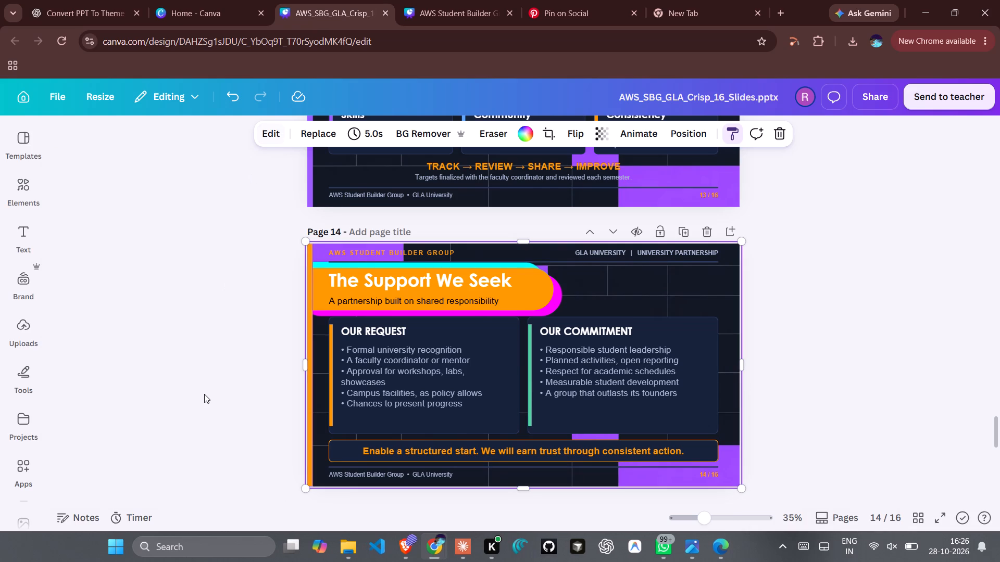
Review the "Your Journey Starts Here" slide on page 15 and the closing slide on page 16.
scroll(204, 394, "down", 5)
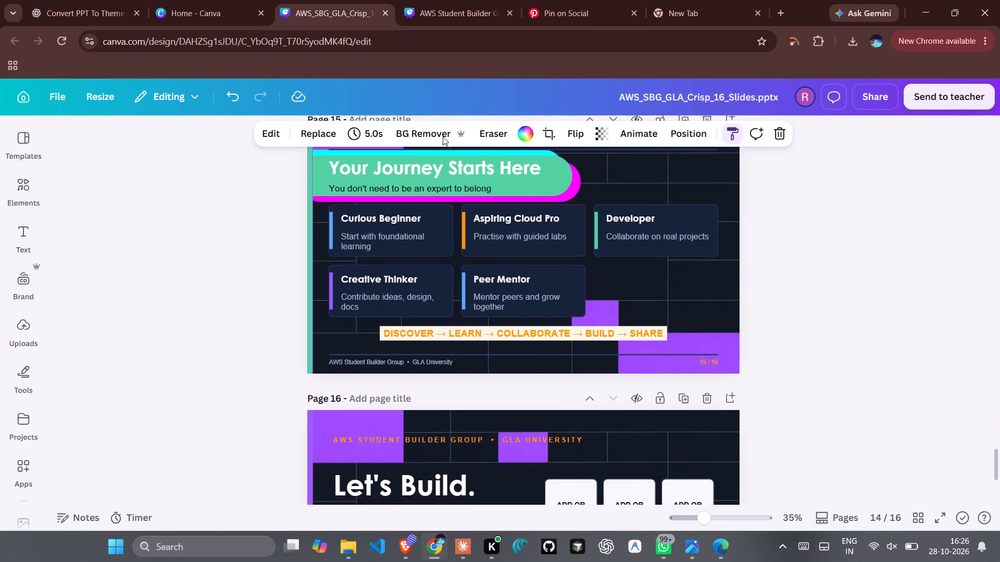
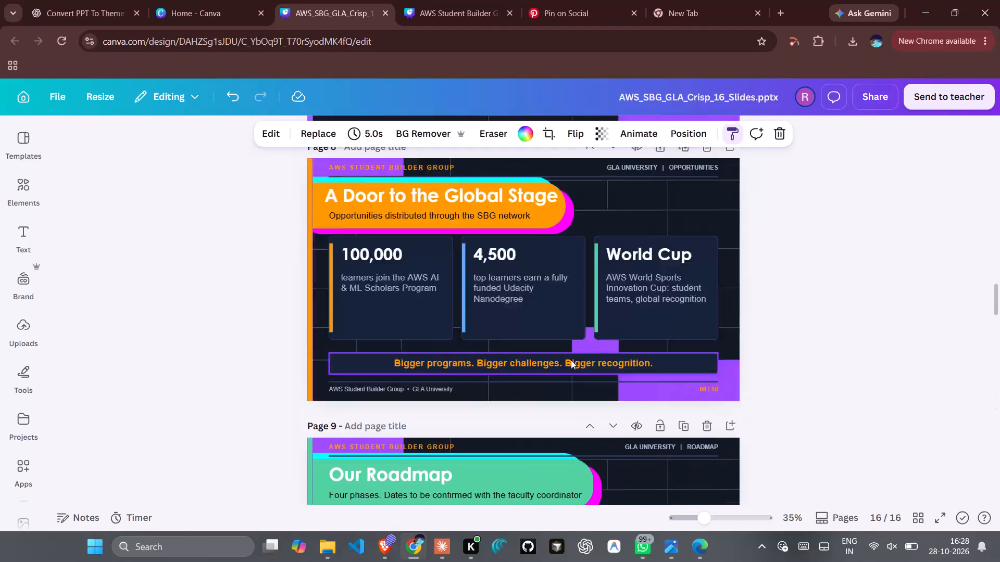
Move the subtitle lines on pages 7 and 8 up so they sit closer beneath their titles.
scroll(571, 360, "up", 1)
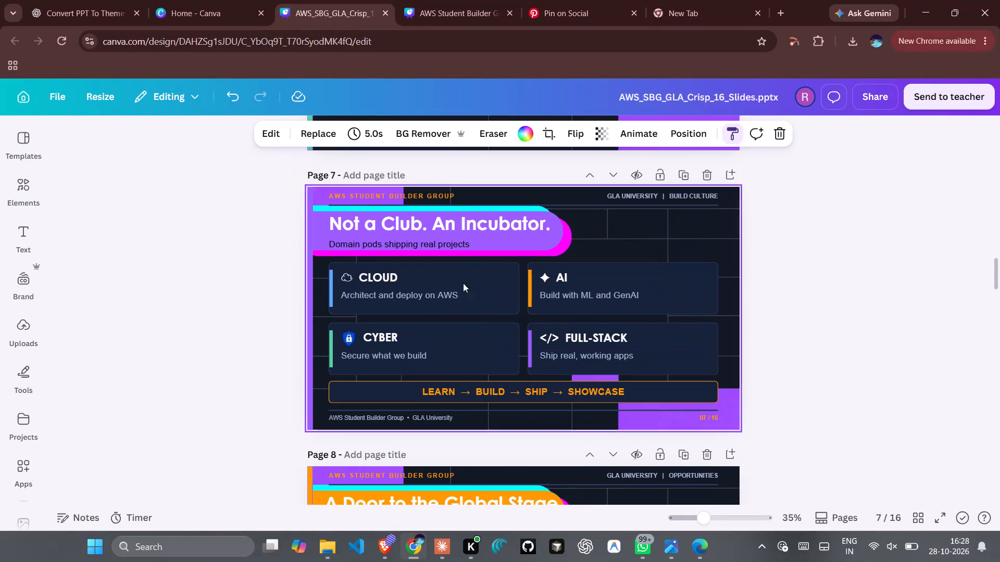
left_click(433, 242)
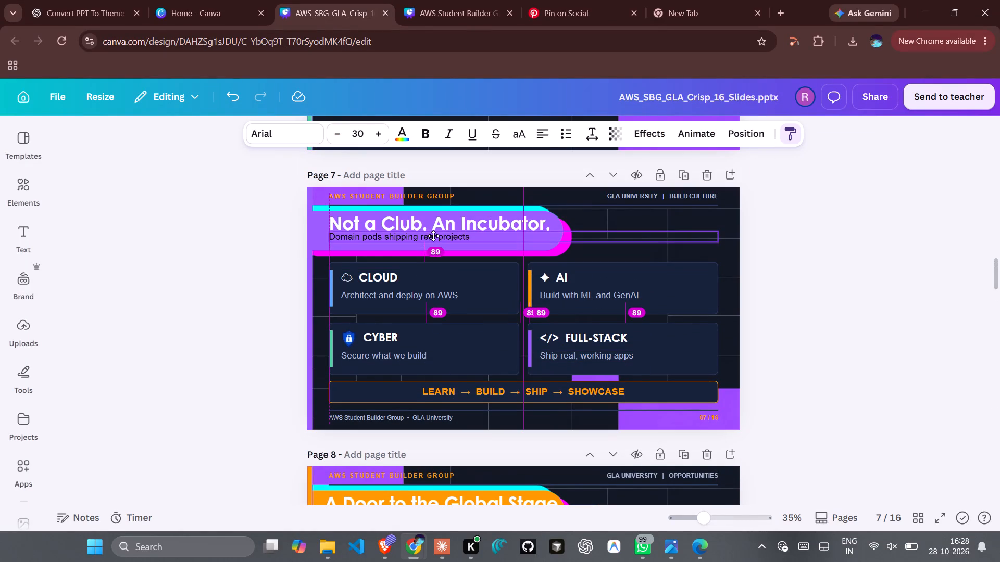
scroll(478, 390, "down", 1)
left_click(458, 459)
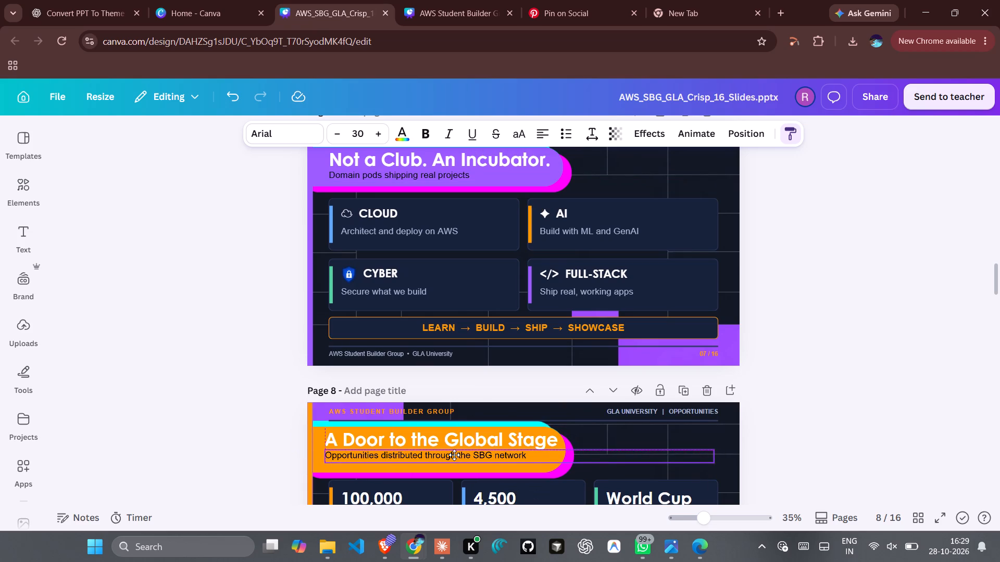
Move the subtitle "A tracked pathway, not a one-off event" on page 6 up, just beneath the title.
scroll(584, 408, "up", 1)
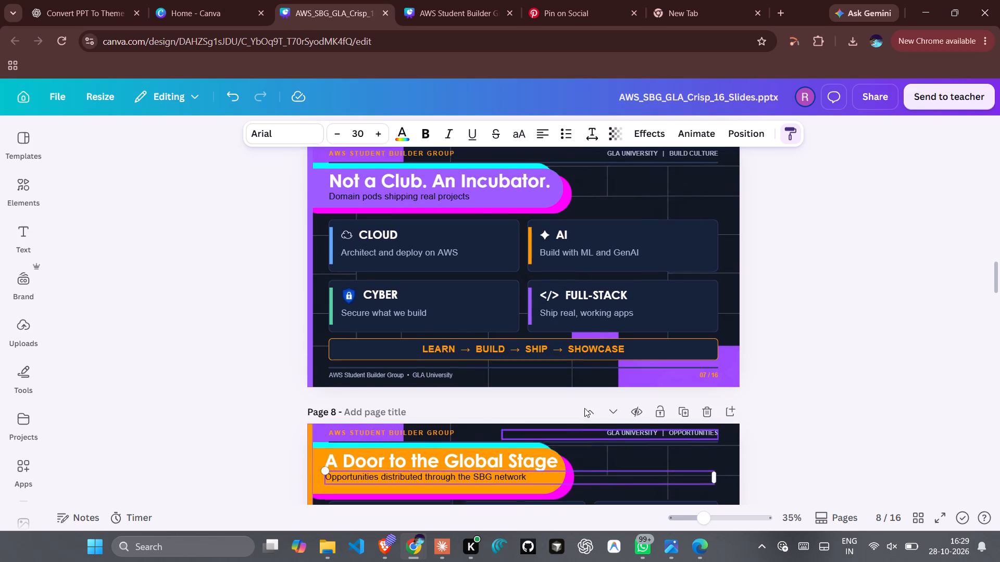
scroll(584, 408, "up", 6)
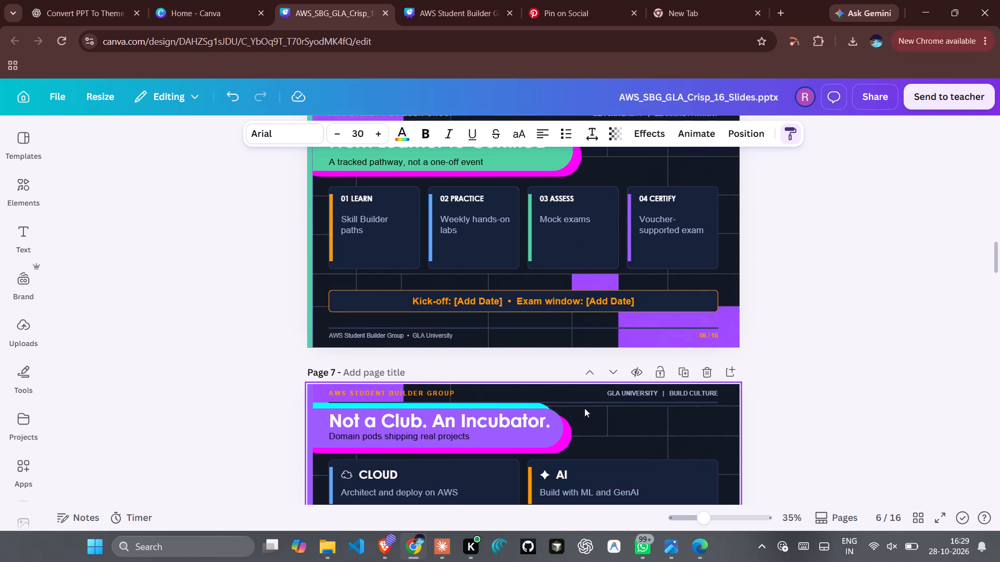
scroll(584, 408, "up", 2)
left_click_drag(467, 262, 468, 253)
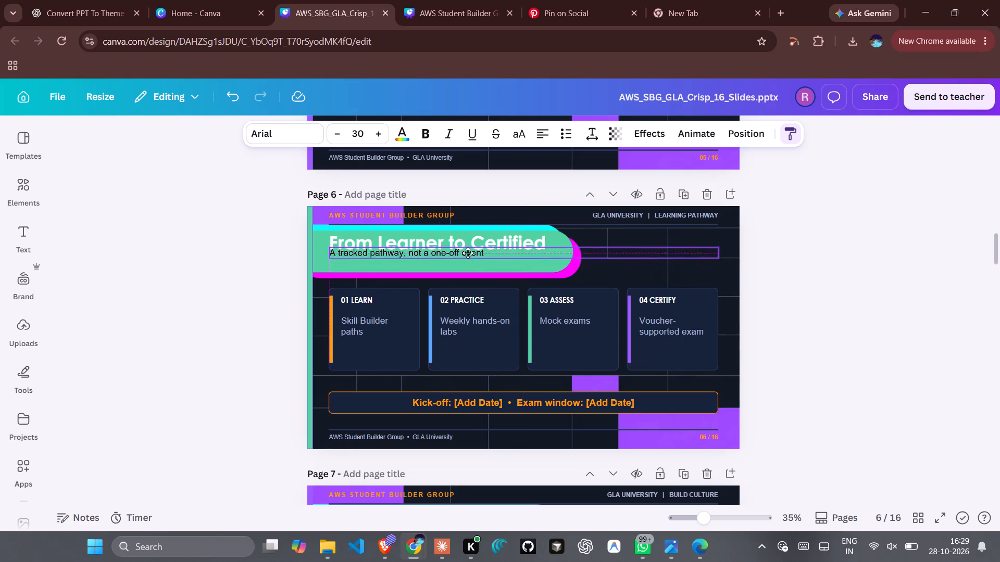
left_click_drag(468, 253, 468, 257)
Move the subtitle lines on pages 5 and 4 up to sit just beneath their titles in the bands.
scroll(606, 322, "up", 3)
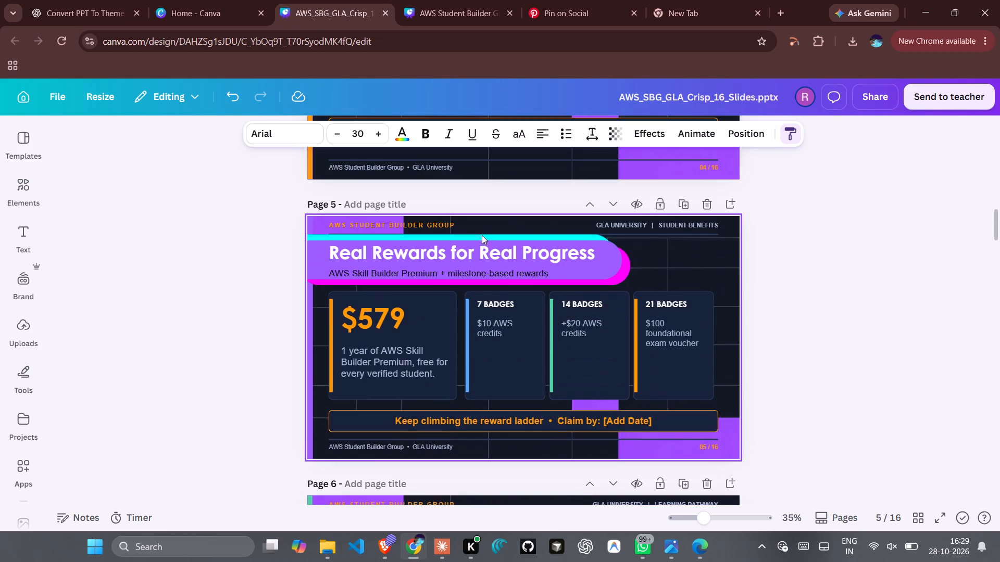
left_click_drag(495, 275, 495, 271)
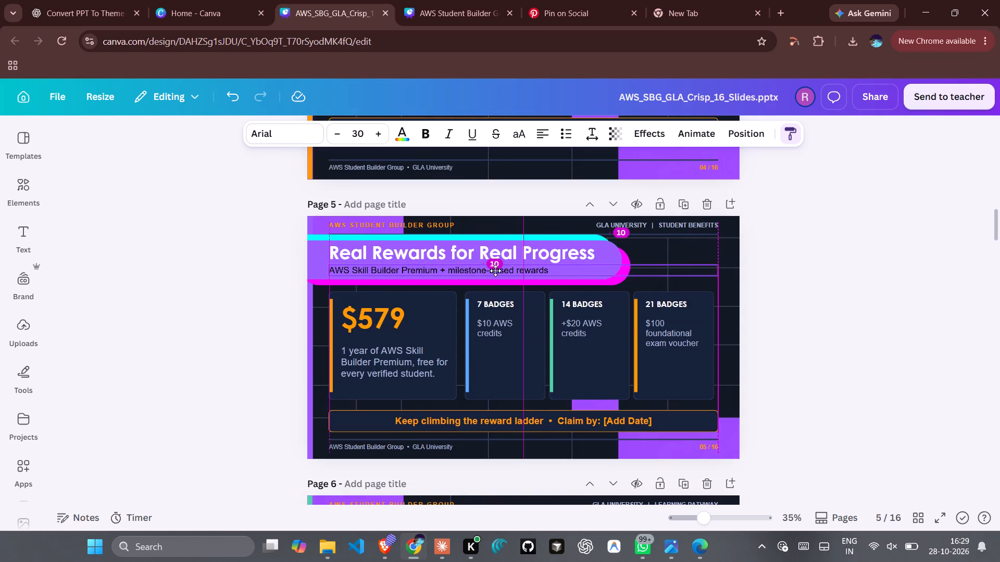
left_click_drag(495, 271, 496, 268)
scroll(598, 304, "up", 3)
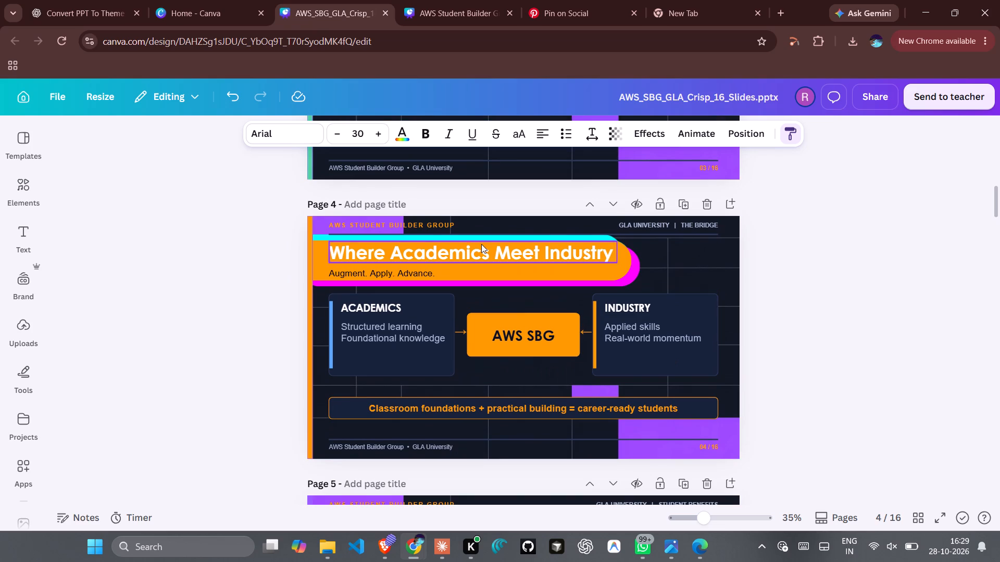
left_click_drag(429, 273, 428, 264)
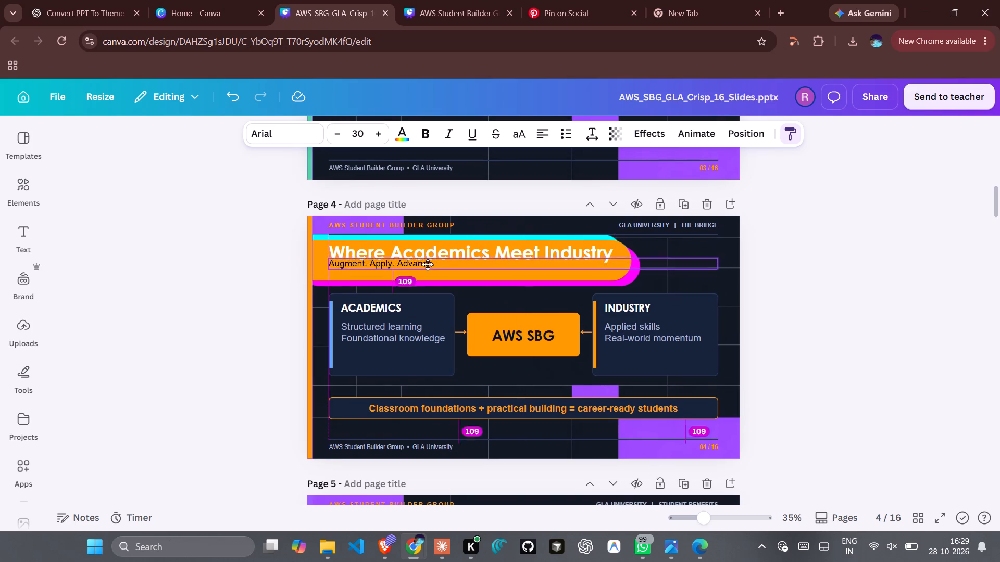
left_click_drag(428, 264, 428, 267)
Move the subtitle "Powered directly by Amazon Web Services" on page 3 slightly up toward its title.
scroll(541, 305, "up", 1)
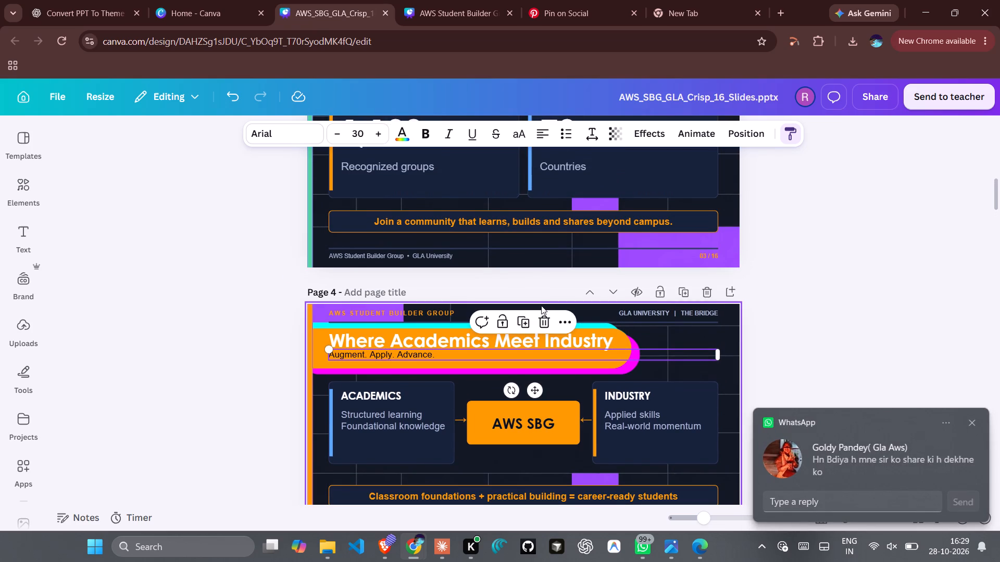
scroll(541, 305, "up", 3)
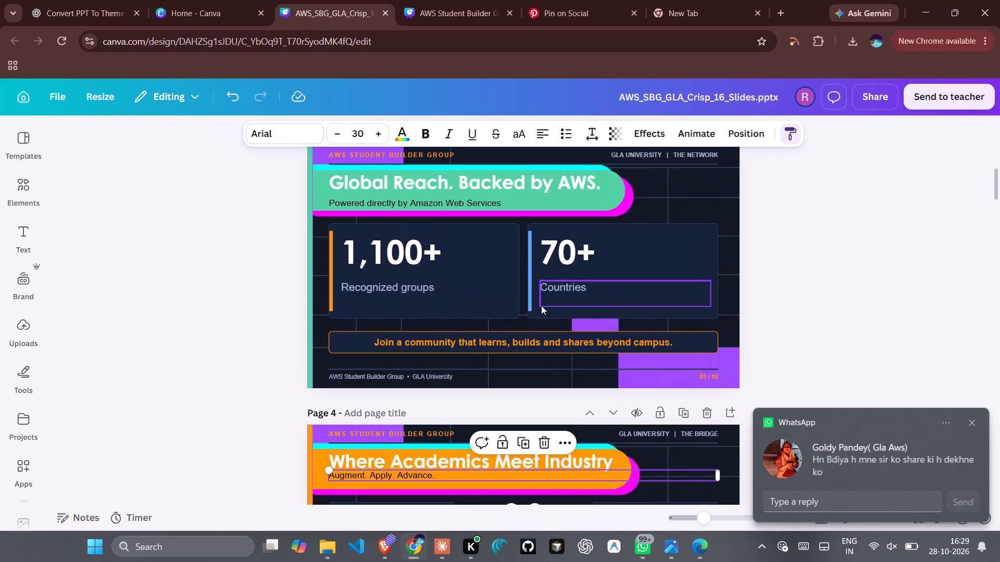
left_click(447, 204)
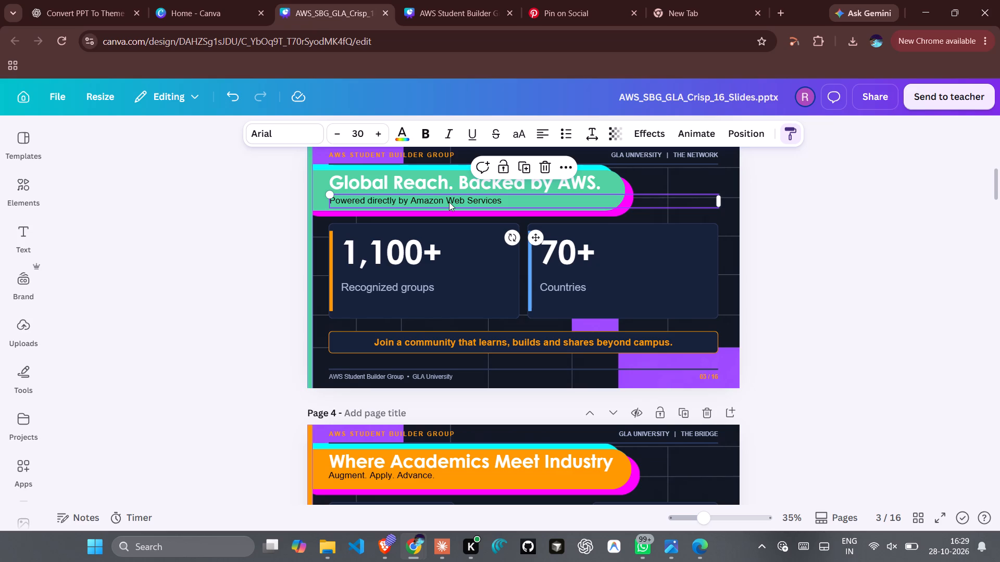
Move the subtitle "Powered directly by Amazon Web Services" on page 3 slightly up, closer to its title.
left_click(810, 254)
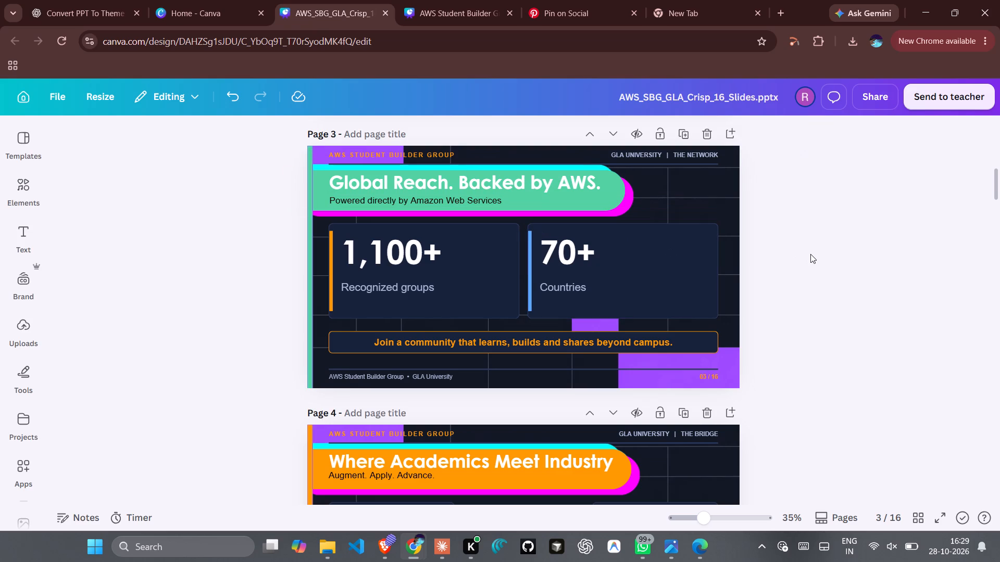
left_click(489, 201)
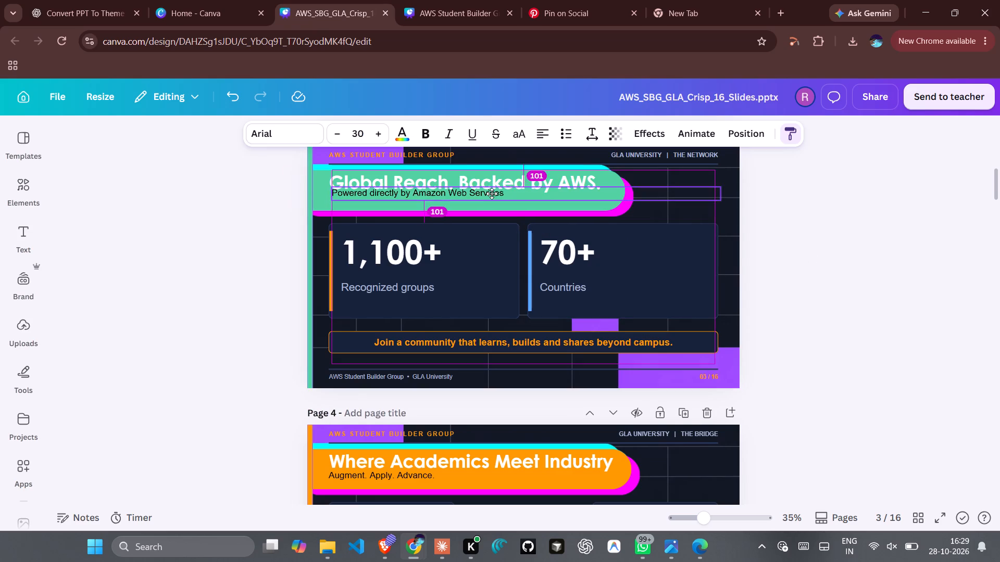
left_click(932, 285)
Move the subtitle "Students need more than theory to stand out" on page 2 slightly up, closer to its title.
scroll(932, 285, "up", 4)
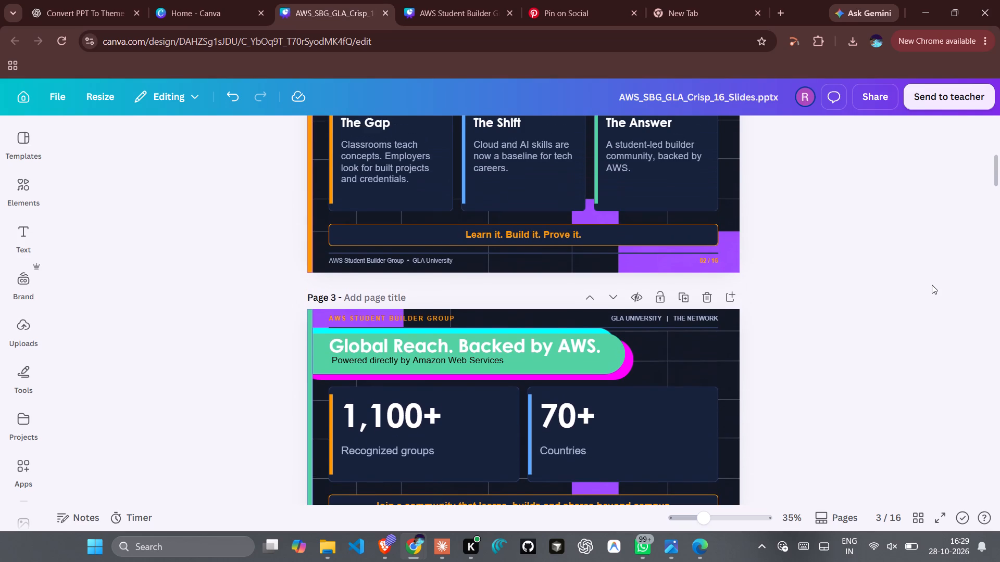
scroll(845, 267, "up", 3)
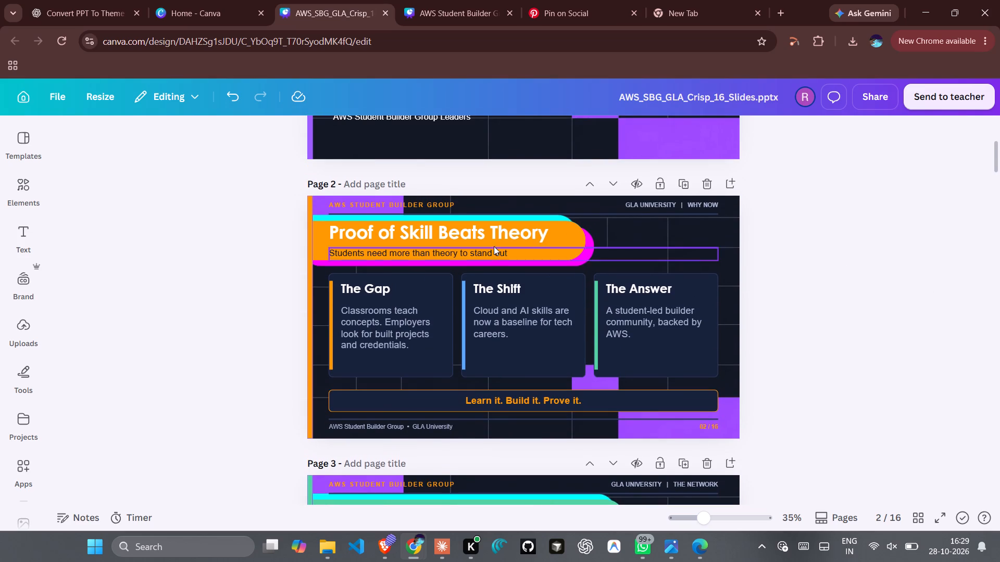
left_click_drag(491, 253, 493, 247)
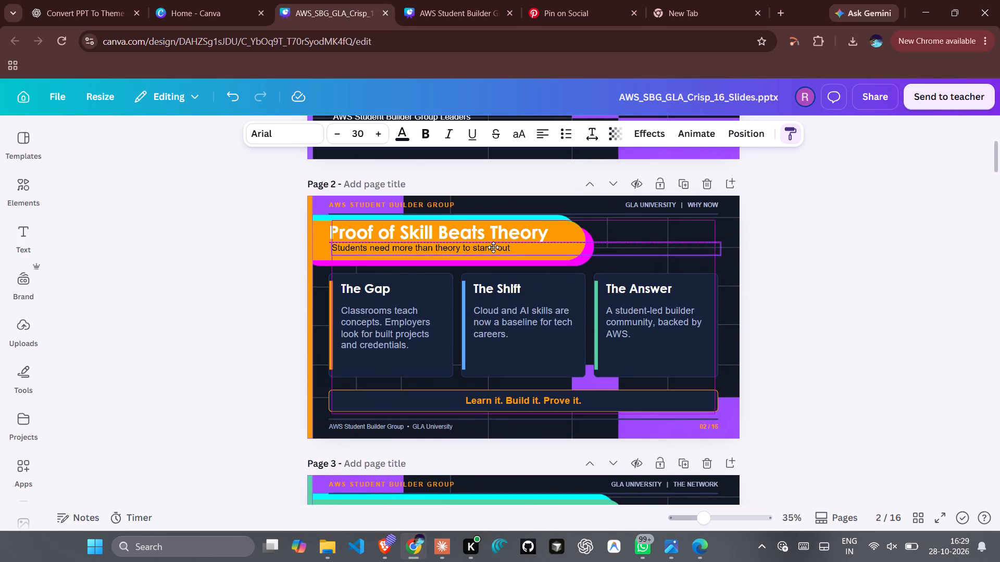
left_click_drag(493, 247, 492, 246)
left_click(927, 350)
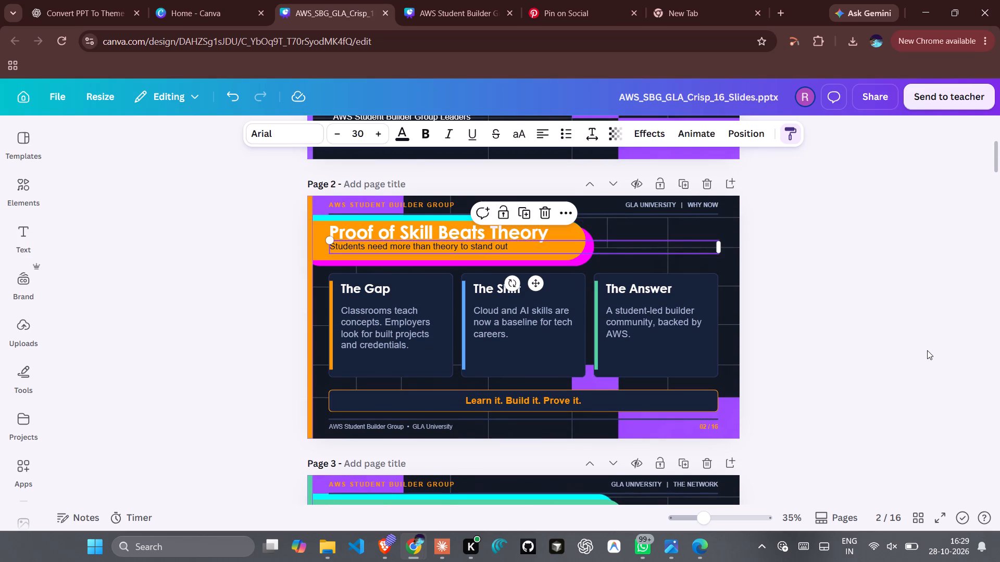
Review pages 1 to 6 for the spacing between each heading and its subtitle.
scroll(927, 350, "up", 4)
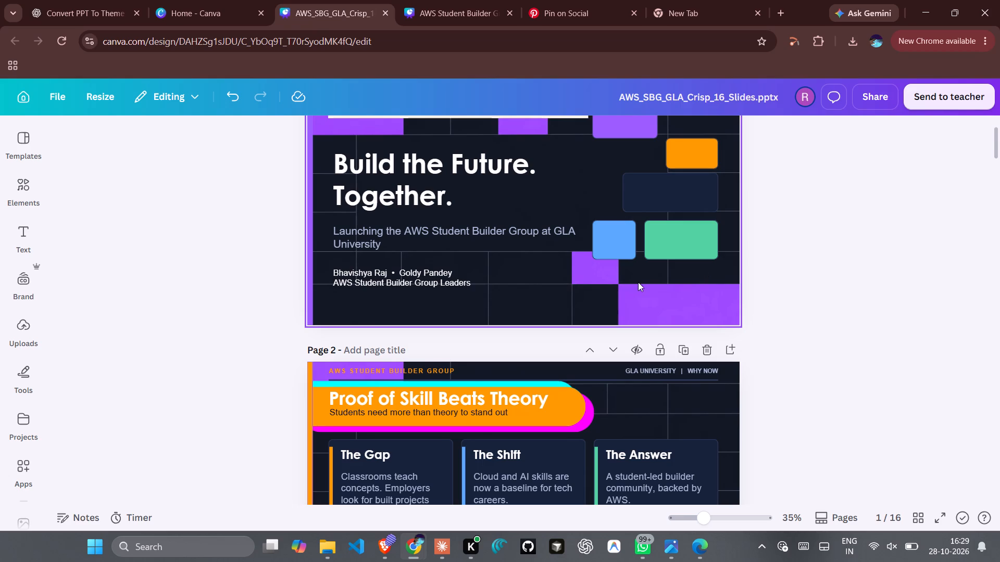
scroll(638, 282, "up", 2)
scroll(573, 320, "down", 5)
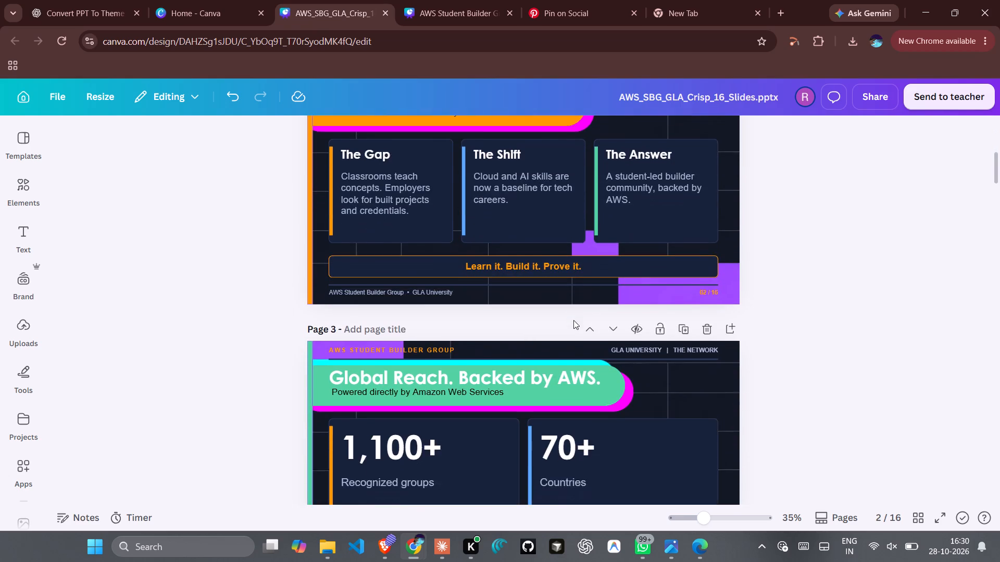
scroll(573, 320, "down", 4)
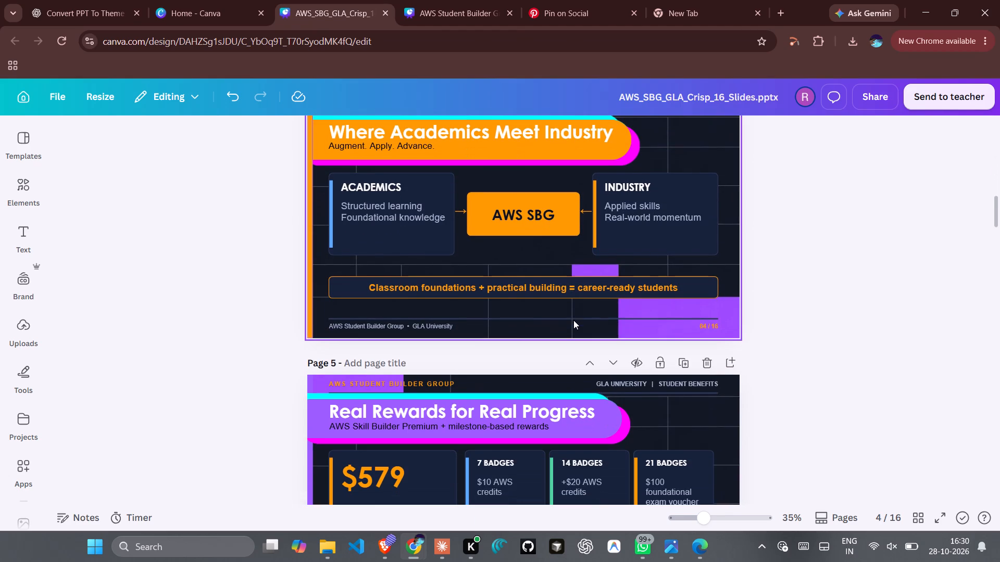
scroll(573, 320, "down", 4)
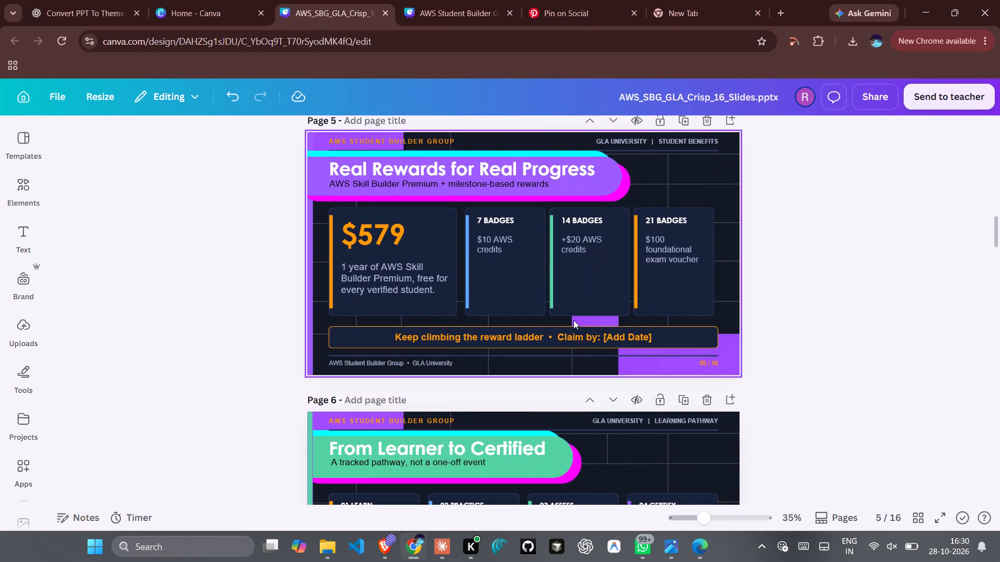
scroll(573, 320, "down", 1)
scroll(503, 420, "down", 3)
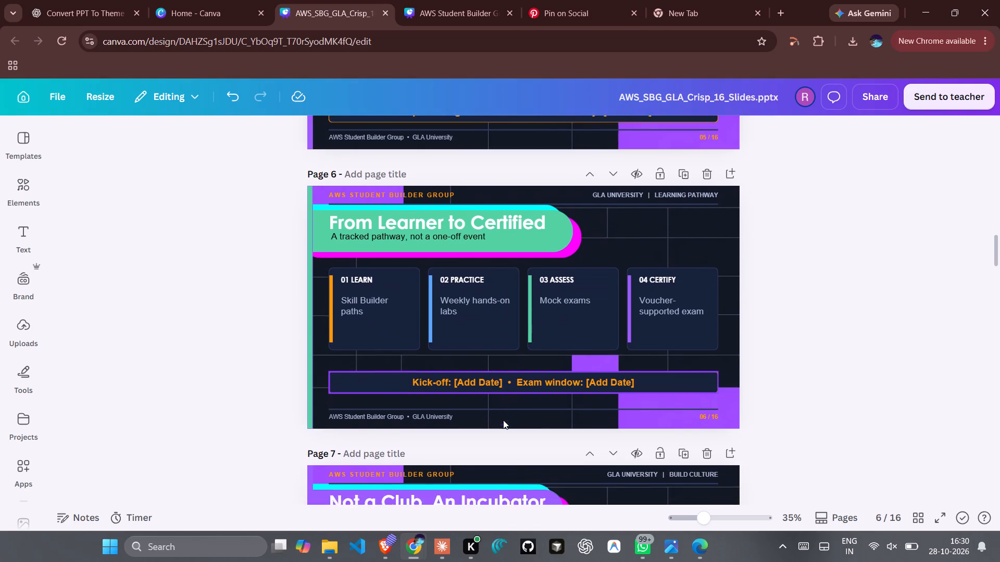
Move the subtitle "Domain pods shipping real projects" on page 7 slightly up, closer to its title.
scroll(503, 420, "down", 1)
left_click(420, 440)
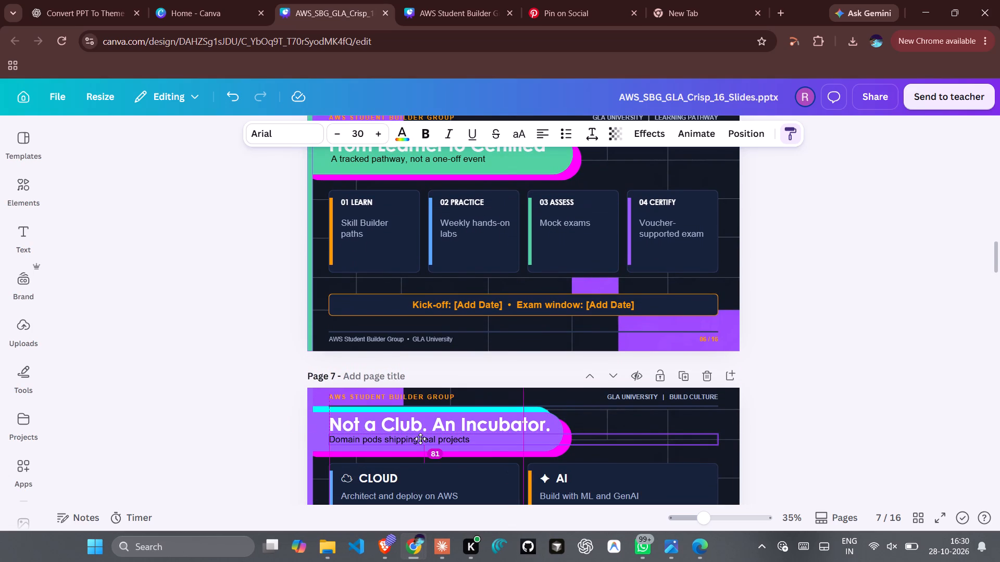
Check the heading and subtitle spacing on pages 8 and 9.
scroll(419, 438, "down", 3)
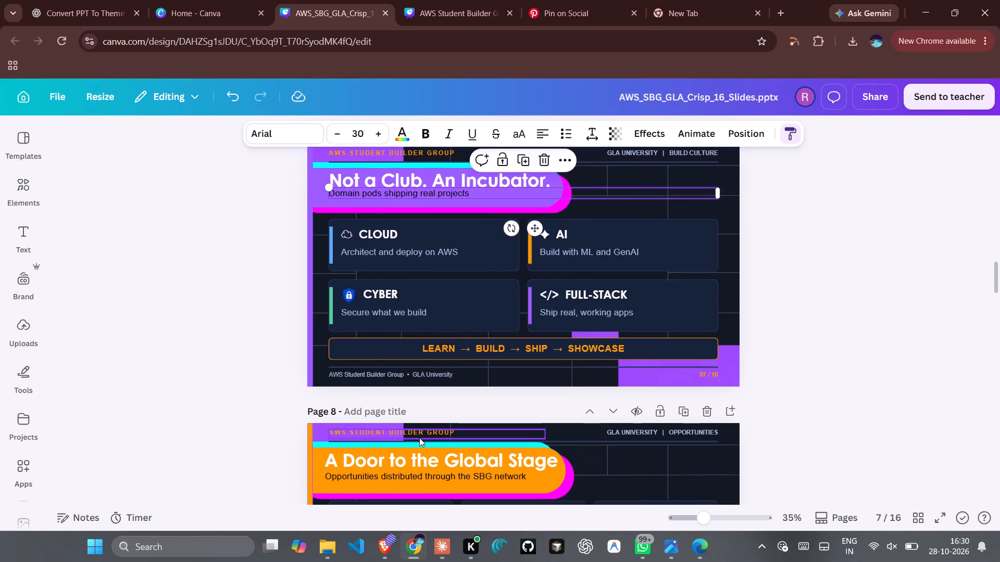
scroll(419, 438, "down", 1)
scroll(473, 455, "down", 3)
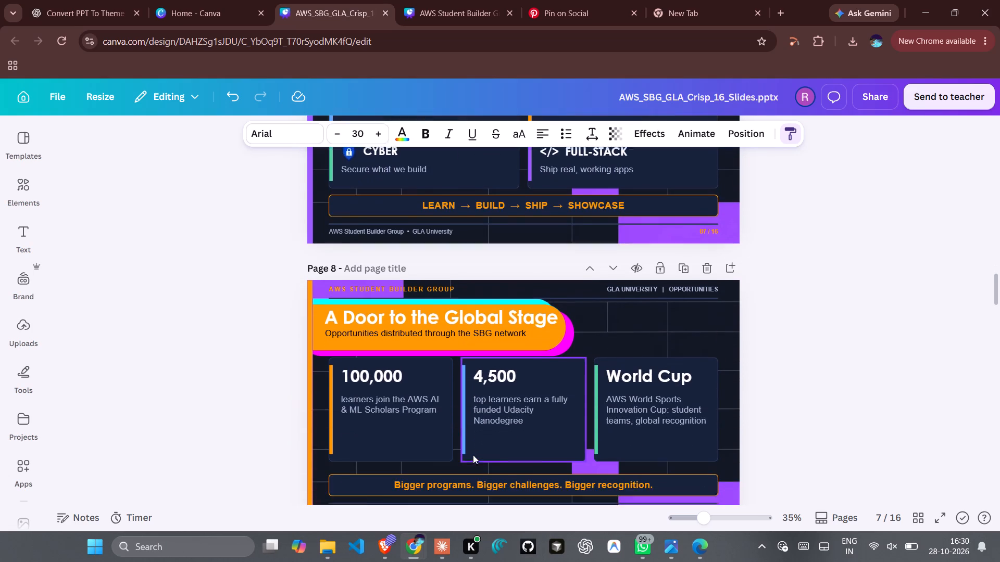
scroll(473, 455, "down", 2)
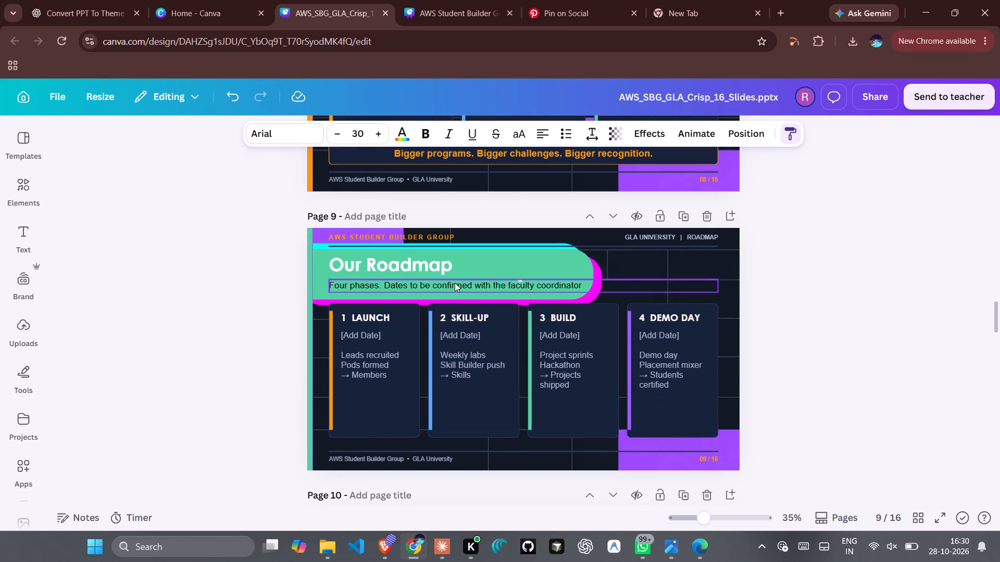
Move the subtitle under "Our Roadmap" on page 9 slightly up, closer to its title and aligned with the title's left edge.
left_click_drag(454, 285, 459, 283)
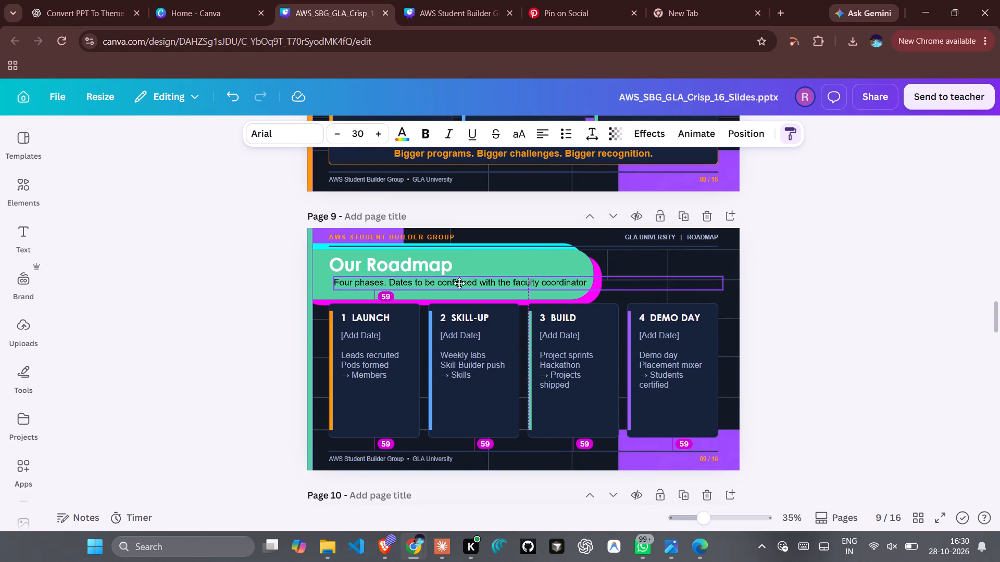
left_click_drag(459, 283, 459, 281)
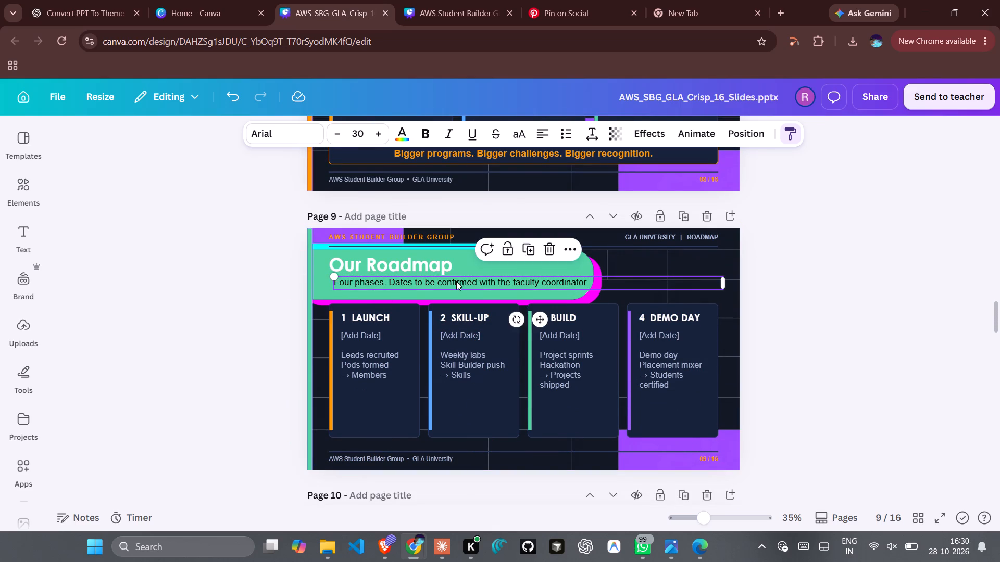
left_click(457, 281)
left_click(787, 346)
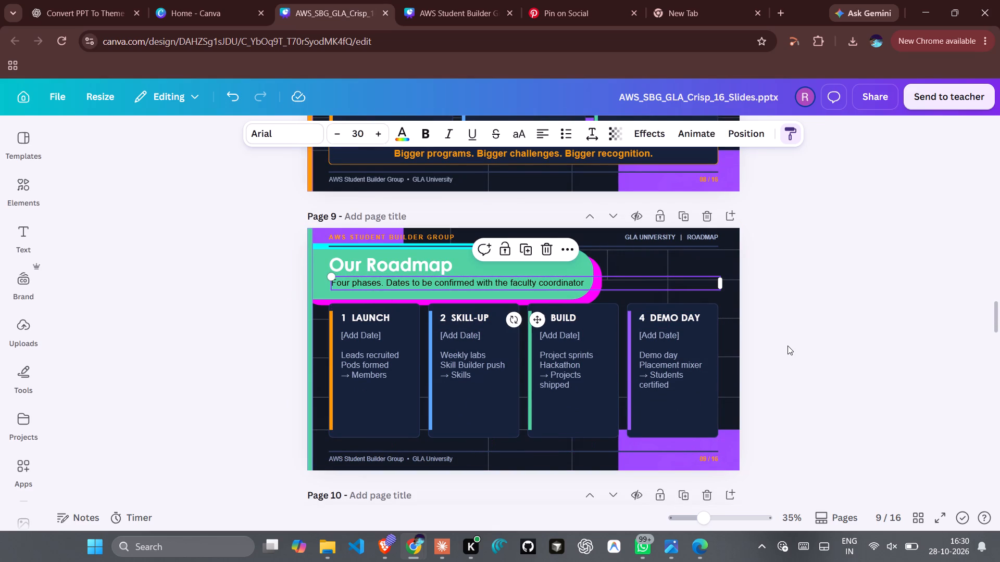
scroll(787, 346, "down", 2)
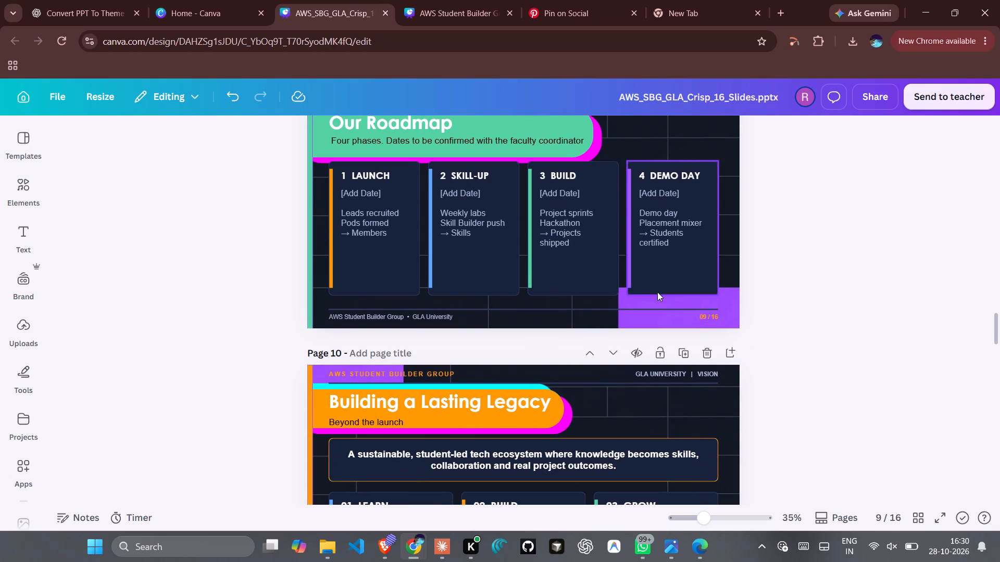
left_click_drag(510, 142, 508, 134)
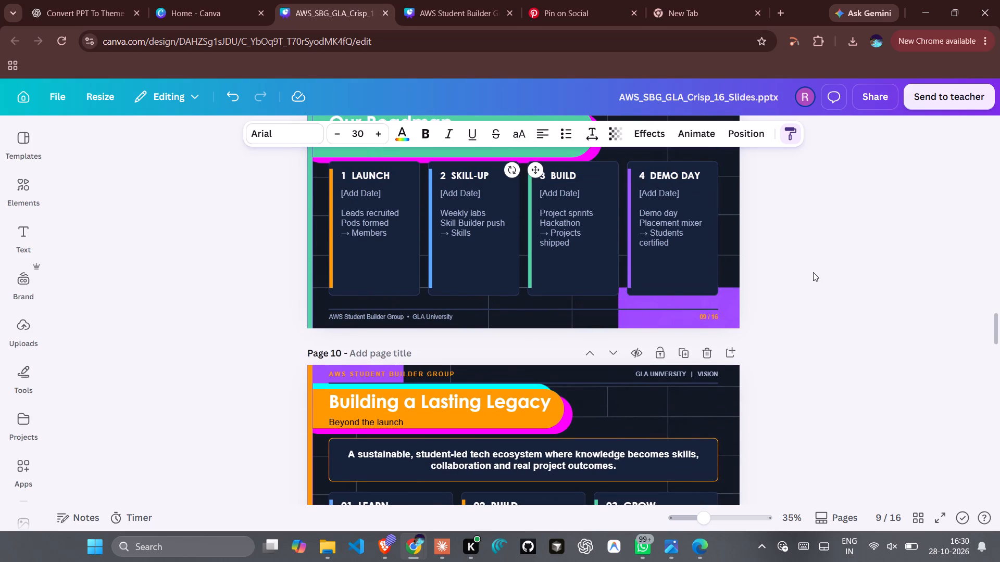
left_click(813, 272)
scroll(813, 272, "up", 1)
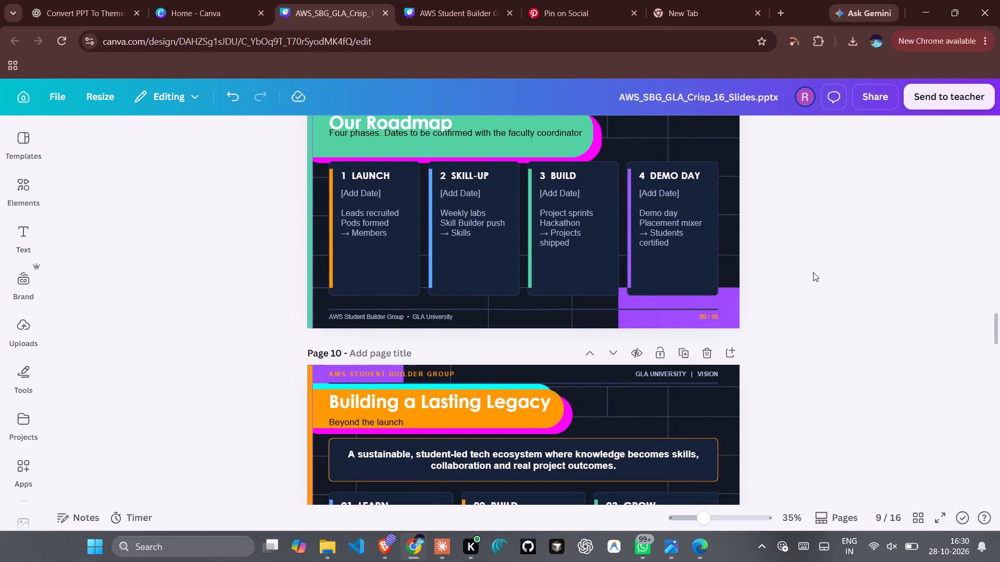
scroll(813, 272, "up", 1)
left_click(535, 173)
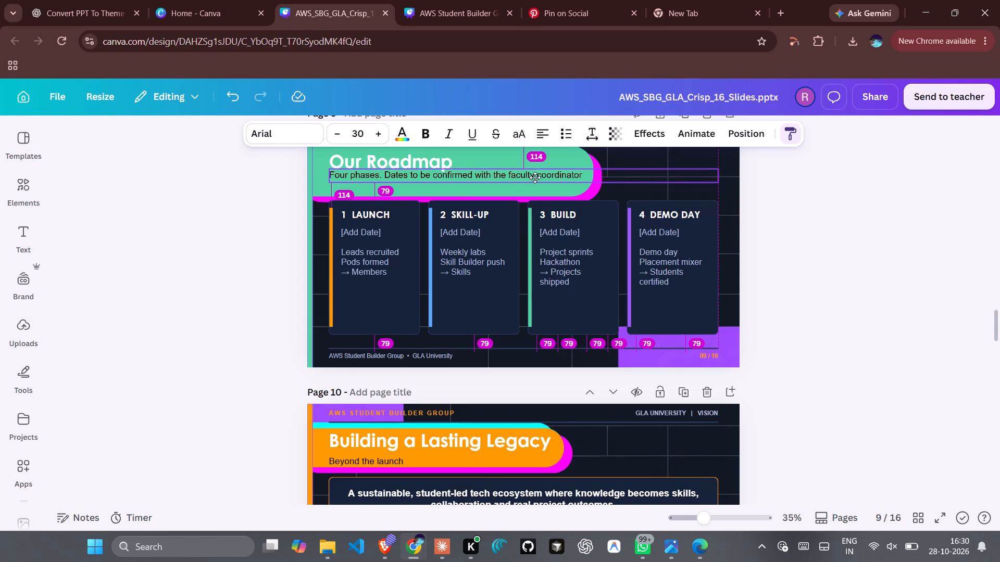
left_click(874, 365)
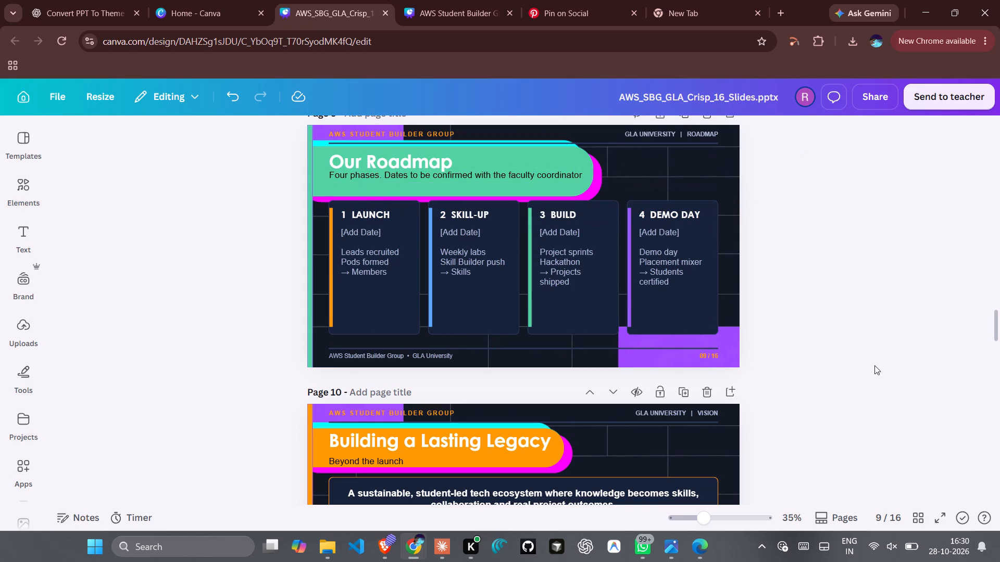
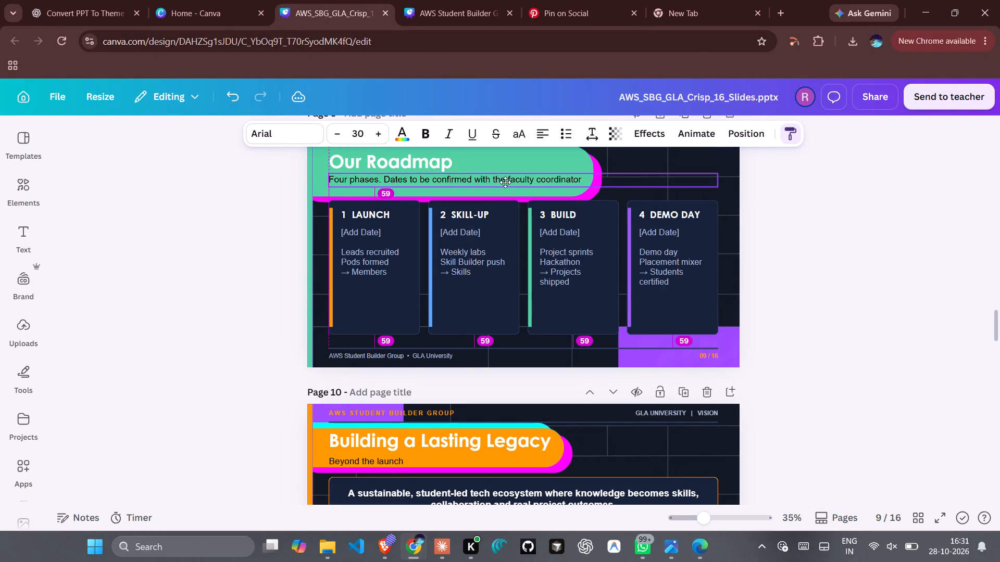
Move the subtitle "Beyond the launch" on page 10 slightly up, closer to its title.
left_click(834, 330)
scroll(834, 330, "down", 1)
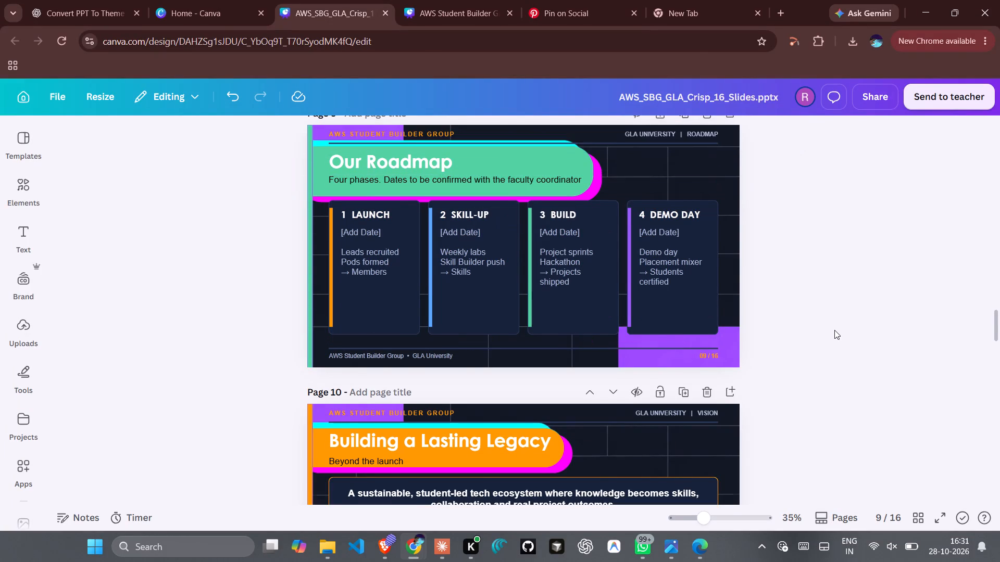
scroll(834, 330, "down", 1)
left_click_drag(395, 376, 398, 368)
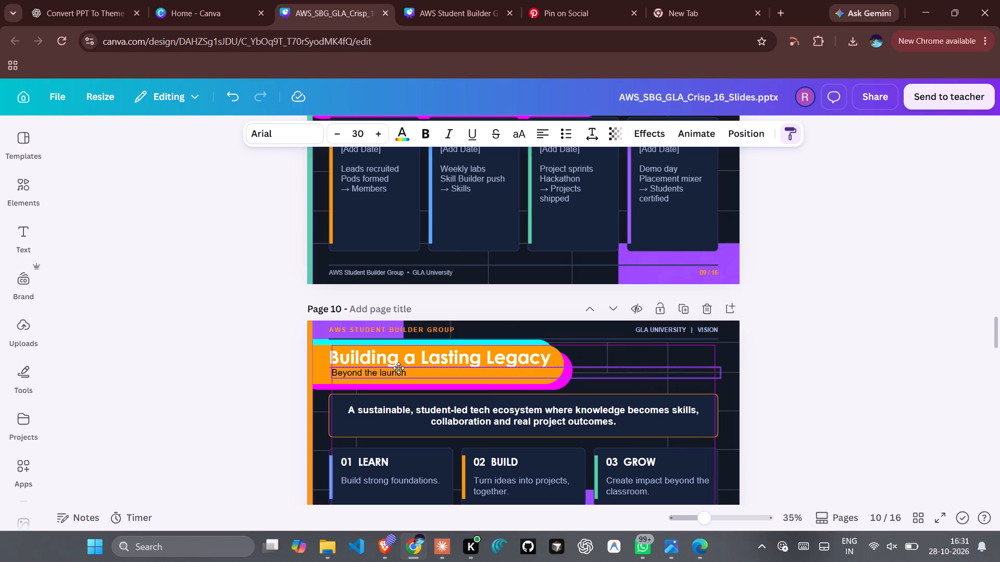
left_click_drag(398, 368, 396, 372)
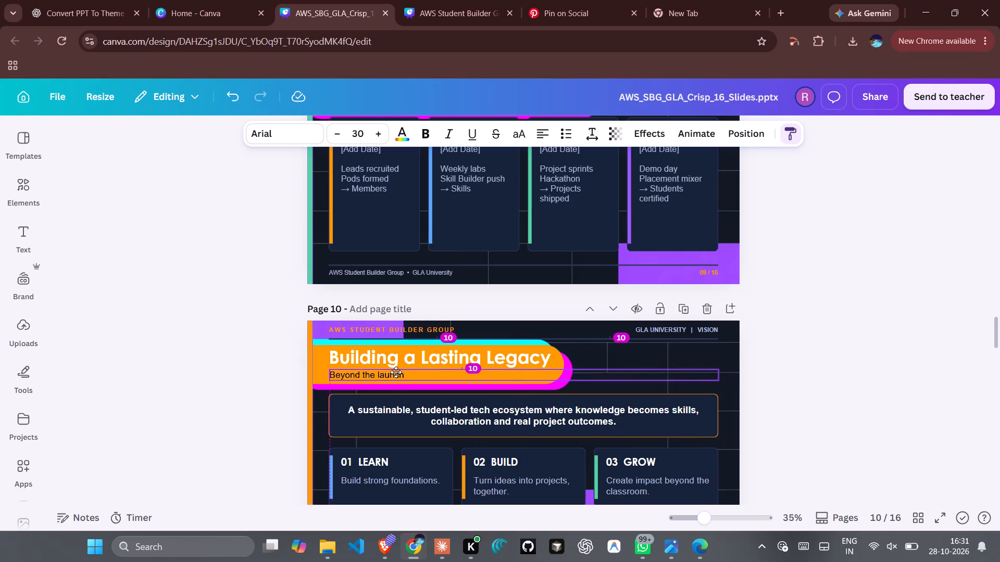
left_click_drag(396, 372, 397, 371)
left_click(899, 404)
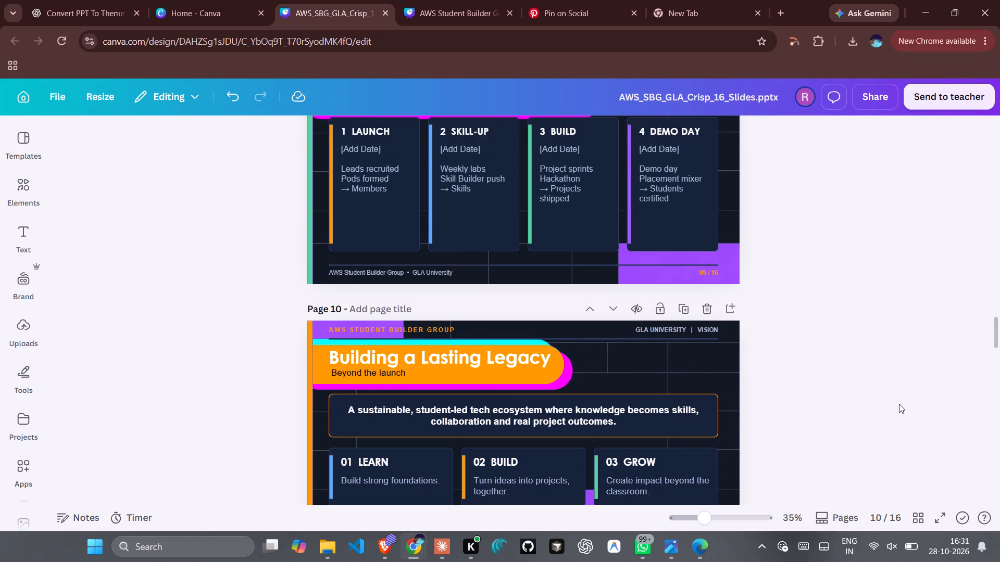
scroll(899, 404, "down", 4)
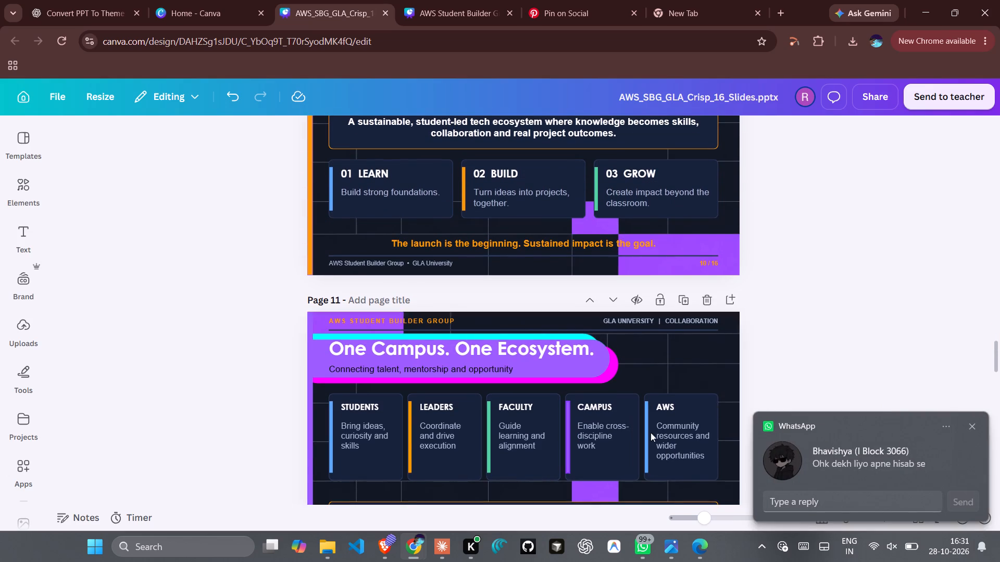
left_click(863, 507)
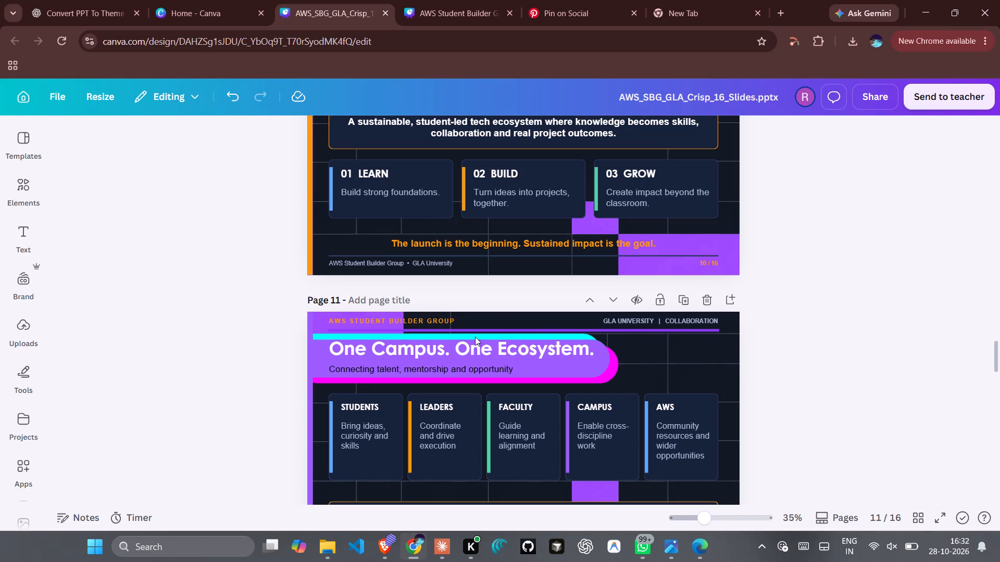
left_click_drag(479, 353, 477, 356)
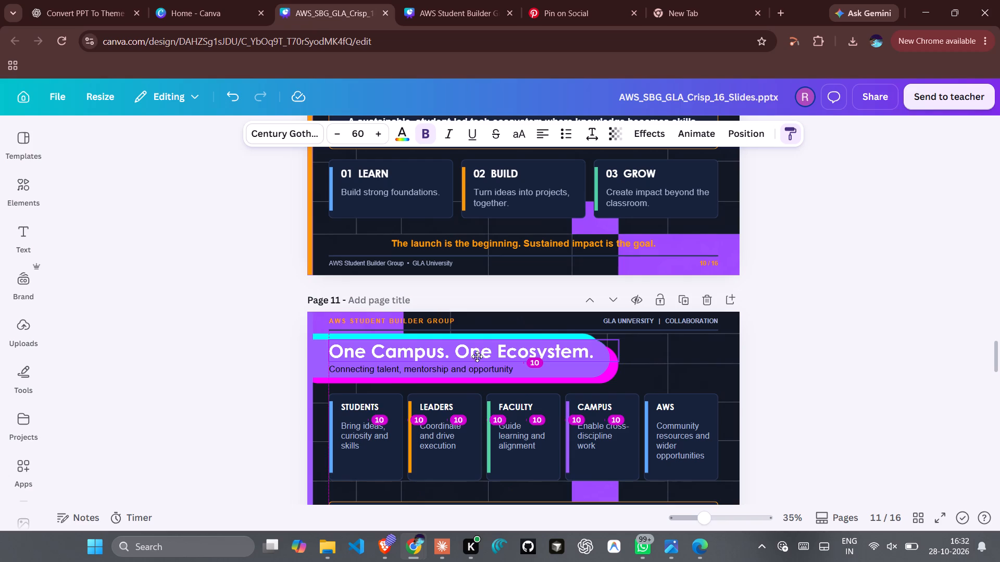
left_click_drag(477, 356, 475, 361)
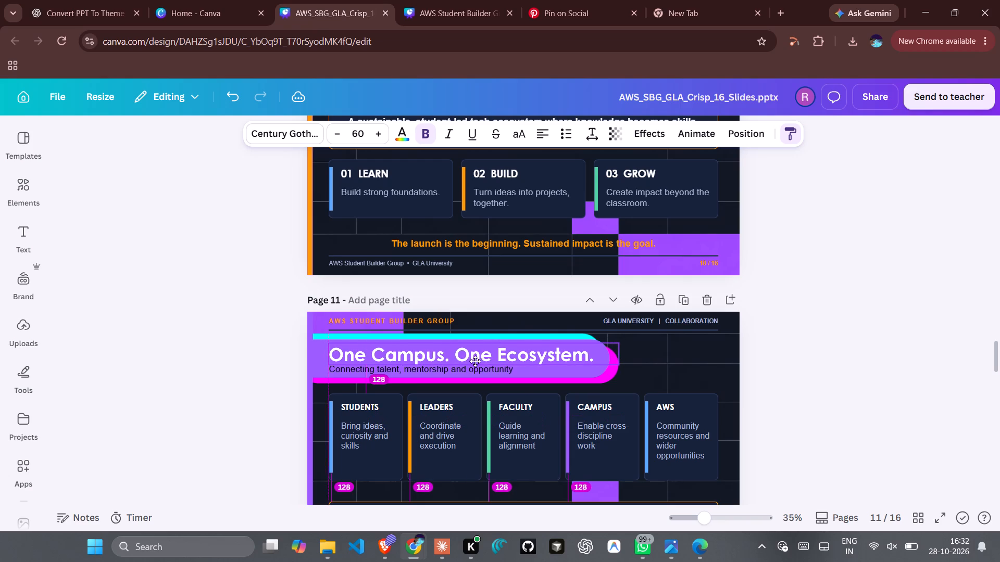
left_click_drag(475, 361, 474, 361)
left_click(899, 378)
Bring the title "Accountable. Student-Driven." and subtitle "Our proposed framework" on page 12 closer together, moving the subtitle up and the title down.
scroll(899, 378, "down", 1)
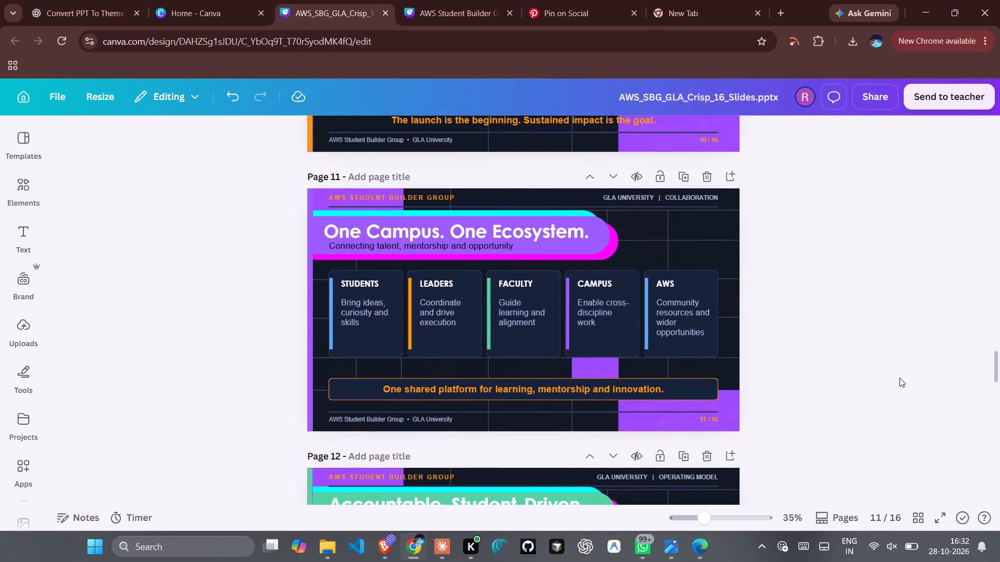
scroll(899, 378, "down", 2)
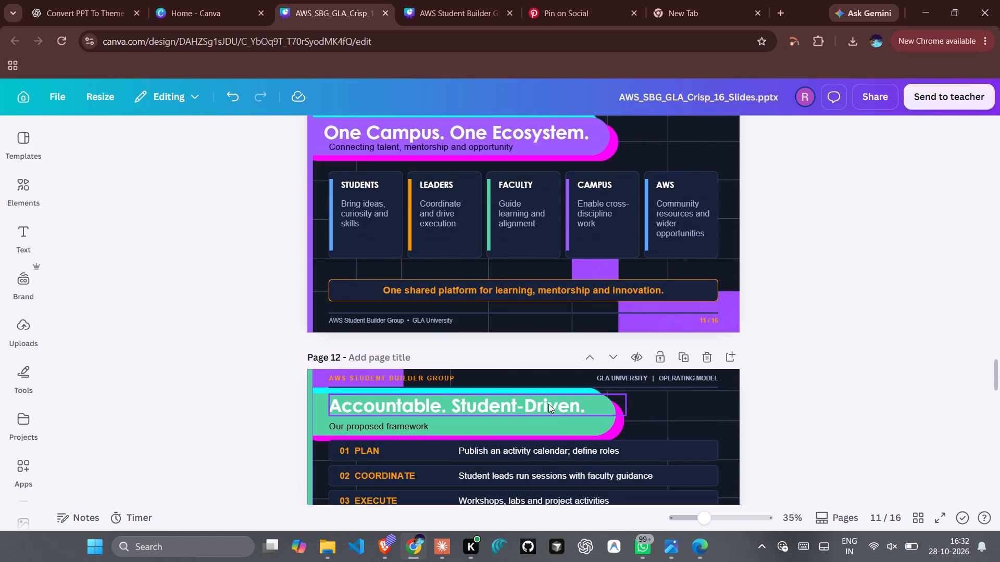
left_click(403, 426)
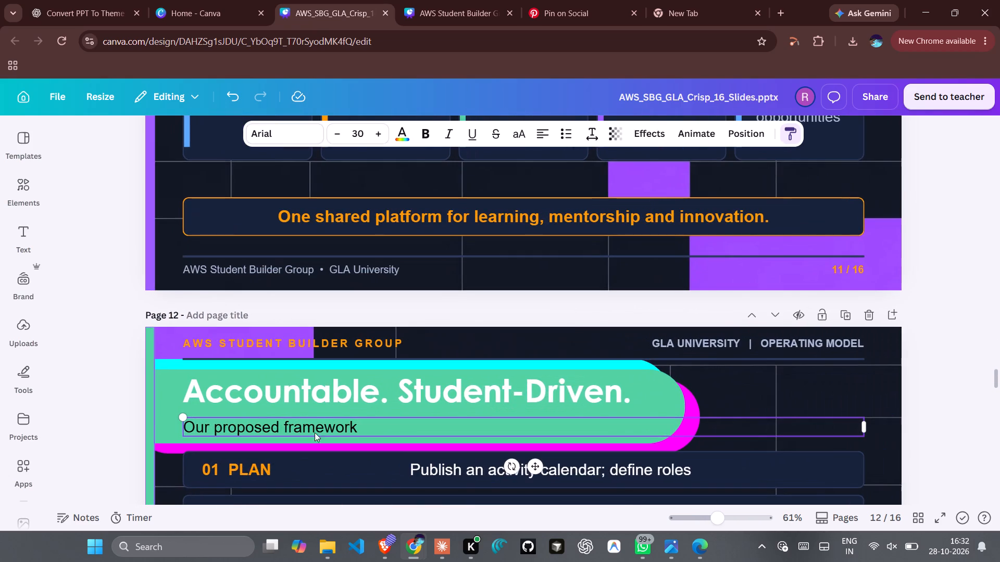
left_click_drag(260, 424, 260, 416)
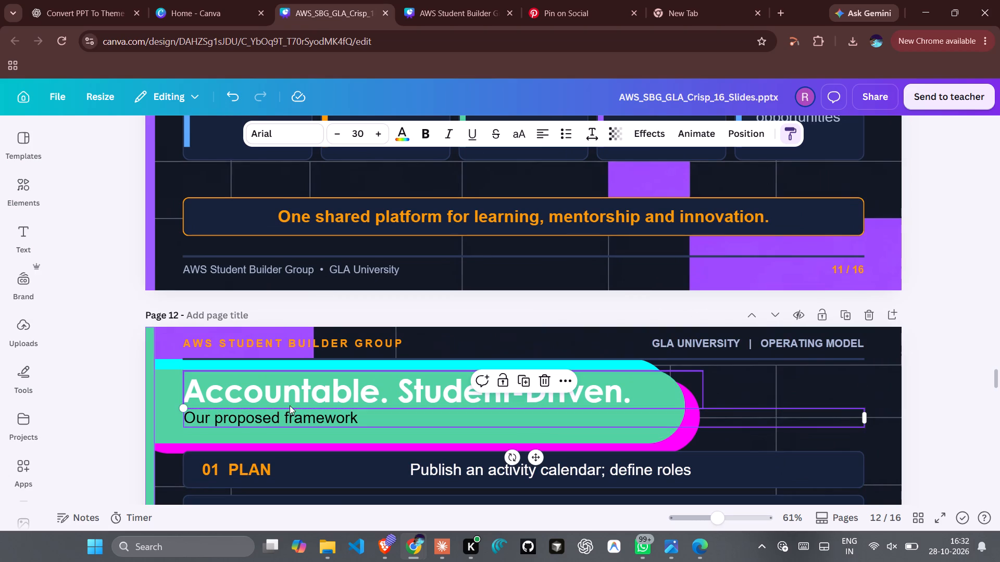
left_click_drag(302, 392, 301, 398)
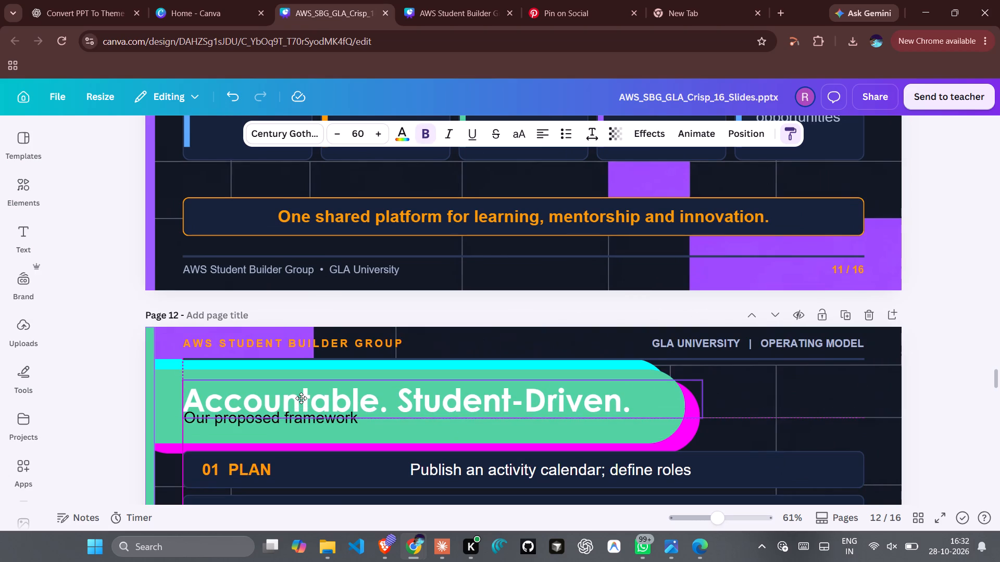
left_click_drag(301, 398, 307, 397)
left_click(949, 413)
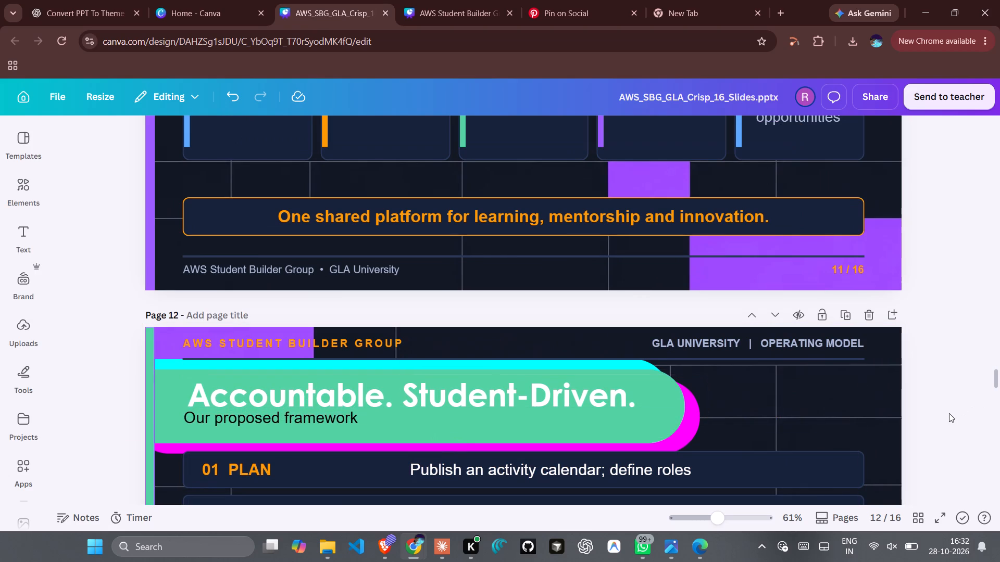
Move the subtitle "Evidence of learning and growth, not just participation" on page 13 slightly up, closer to its title.
scroll(949, 413, "down", 5)
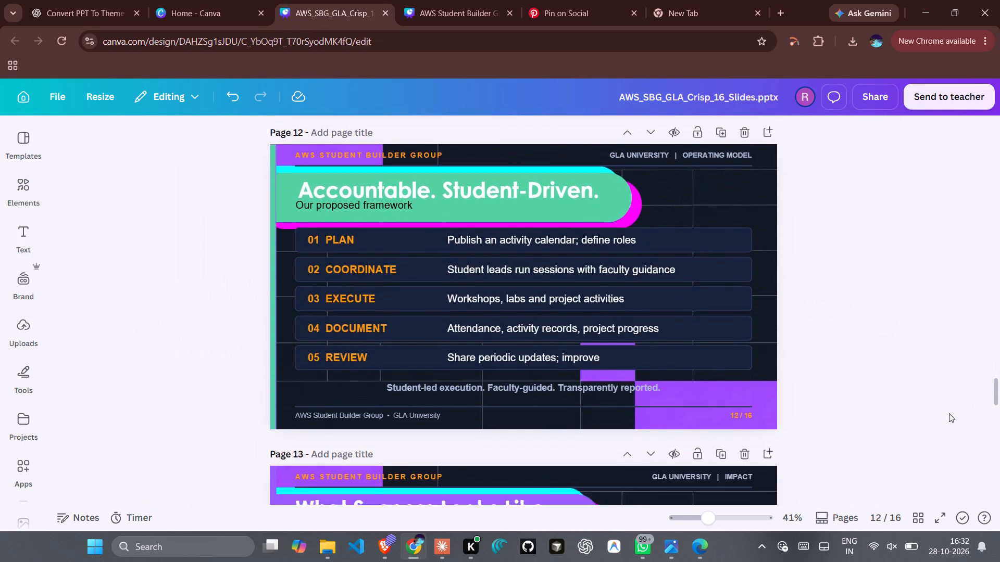
scroll(949, 413, "down", 2)
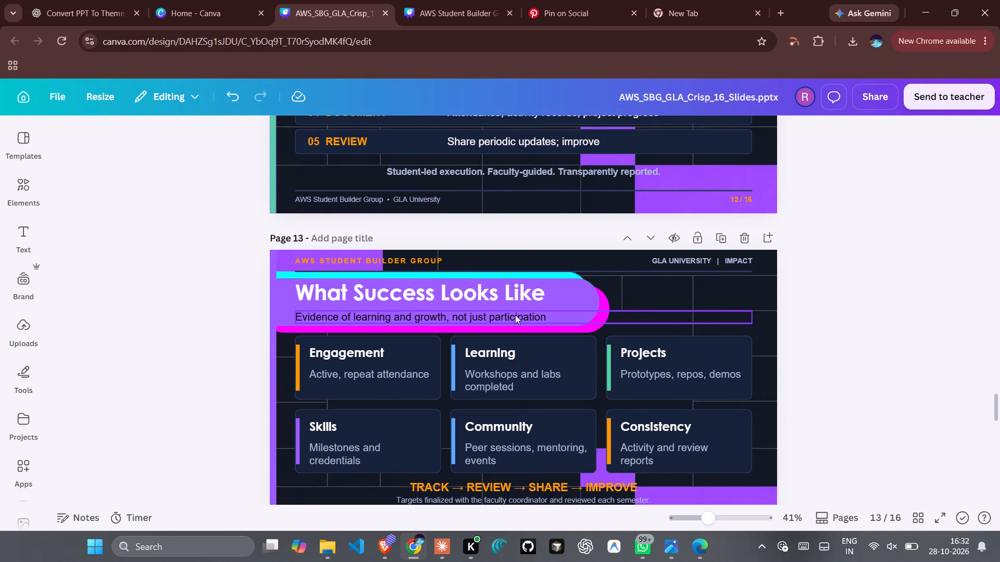
left_click_drag(515, 316, 516, 308)
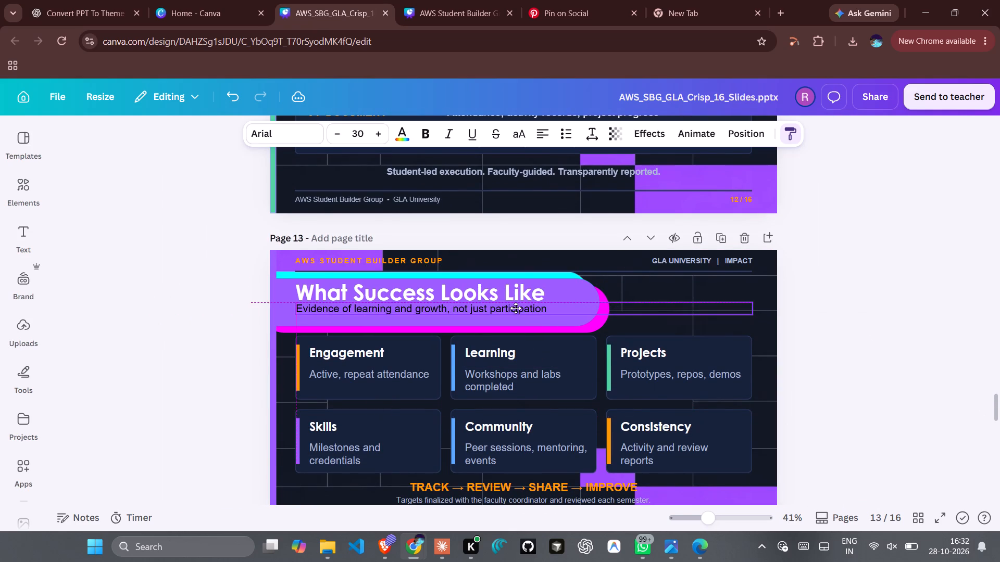
left_click_drag(516, 308, 515, 308)
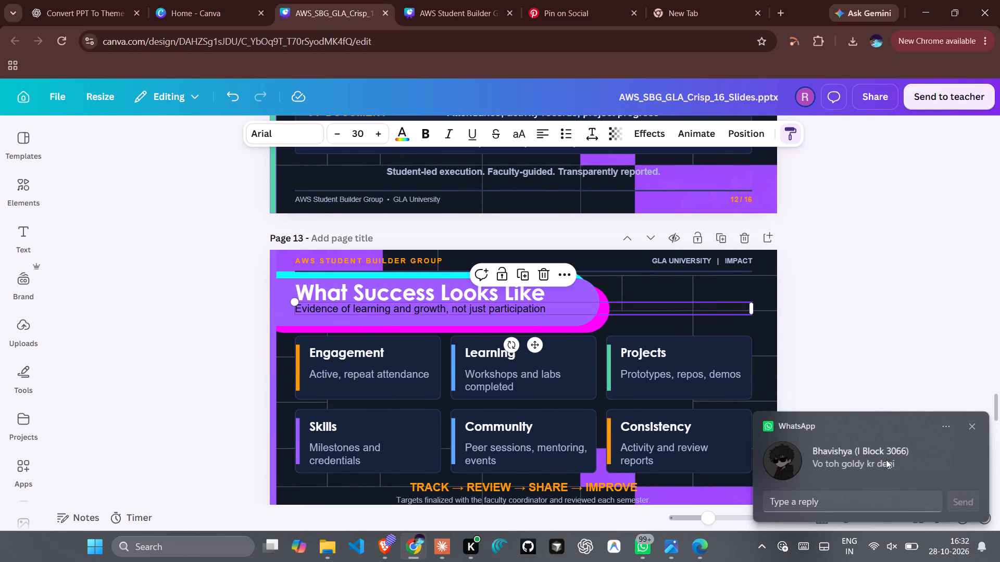
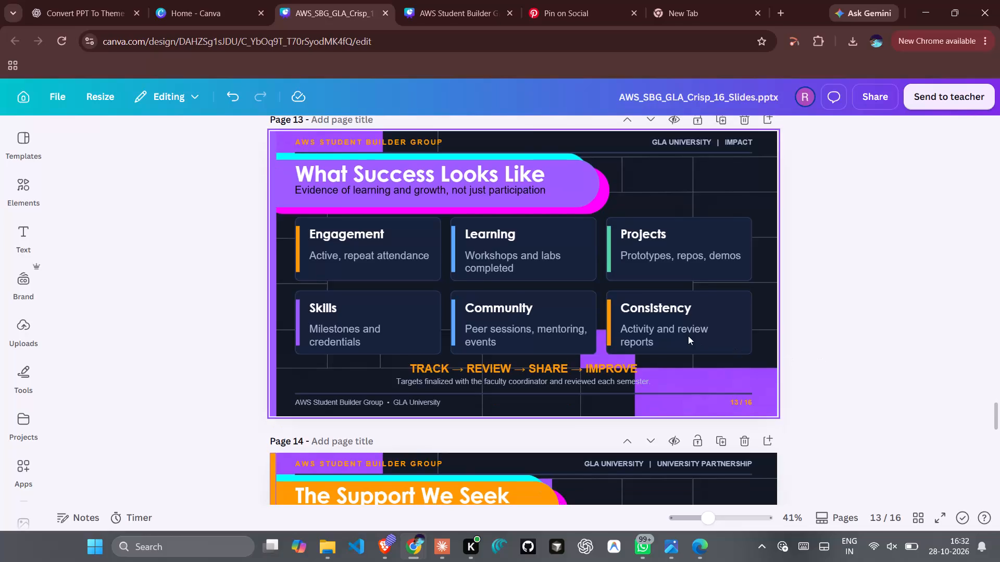
Copy the "Enable a structured start. We will earn trust through consistent action." text box from page 14 onto page 13.
scroll(688, 336, "up", 1)
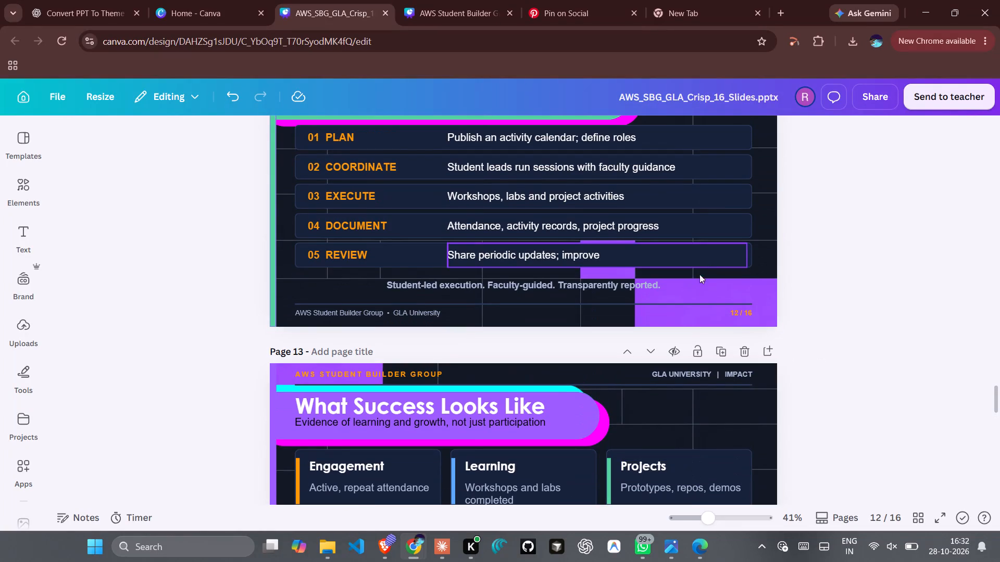
scroll(689, 288, "down", 6)
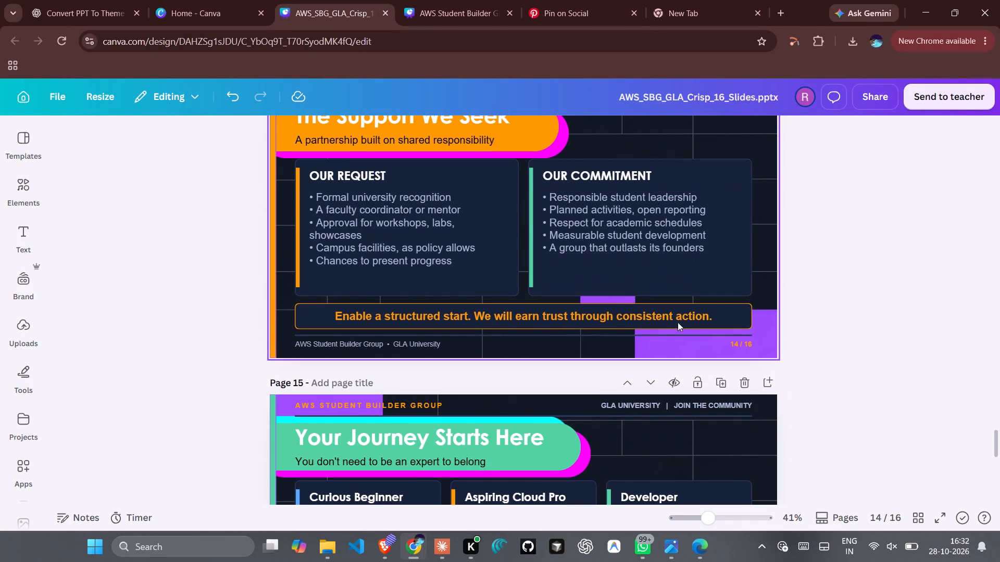
left_click(727, 311)
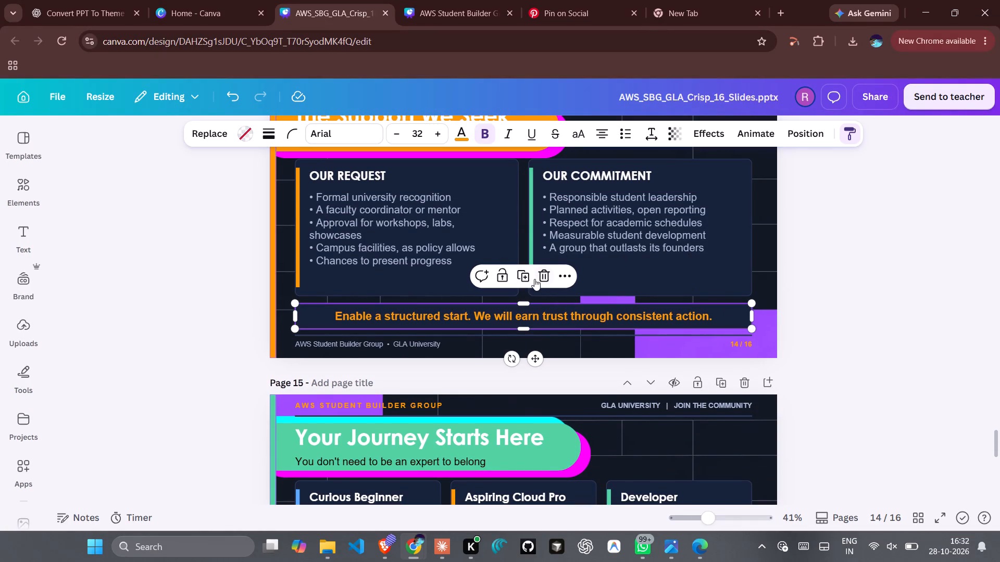
left_click(567, 276)
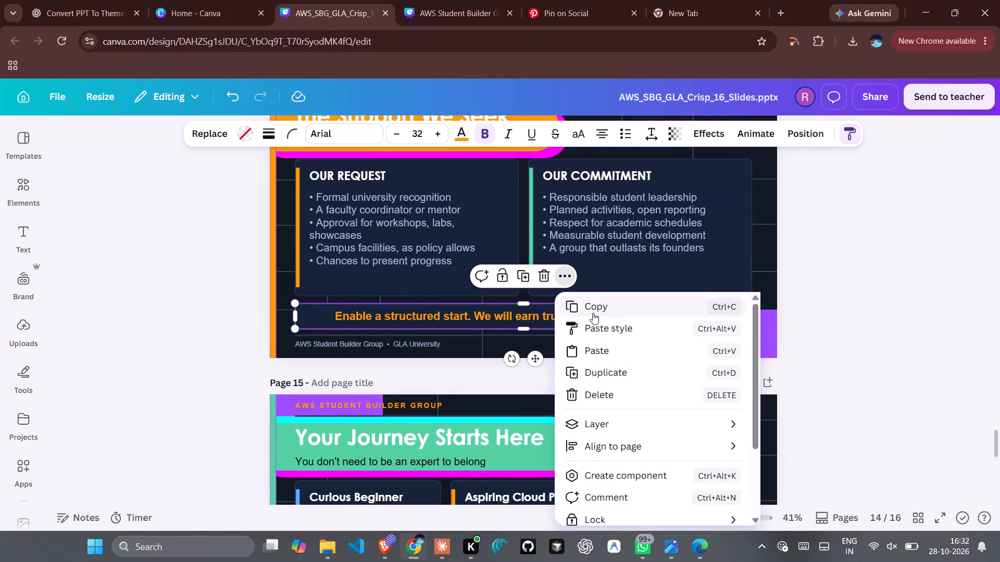
left_click(593, 313)
scroll(810, 300, "up", 2)
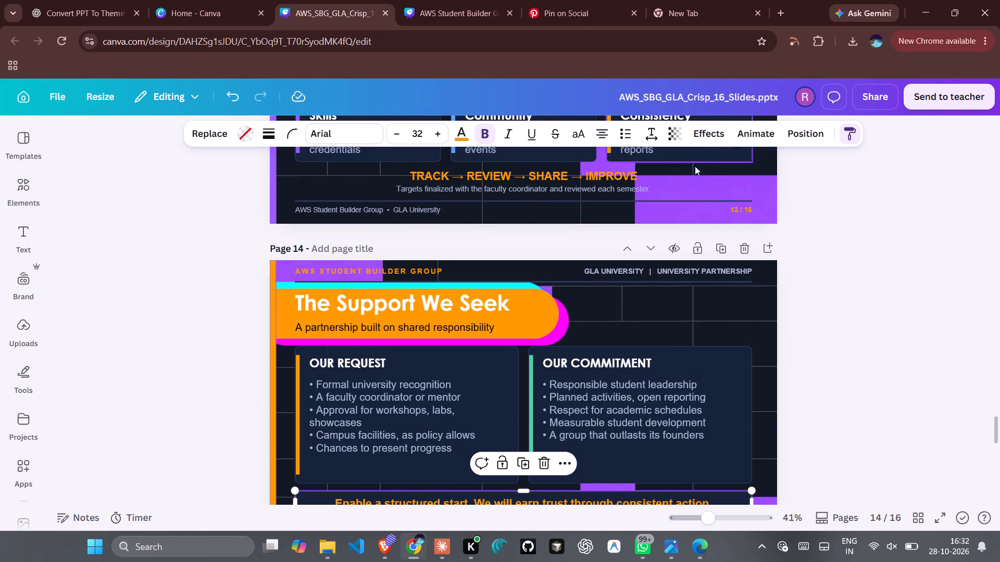
left_click(694, 170)
key("ctrl+v")
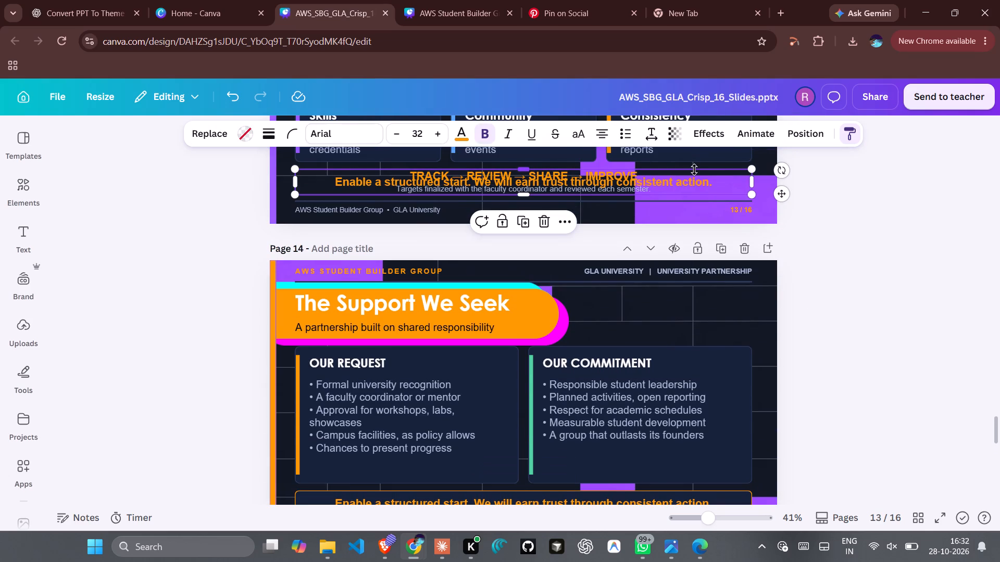
Undo the paste of the "Enable a structured start" text over the bottom text on page 13.
key("ctrl+z")
Narrow the "Enable a structured start" text box on page 14 to about 1,560 wide, exposing the outlined box behind it.
scroll(744, 331, "down", 3)
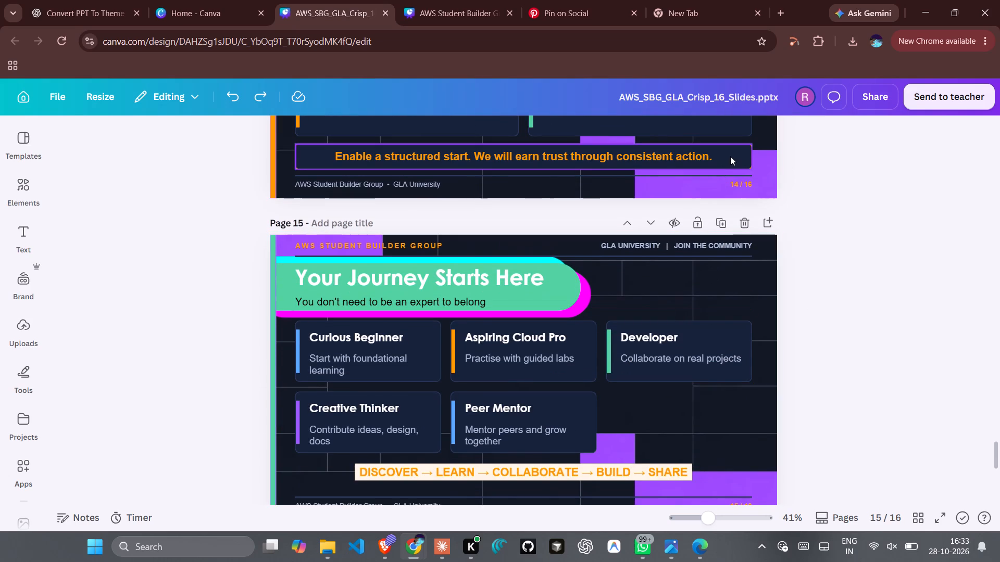
left_click(730, 156)
left_click_drag(754, 156, 708, 159)
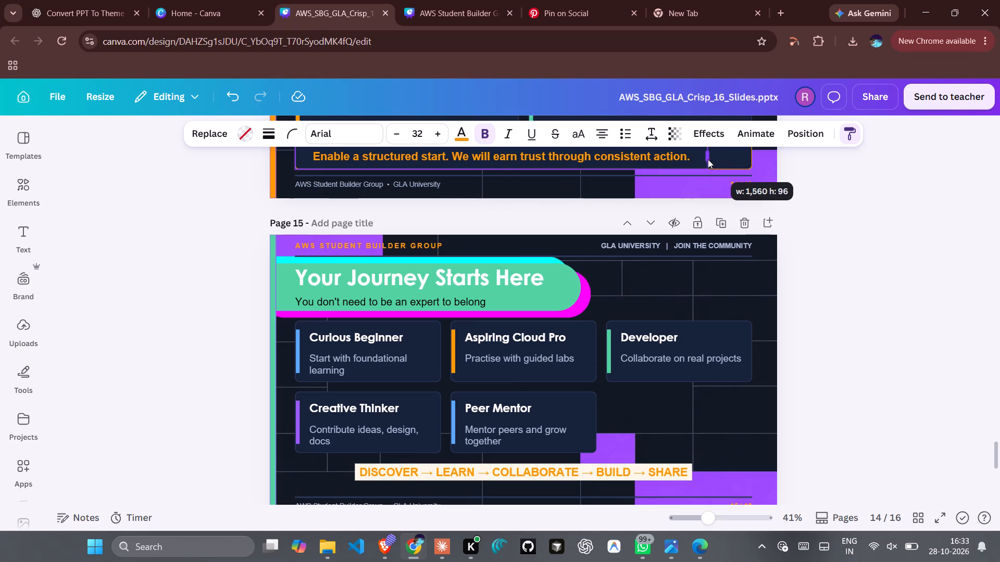
left_click_drag(708, 159, 708, 160)
Copy the orange-outlined box from page 14 to page 13 and send it behind the "TRACK → REVIEW → SHARE → IMPROVE" text.
left_click(727, 158)
scroll(727, 158, "up", 1)
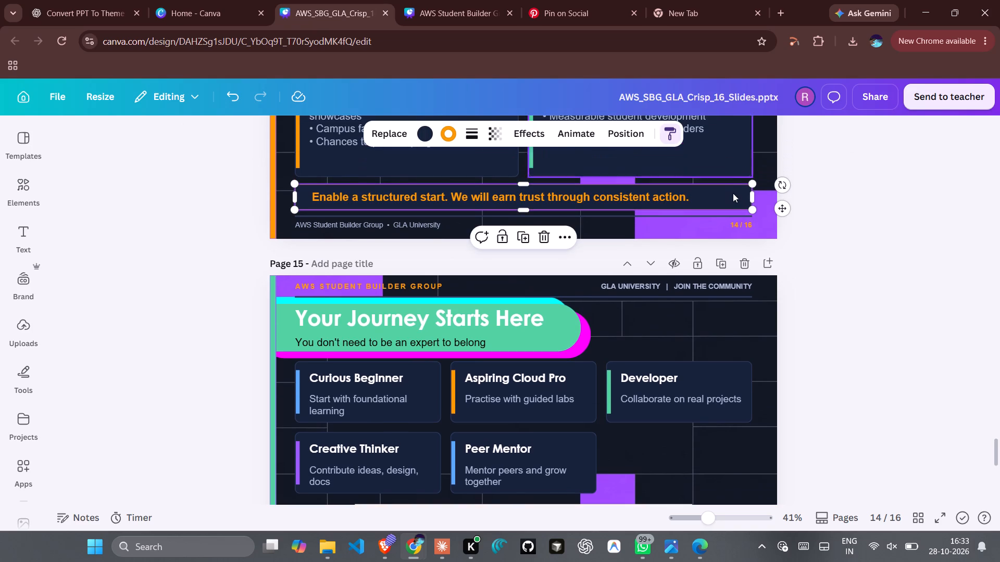
left_click(739, 200)
right_click(739, 200)
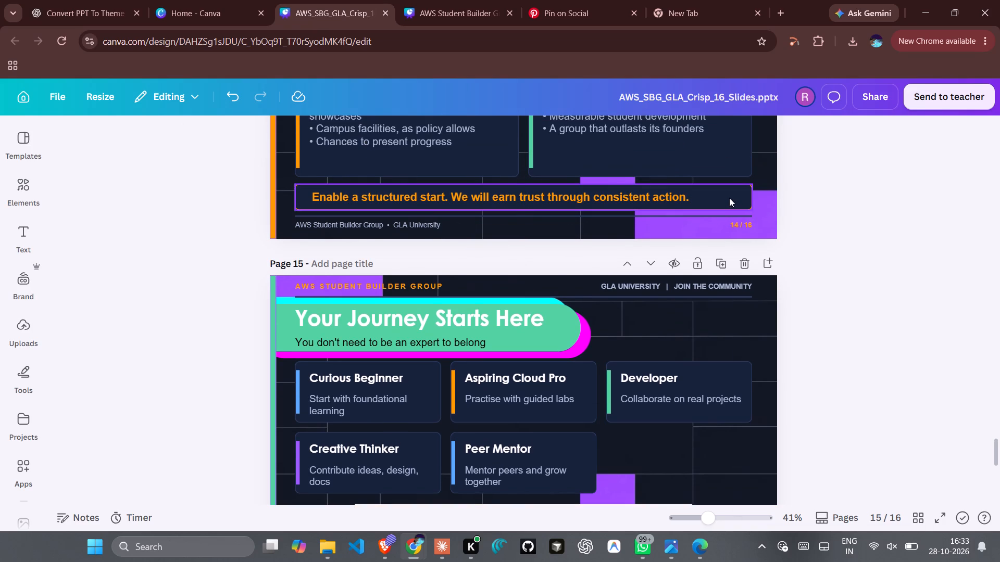
left_click(729, 198)
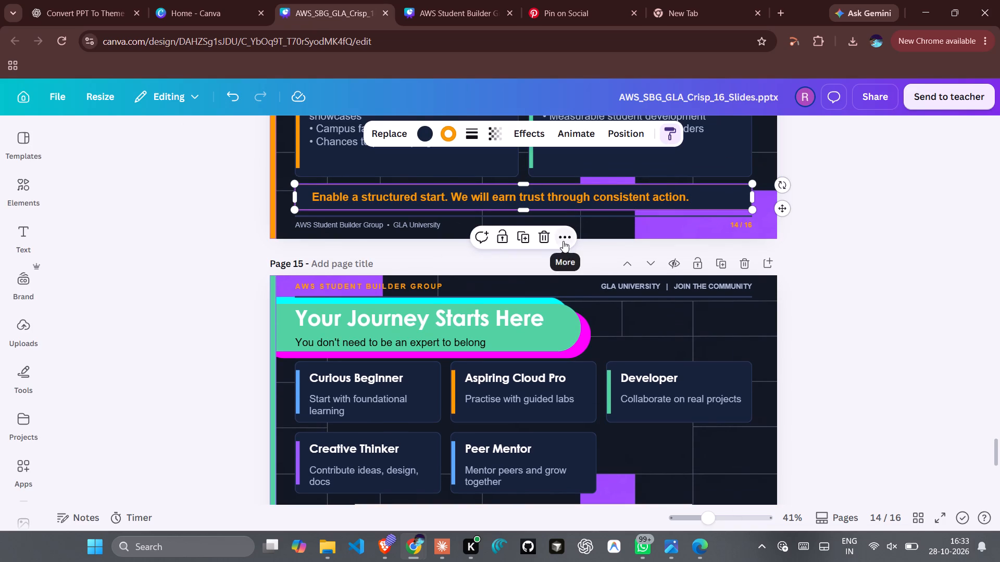
left_click(563, 241)
left_click(594, 274)
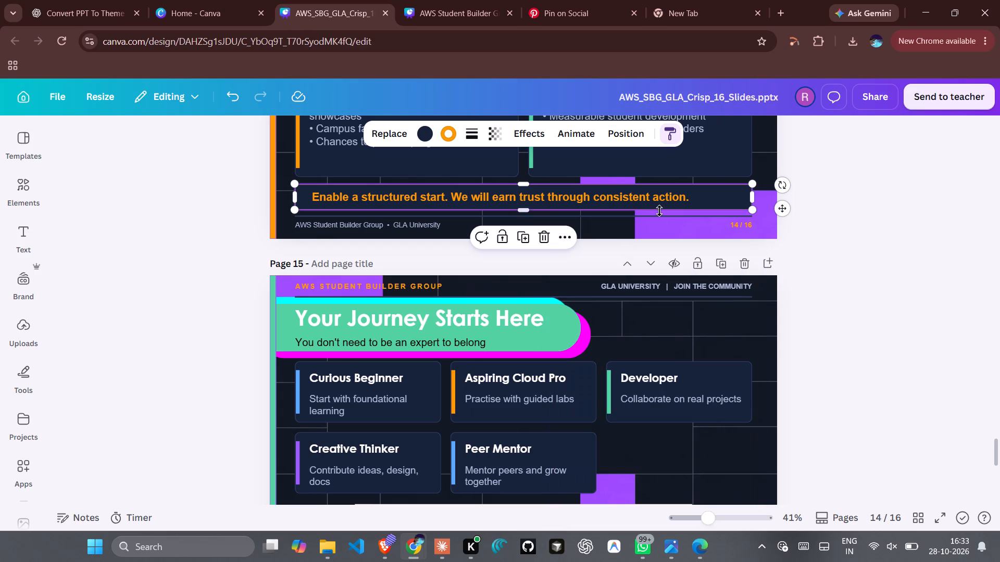
scroll(677, 203, "up", 5)
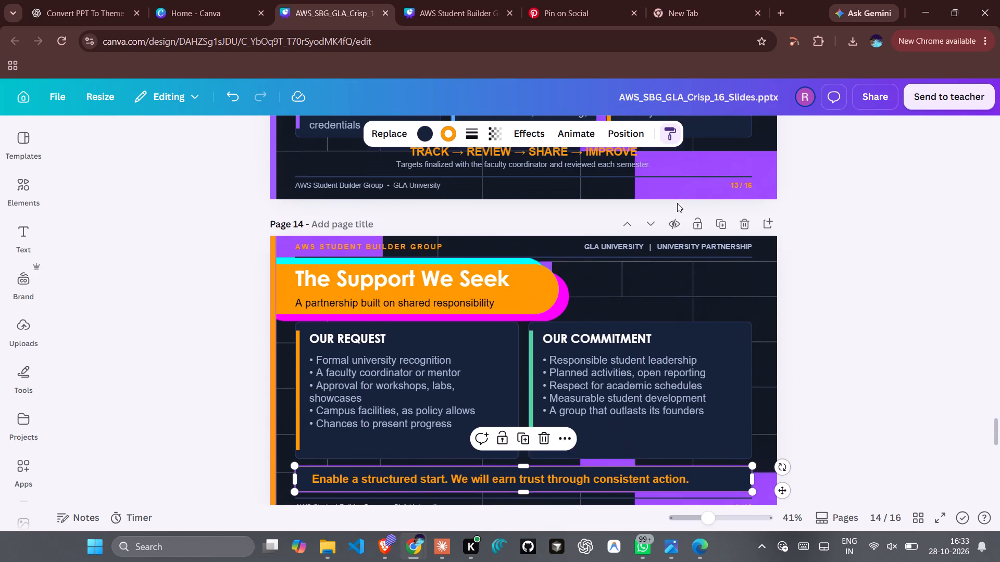
scroll(677, 203, "up", 1)
left_click(696, 193)
key("ctrl+v")
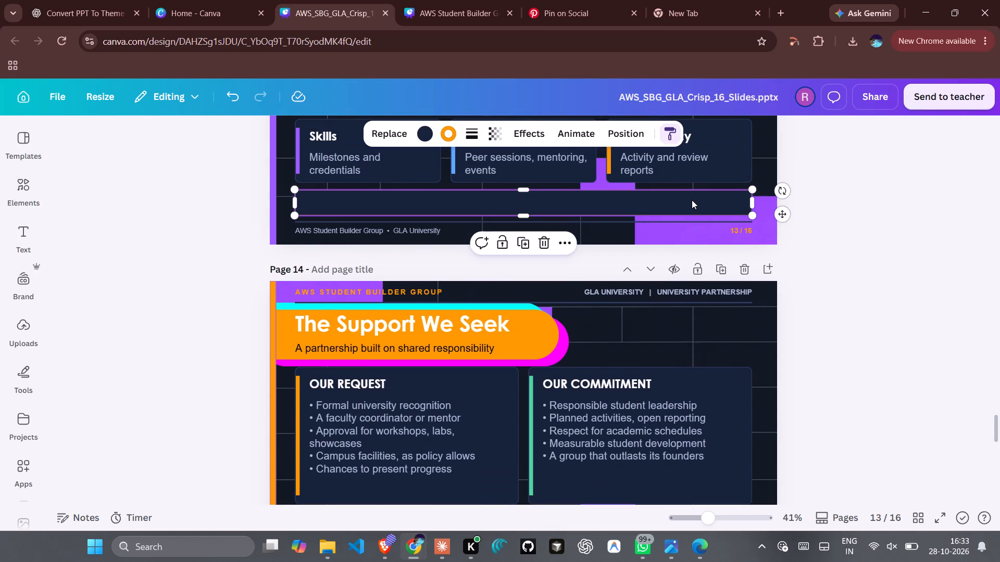
key("ctrl+alt+bracketleft")
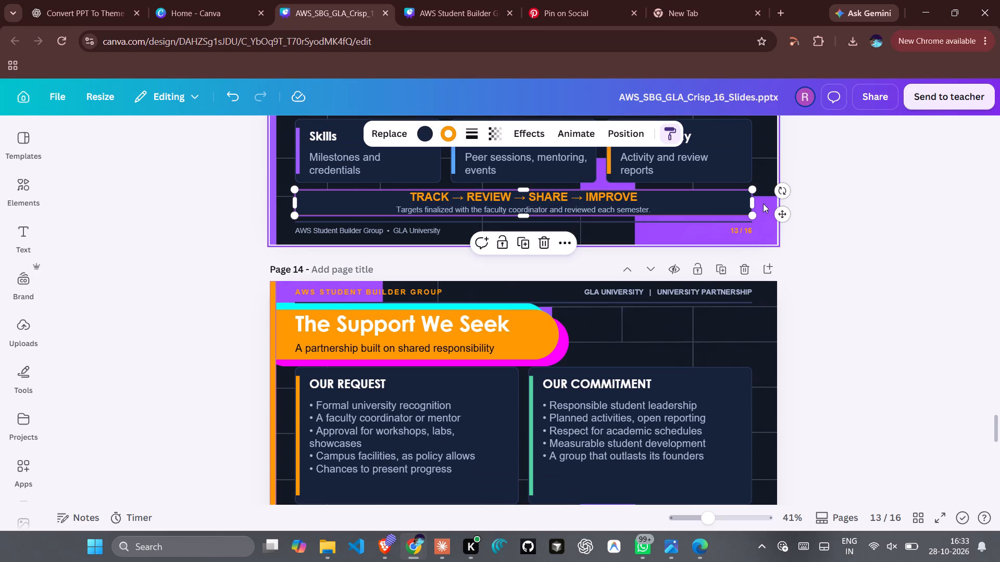
left_click(770, 206)
left_click(879, 228)
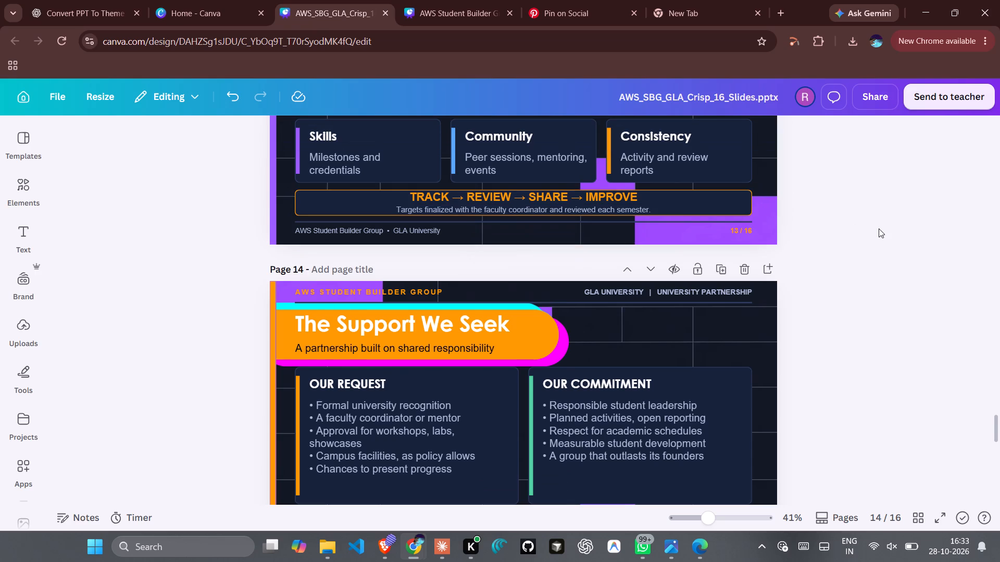
Centre the "Enable a structured start" text horizontally within its outlined box on page 14.
scroll(879, 228, "down", 3)
left_click_drag(633, 306, 636, 299)
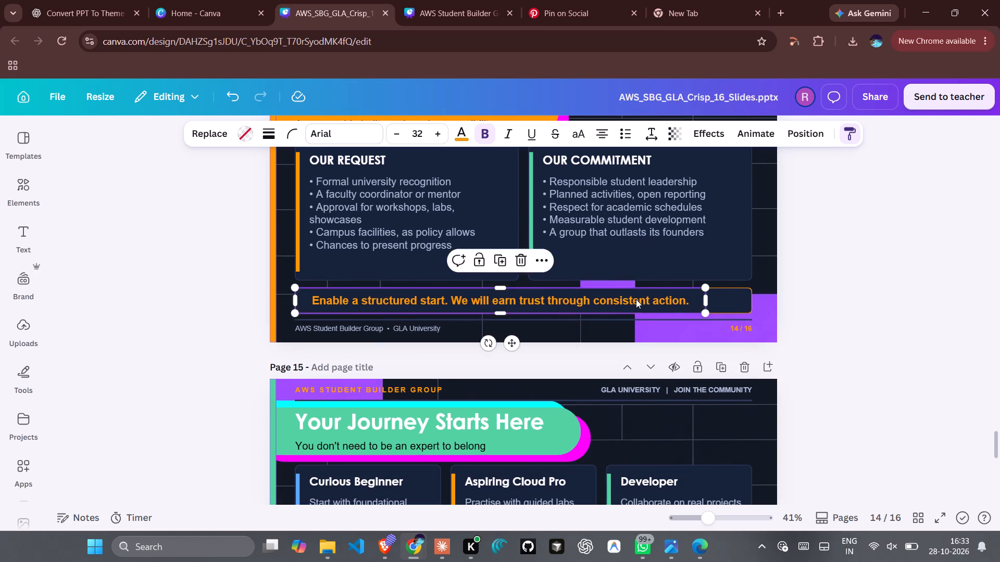
left_click_drag(636, 299, 657, 306)
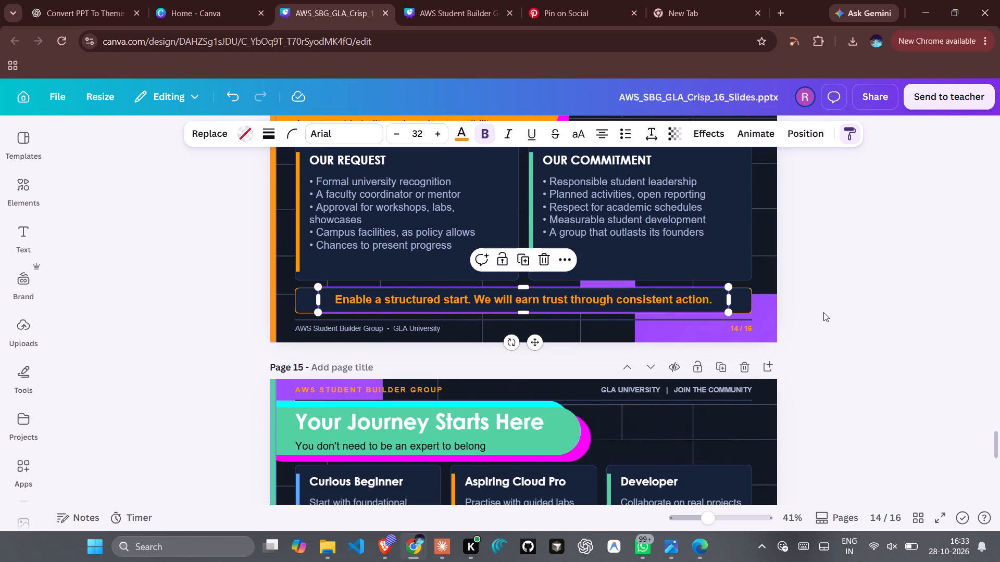
left_click(823, 312)
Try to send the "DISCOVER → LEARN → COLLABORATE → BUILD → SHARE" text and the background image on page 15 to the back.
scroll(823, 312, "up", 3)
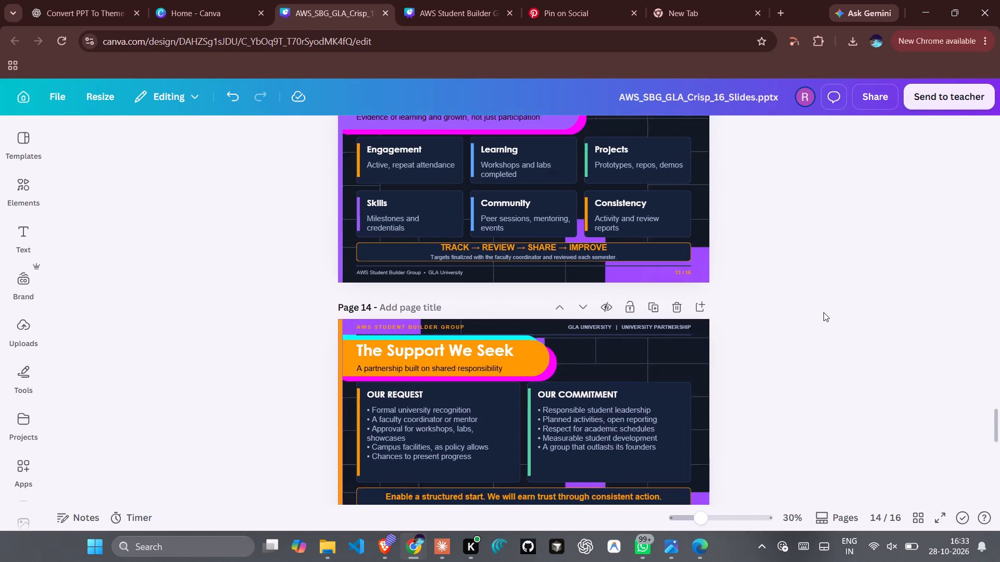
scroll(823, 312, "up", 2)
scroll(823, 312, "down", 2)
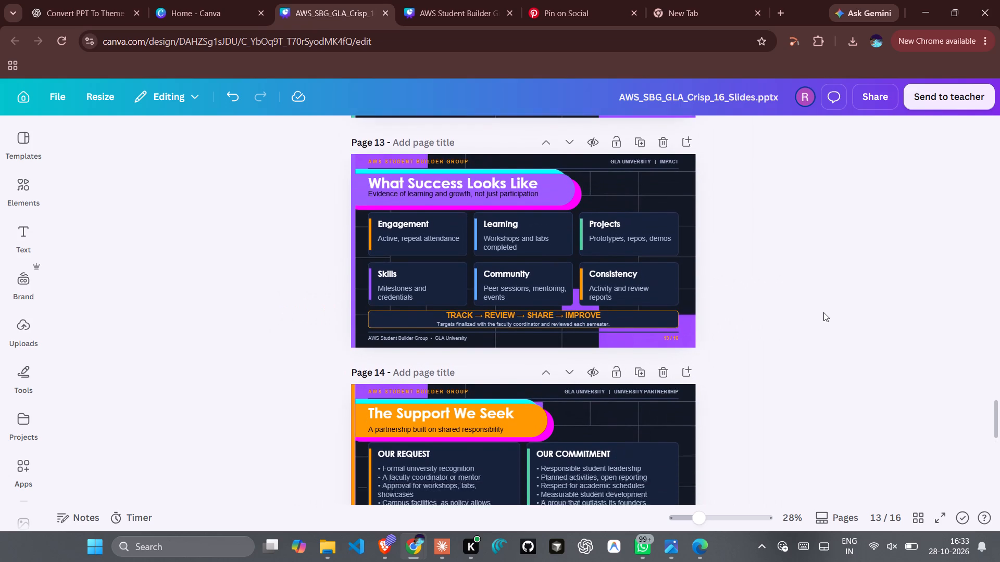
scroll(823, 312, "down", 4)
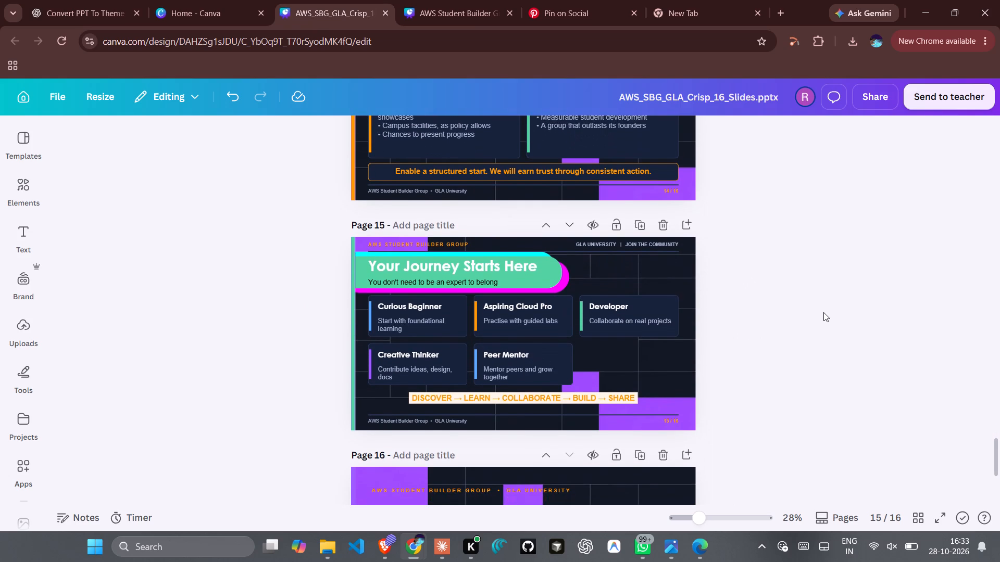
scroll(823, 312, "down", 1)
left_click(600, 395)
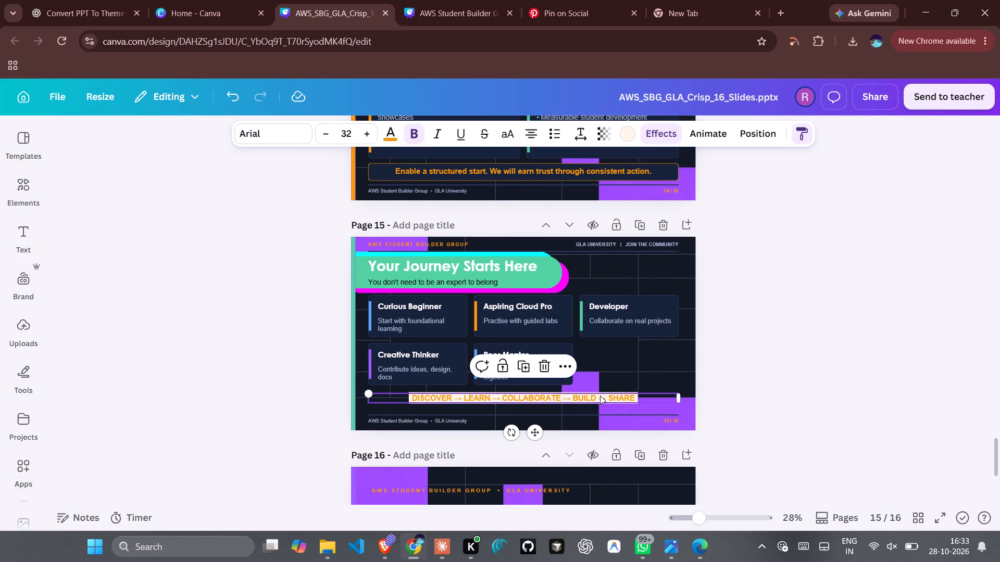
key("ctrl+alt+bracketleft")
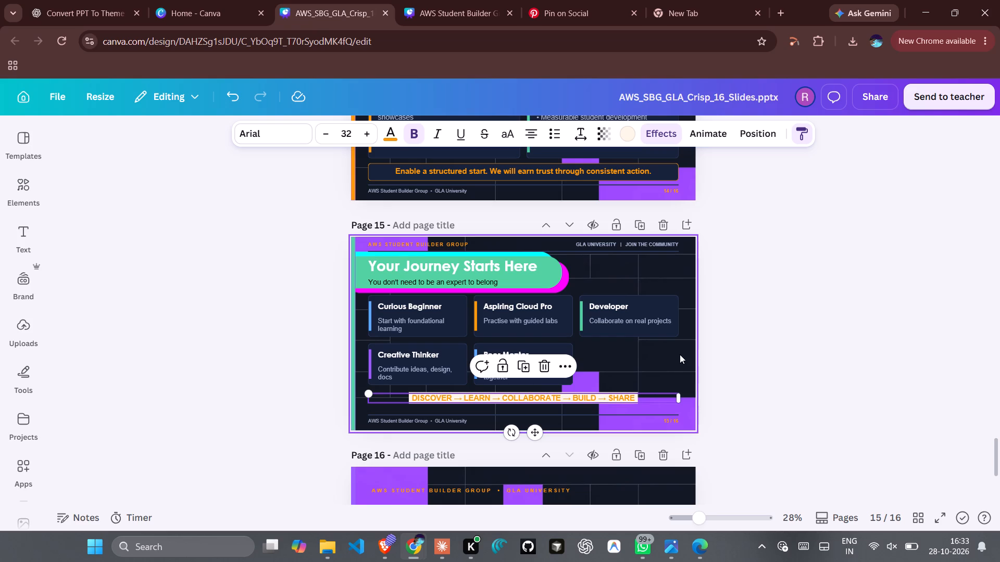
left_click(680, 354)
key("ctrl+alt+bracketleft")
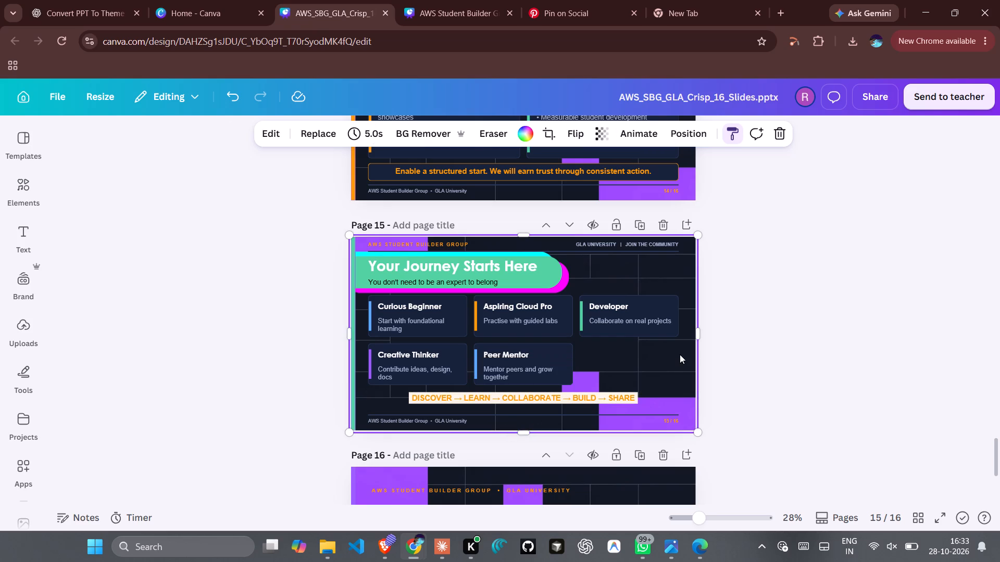
Copy the orange-outlined box from page 14 to page 15 and send it behind the "DISCOVER → LEARN → COLLABORATE → BUILD → SHARE" text.
scroll(680, 354, "up", 3)
scroll(680, 354, "right", 1)
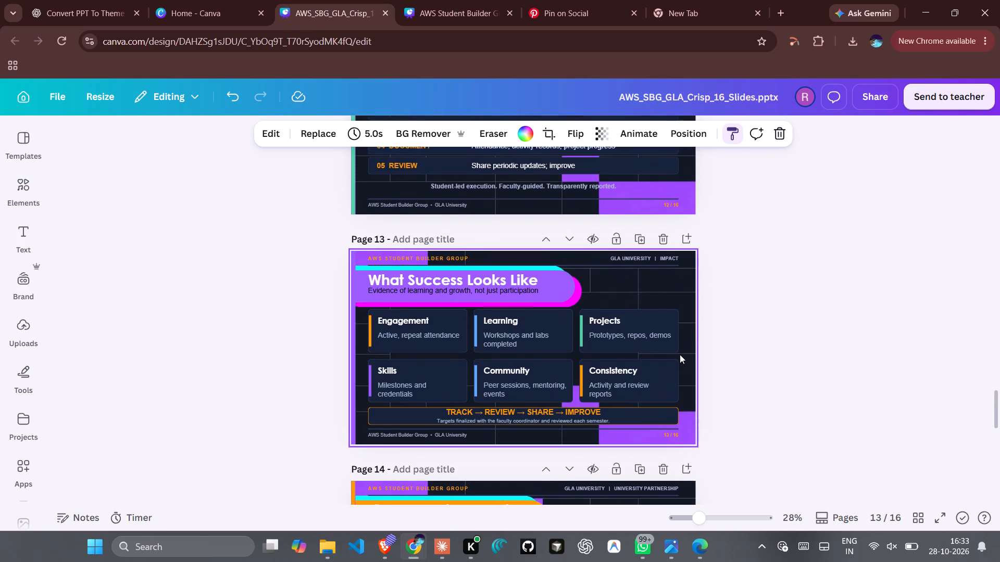
scroll(680, 354, "right", 1)
left_click(671, 345)
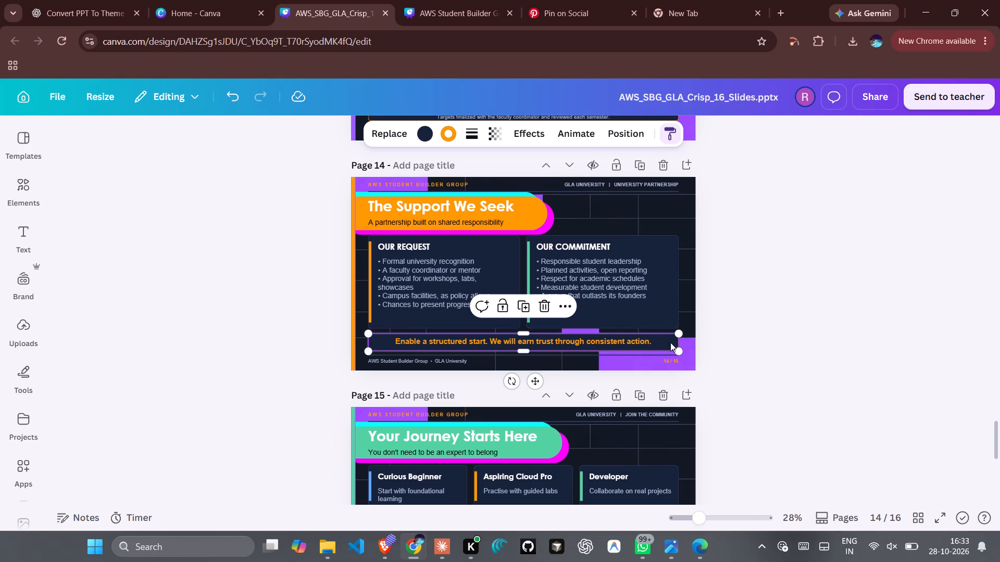
right_click(670, 342)
left_click(722, 239)
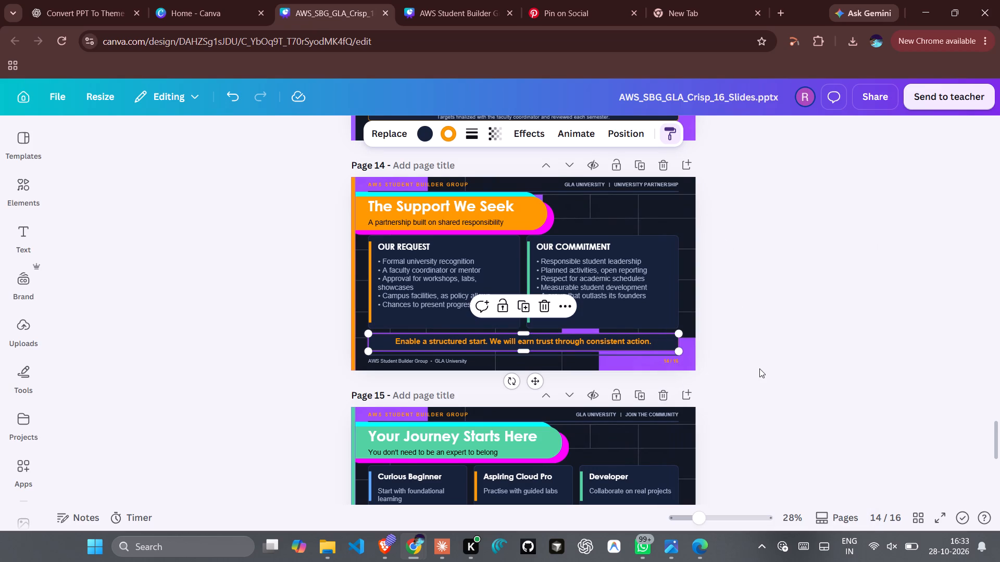
scroll(759, 368, "down", 2)
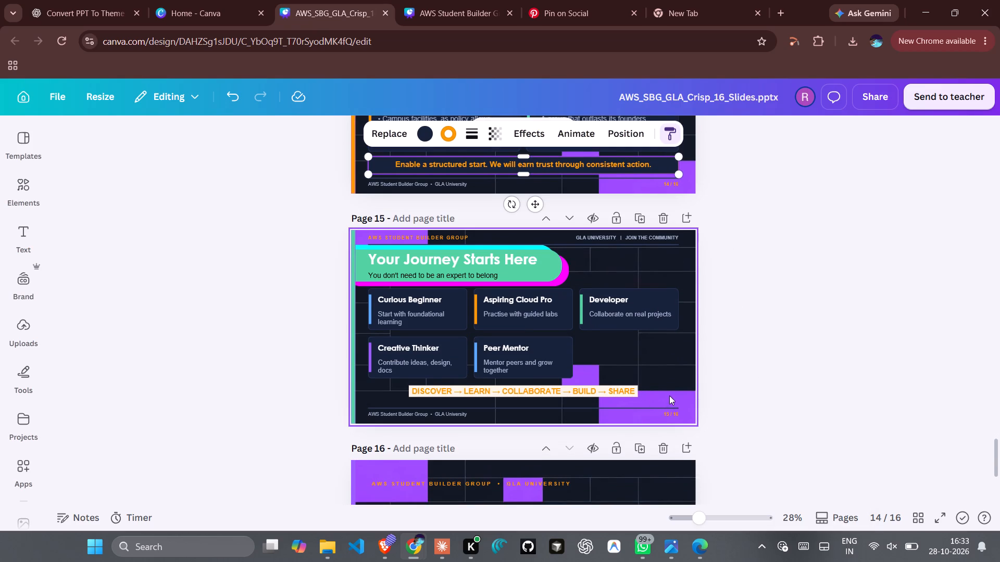
left_click(666, 394)
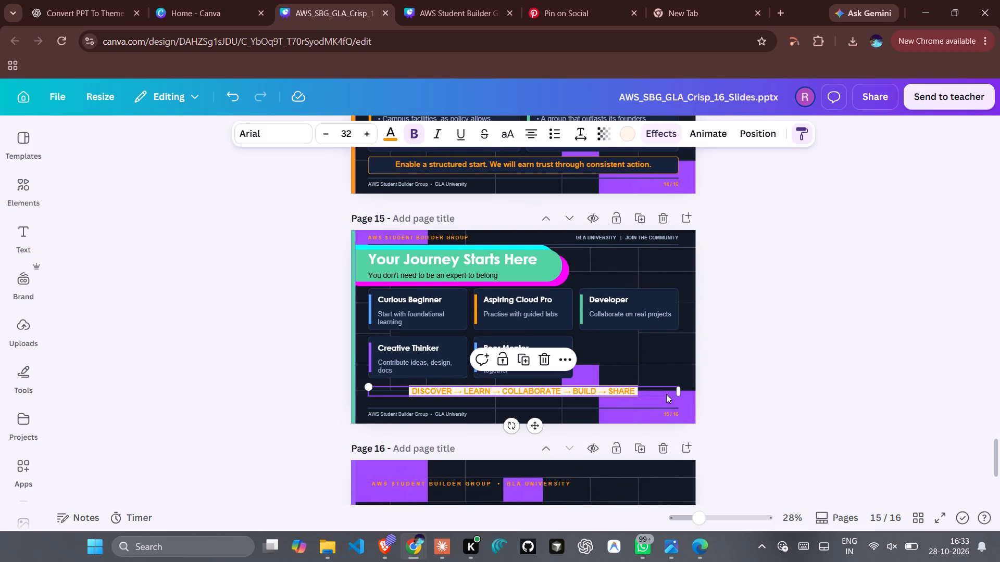
key("ctrl+v")
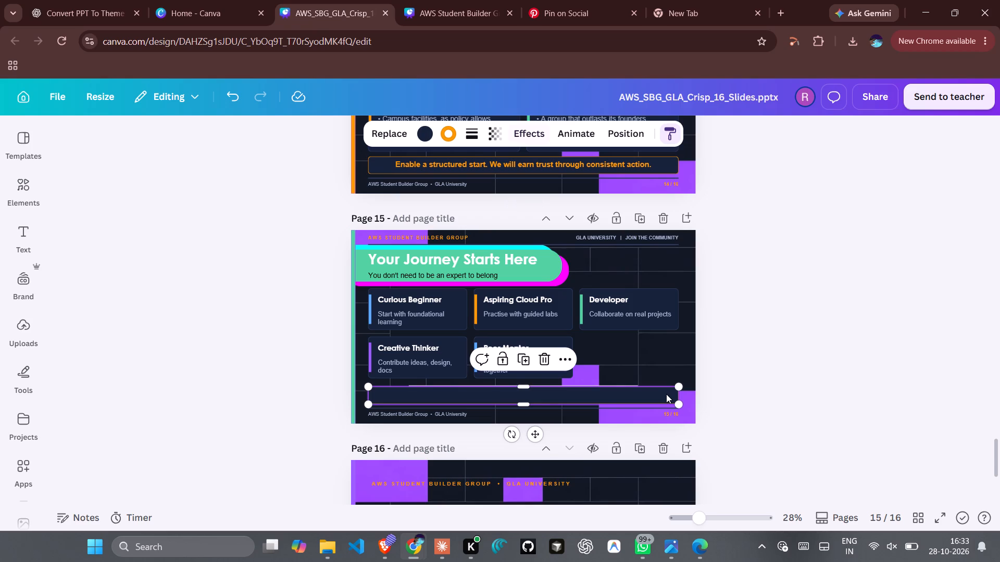
key("ctrl+alt+bracketleft")
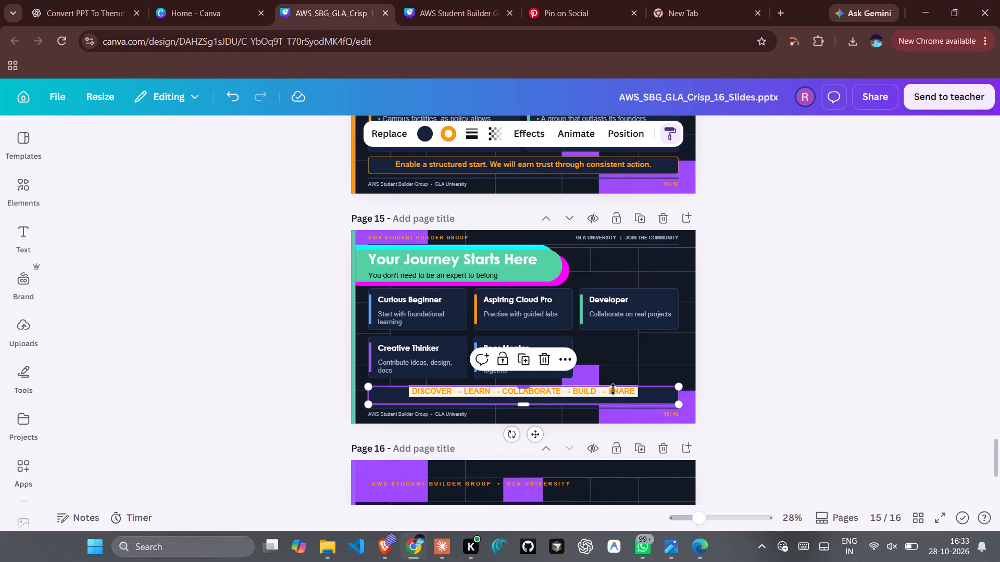
Remove the Background effect from the "DISCOVER → LEARN → COLLABORATE → BUILD → SHARE" text on page 15.
left_click(614, 394)
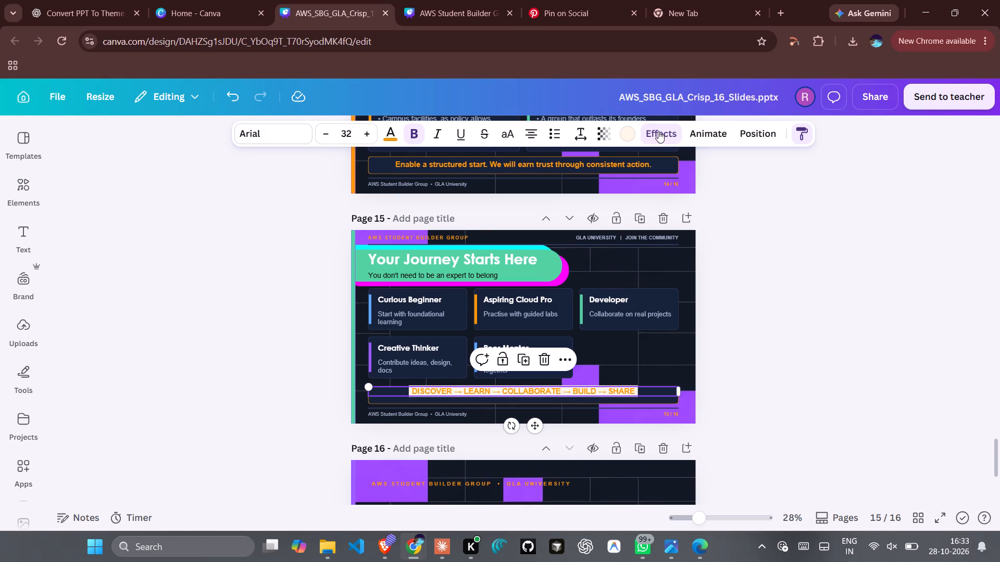
left_click(658, 131)
scroll(131, 234, "up", 7)
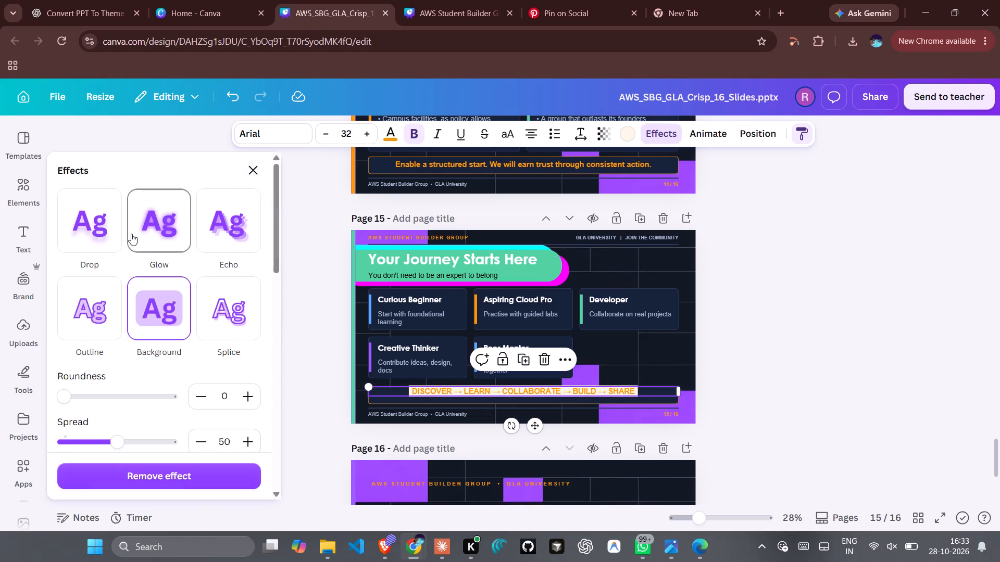
left_click(169, 323)
scroll(93, 212, "down", 2)
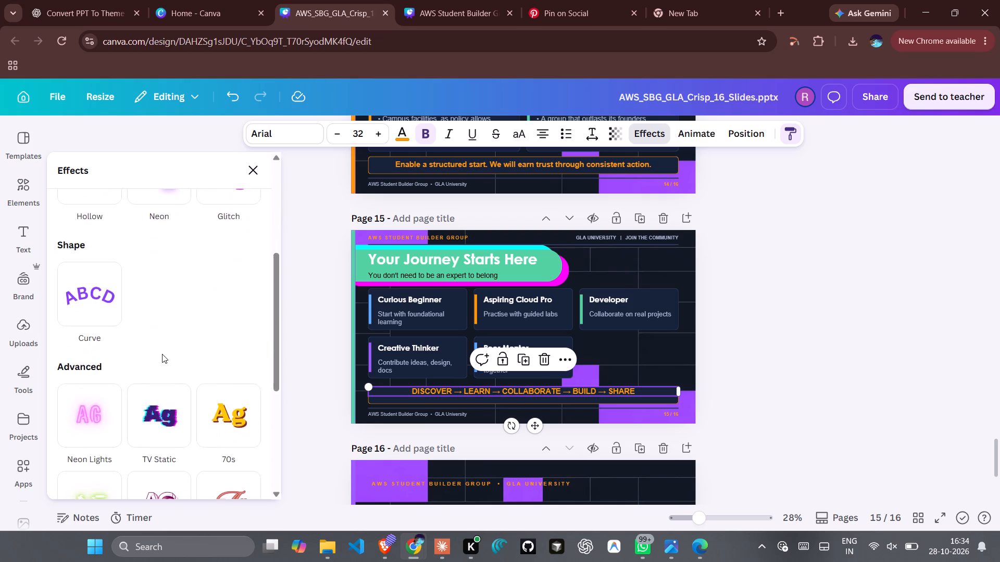
scroll(162, 354, "down", 1)
scroll(162, 354, "up", 2)
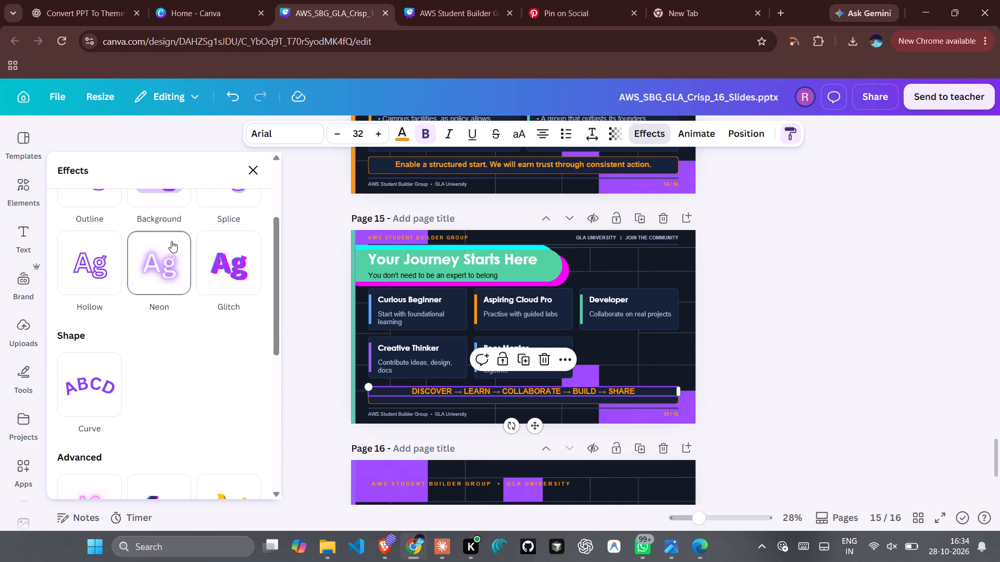
scroll(171, 241, "up", 5)
scroll(162, 326, "down", 6)
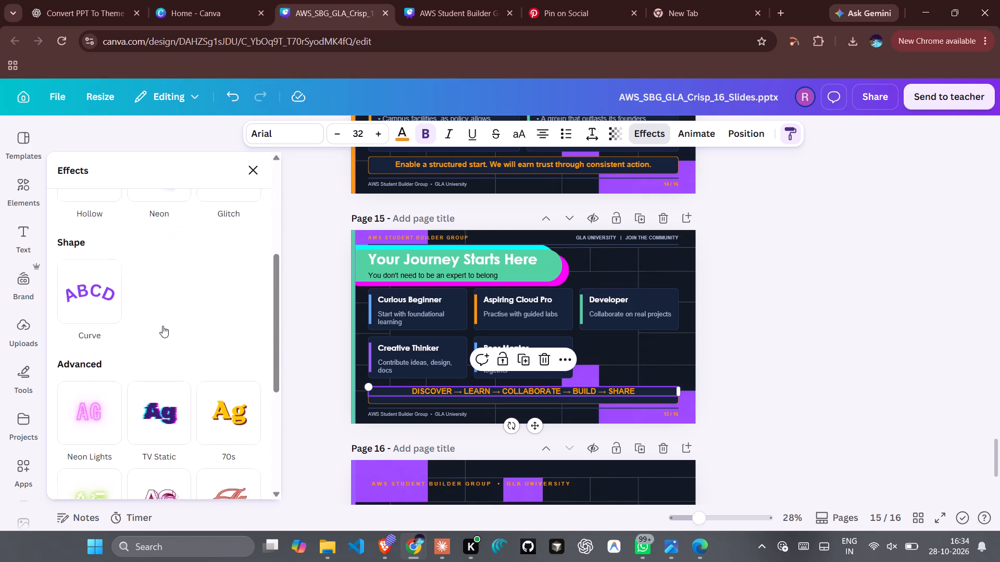
left_click(759, 356)
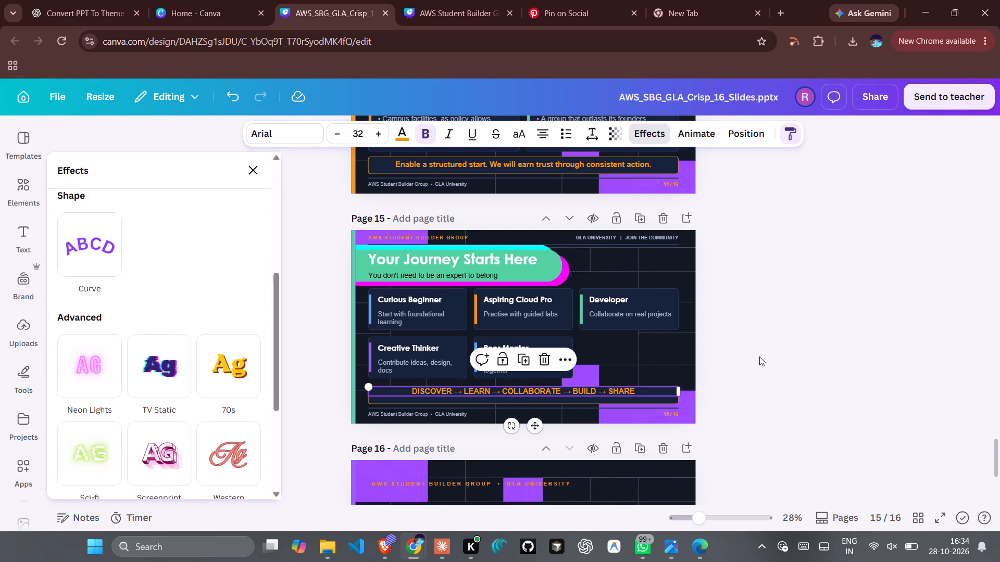
left_click(759, 356)
Move the "DISCOVER → LEARN → COLLABORATE → BUILD → SHARE" text slightly down and centre it in the outlined box on page 15.
left_click(613, 392)
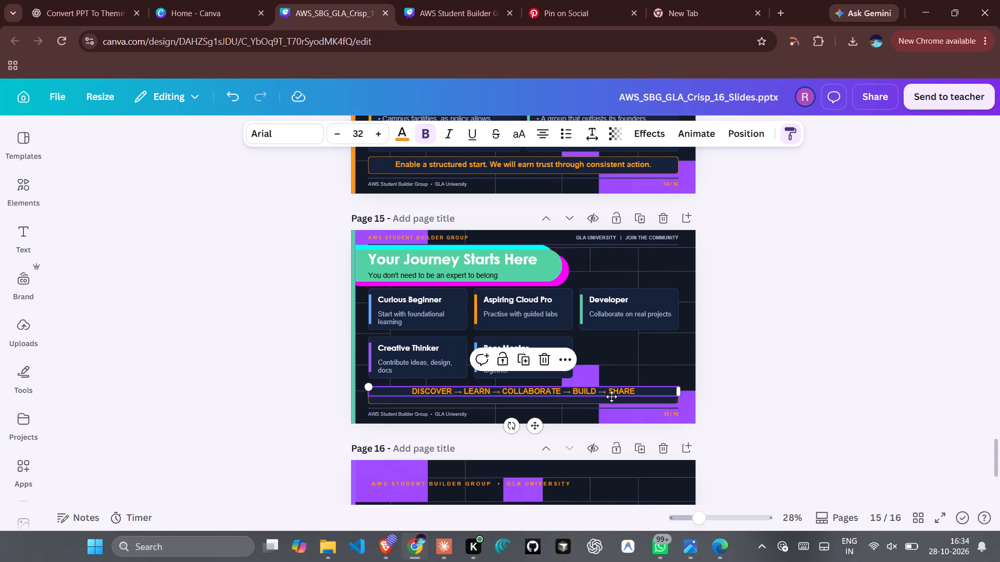
left_click(783, 403)
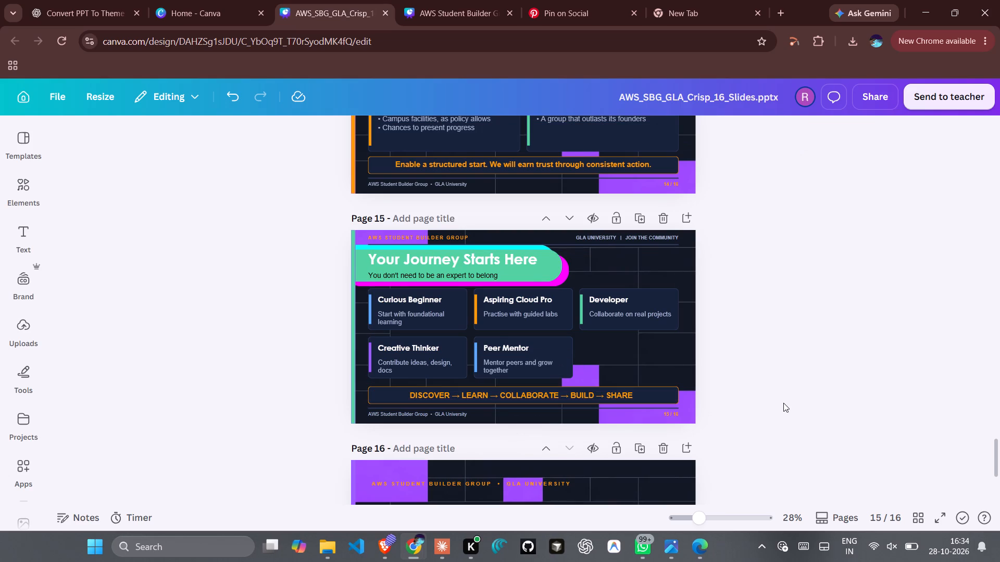
left_click_drag(605, 394, 612, 396)
left_click(786, 392)
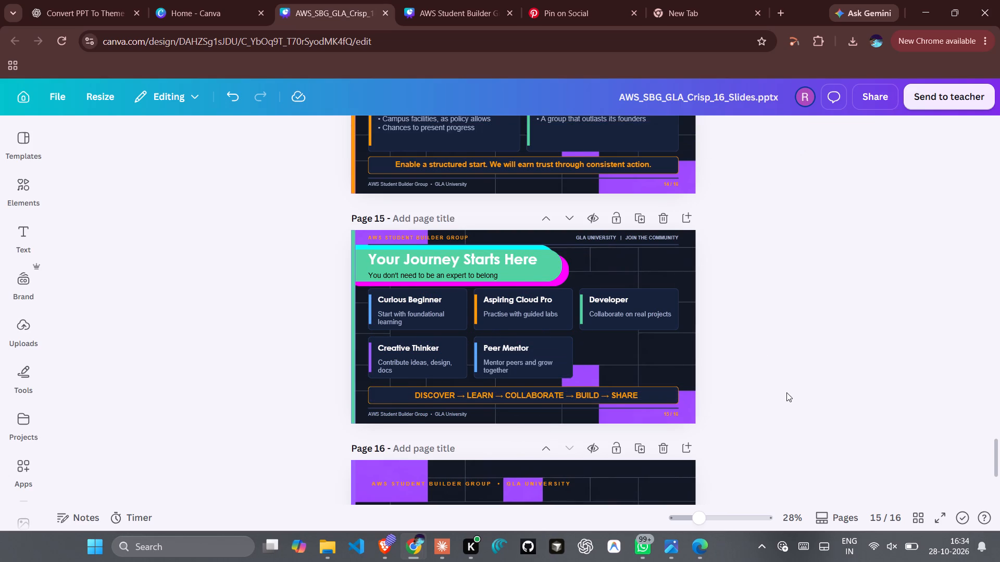
Paste the orange-outlined box onto page 10 and send it behind the "The launch is the beginning. Sustained impact is the goal." text.
scroll(786, 392, "down", 7)
scroll(786, 392, "up", 2)
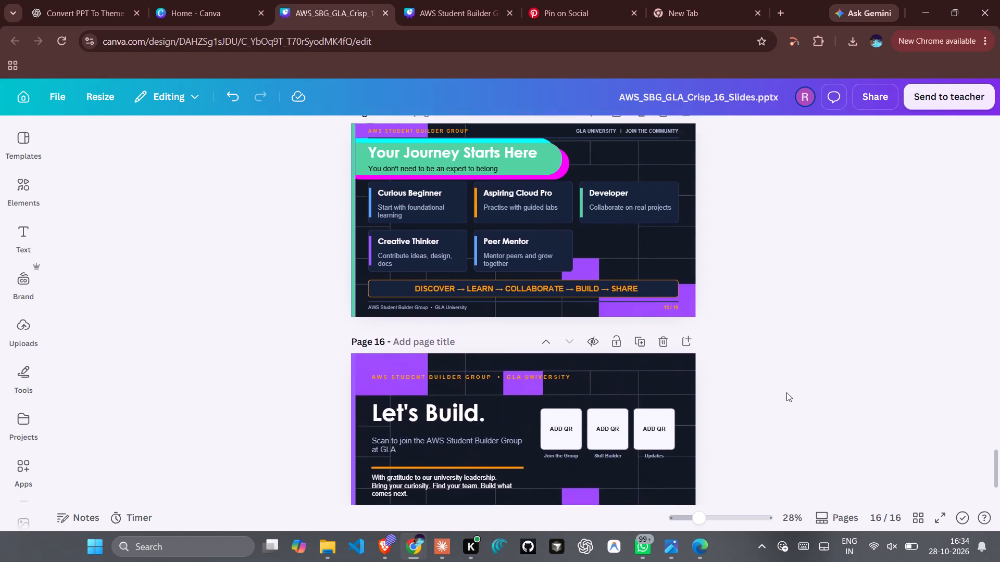
scroll(786, 392, "up", 7)
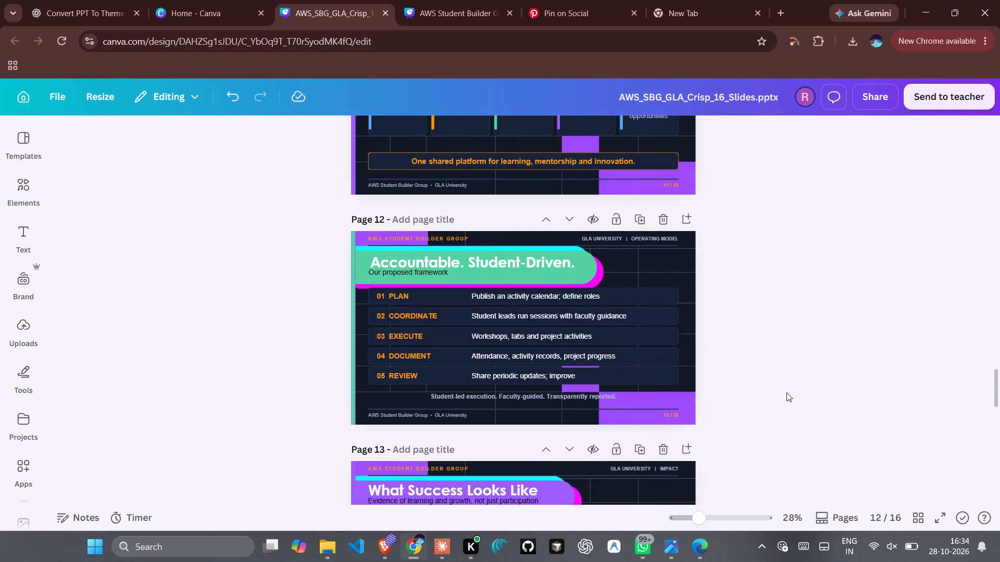
scroll(786, 392, "up", 4)
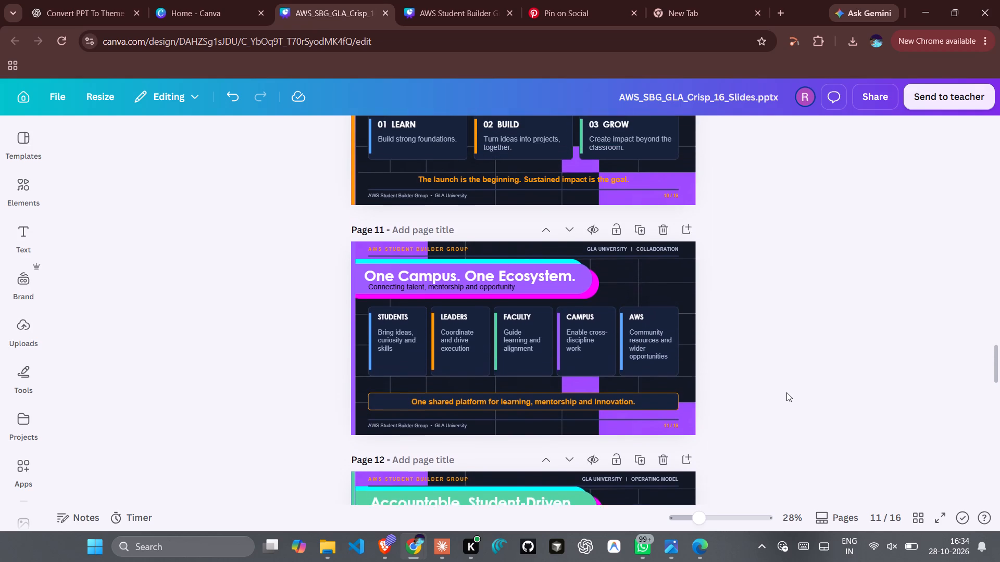
scroll(786, 392, "up", 2)
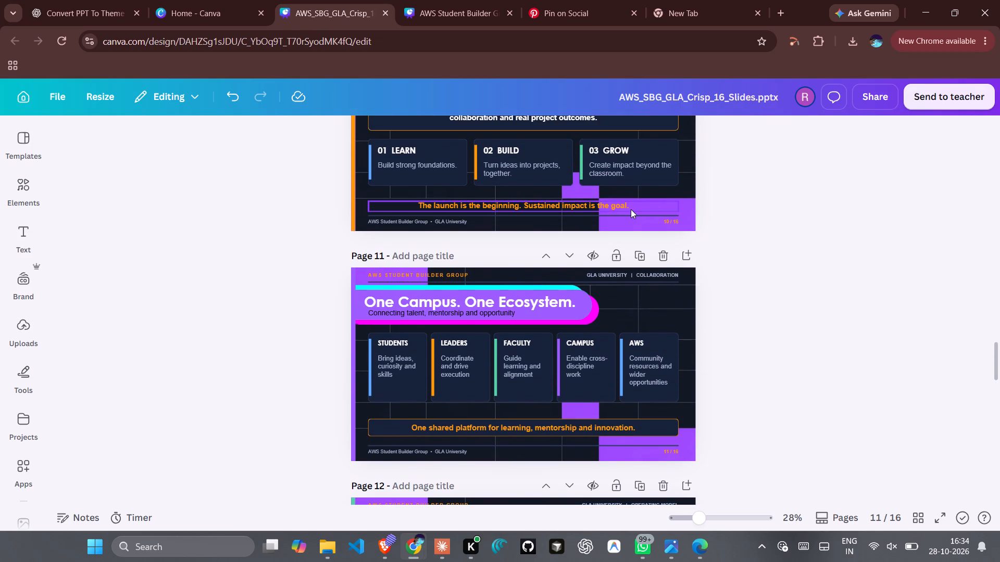
left_click(631, 209)
key("ctrl+v")
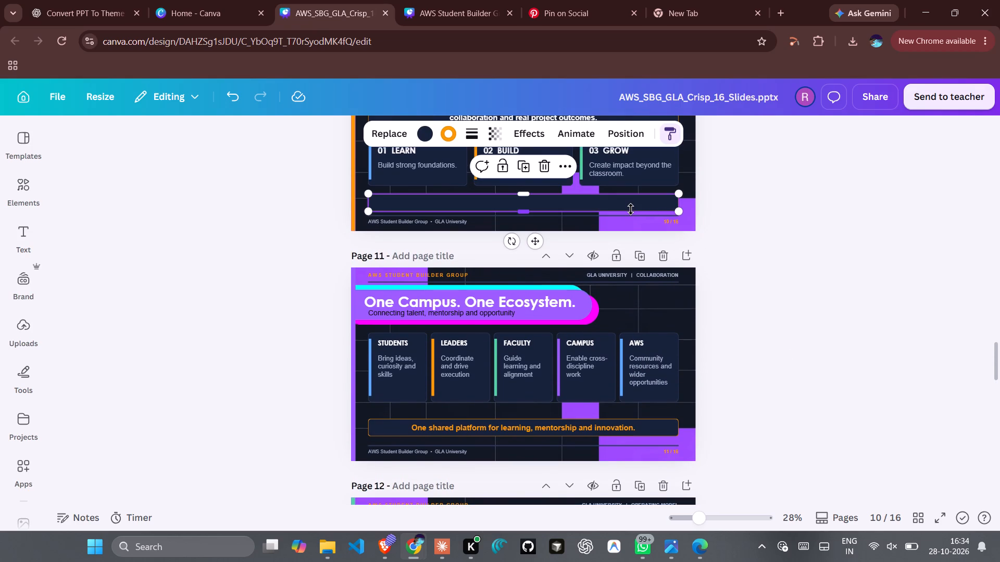
key("ctrl+alt+bracketleft")
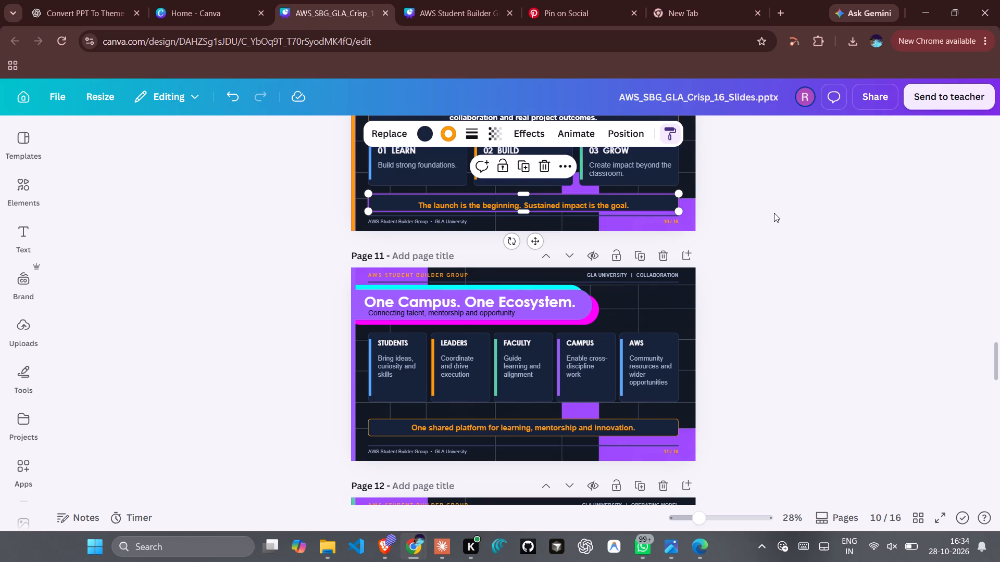
left_click(774, 213)
Move the "The launch is the beginning. Sustained impact is the goal." text slightly up to centre it vertically in the outlined box on page 10.
left_click(532, 203)
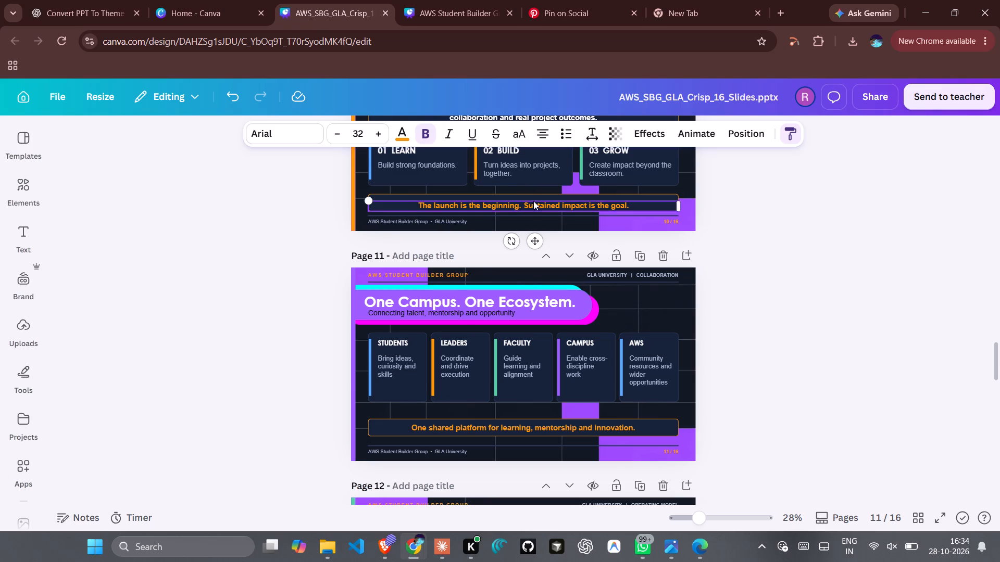
left_click(790, 231)
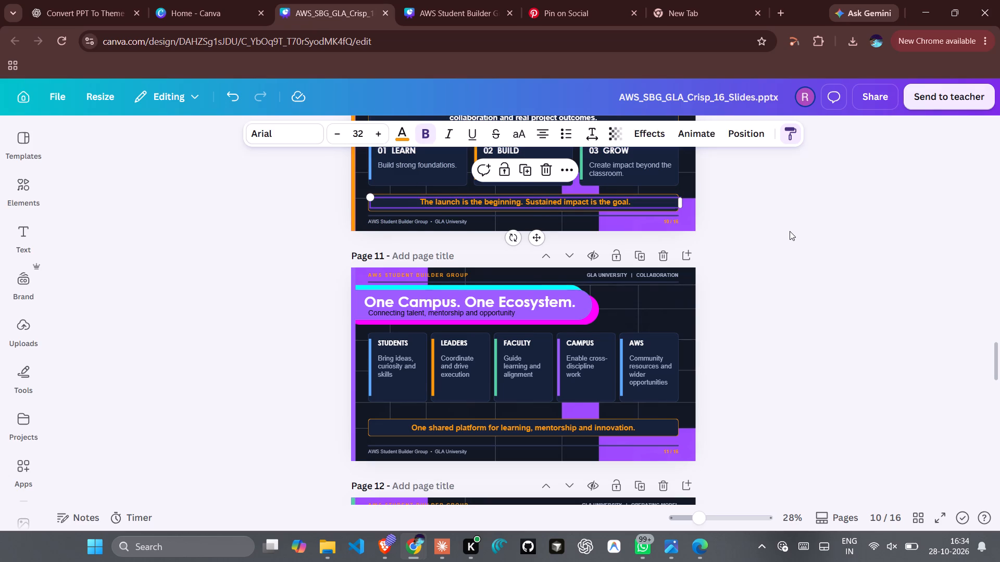
Look back through the slides from page 10 to page 1, checking the bottom tagline boxes.
scroll(790, 231, "up", 8)
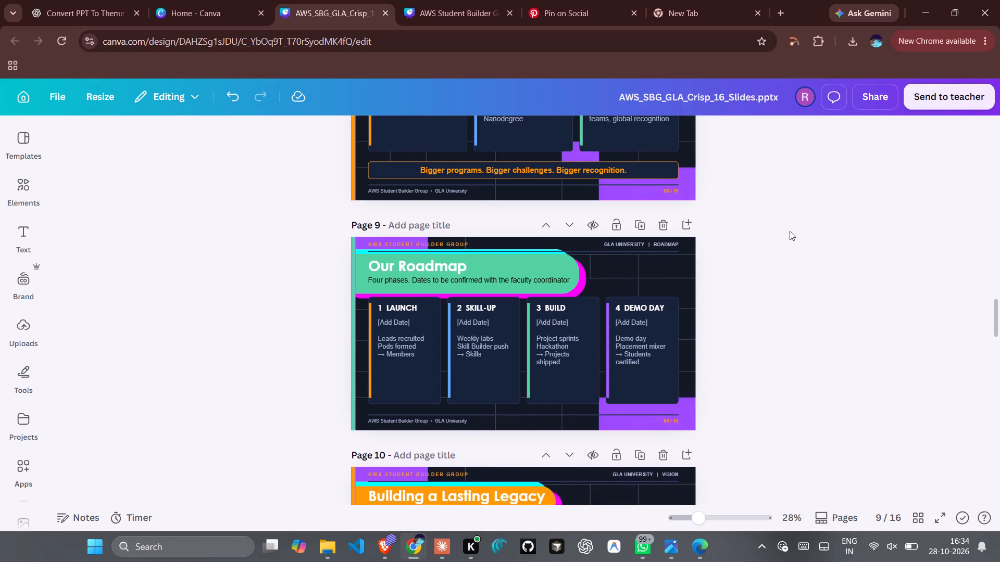
scroll(790, 231, "up", 5)
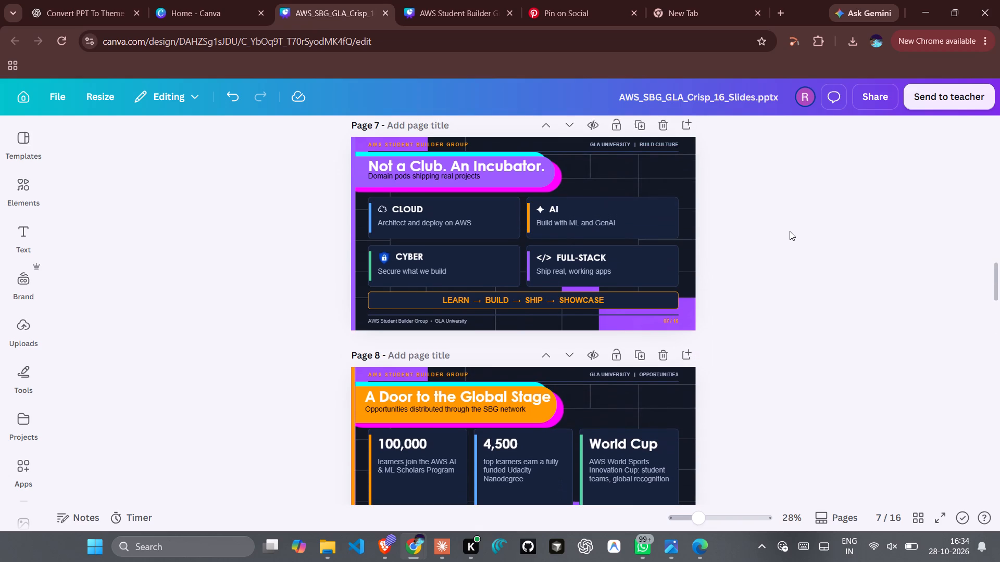
scroll(790, 231, "up", 8)
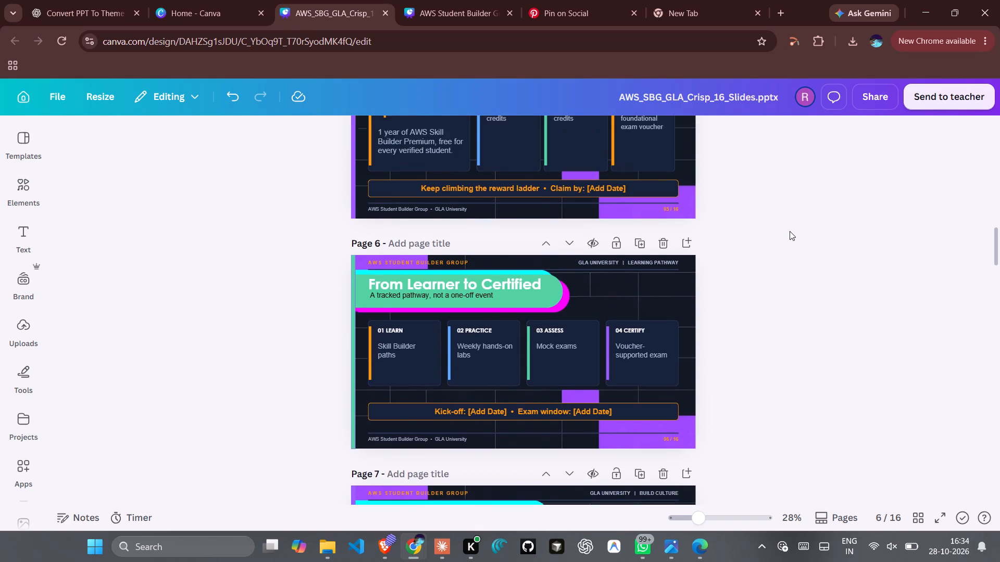
scroll(790, 231, "up", 14)
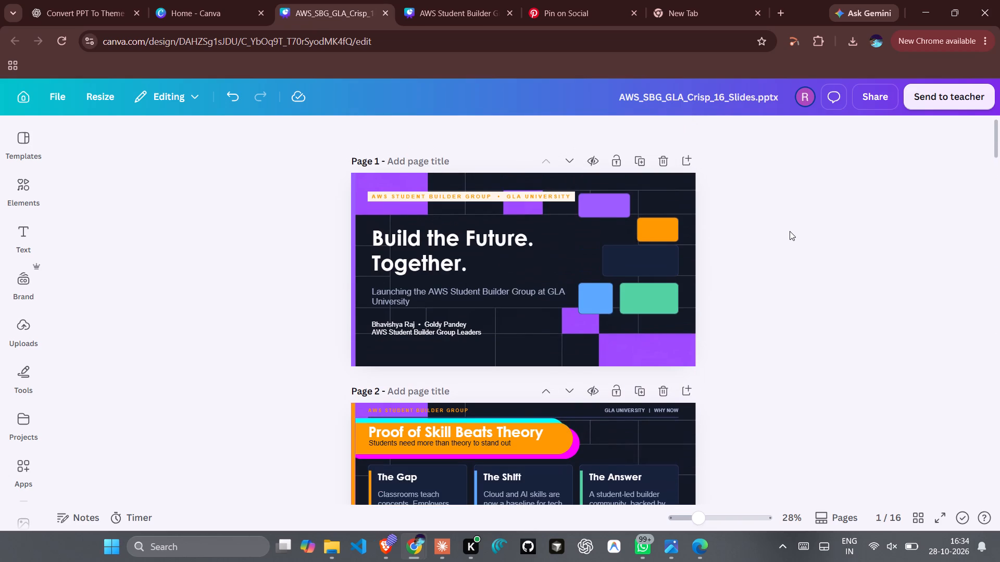
scroll(790, 231, "up", 1)
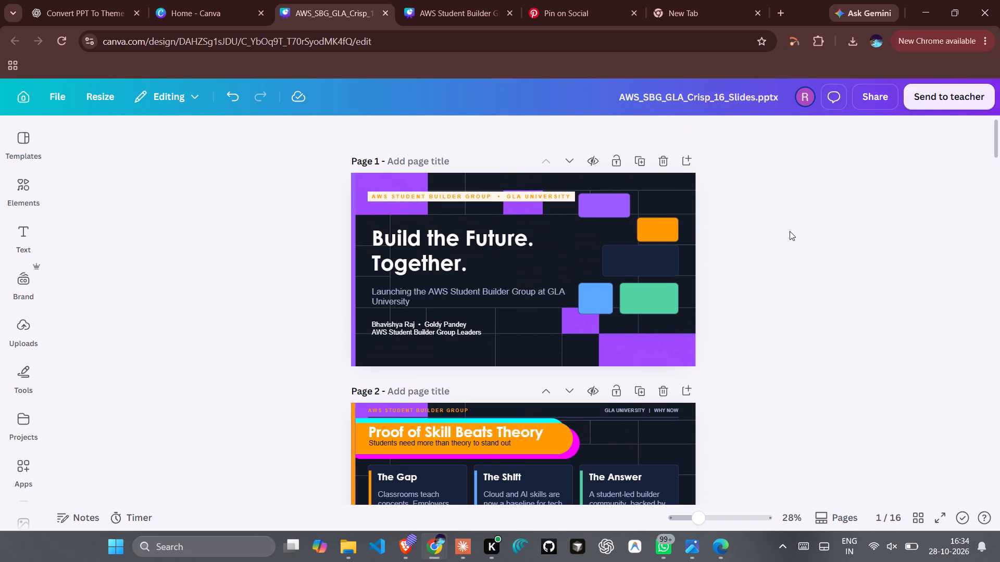
Review the whole presentation from page 1 to page 16, examining each slide's layout and bottom tagline, and recheck page 15.
scroll(761, 269, "down", 3)
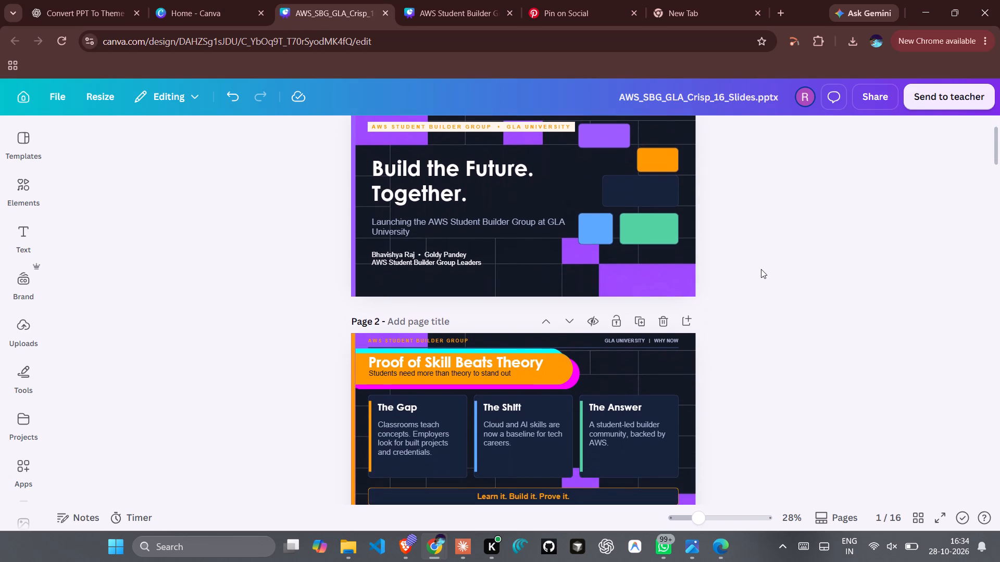
scroll(761, 269, "down", 3)
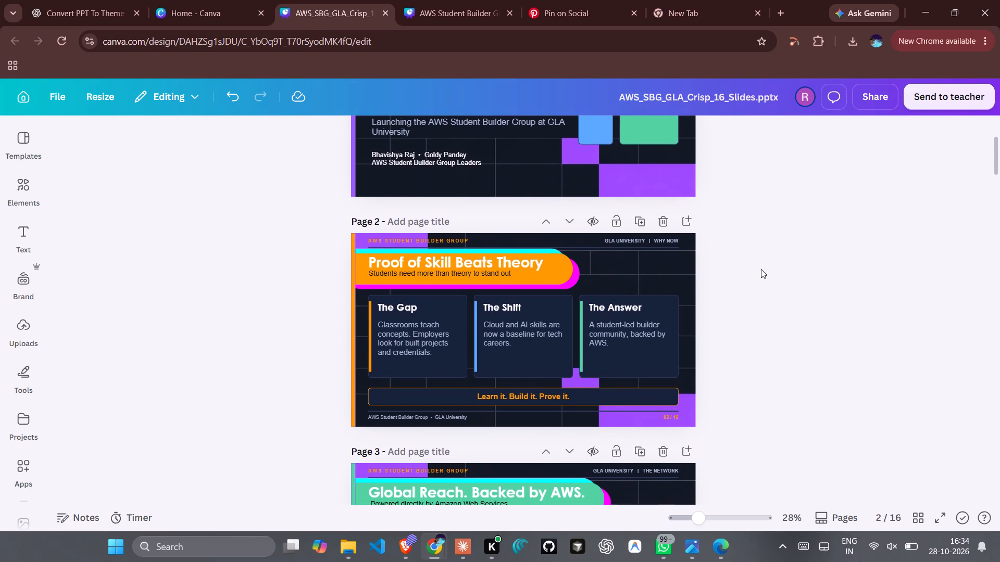
scroll(761, 269, "down", 1)
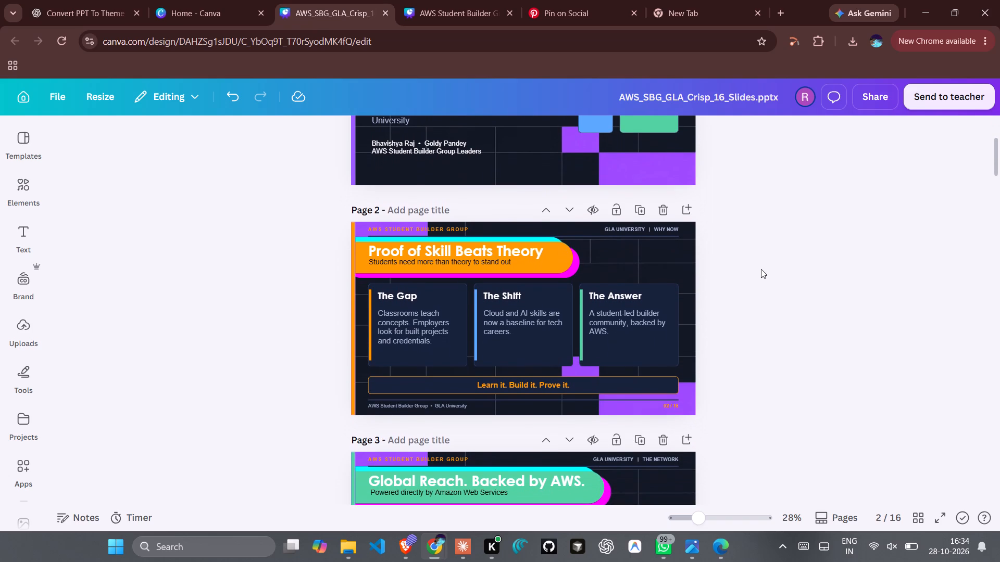
scroll(761, 269, "down", 1)
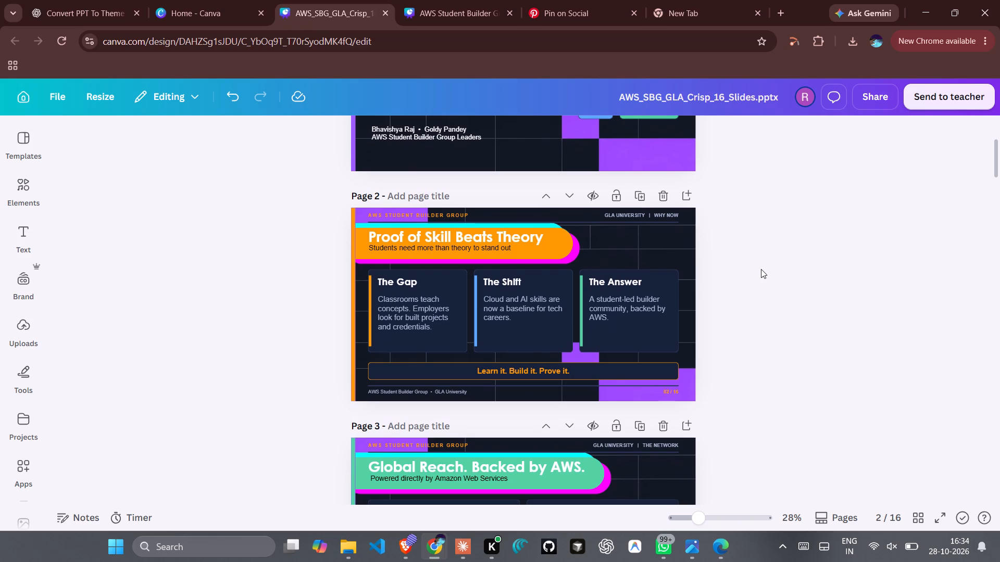
scroll(761, 269, "down", 1)
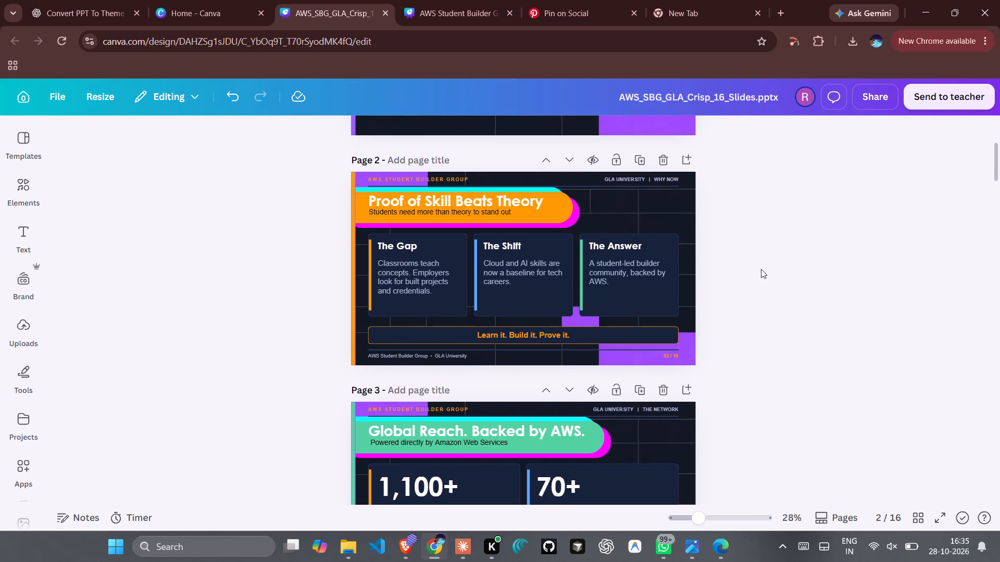
scroll(761, 269, "down", 1)
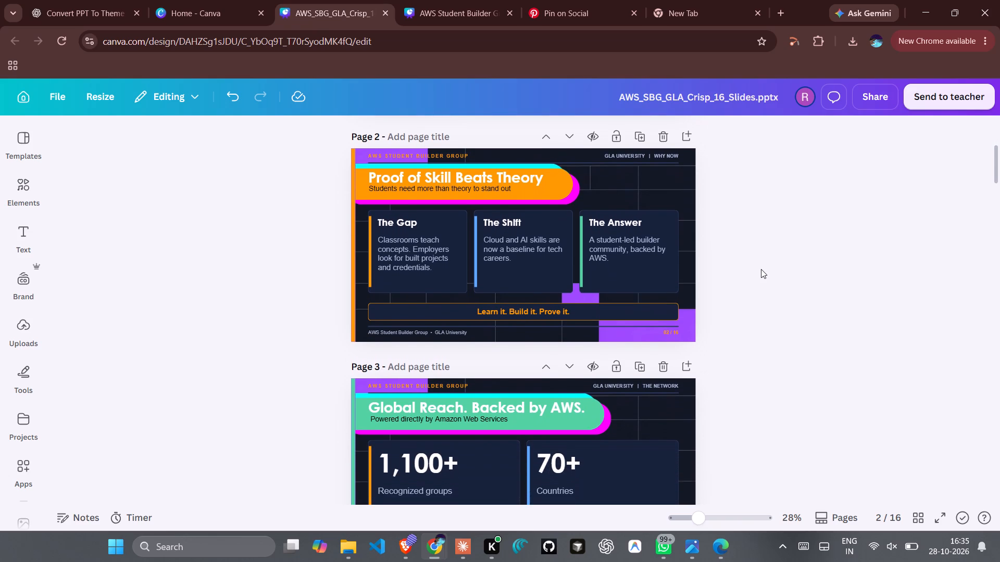
scroll(761, 269, "down", 4)
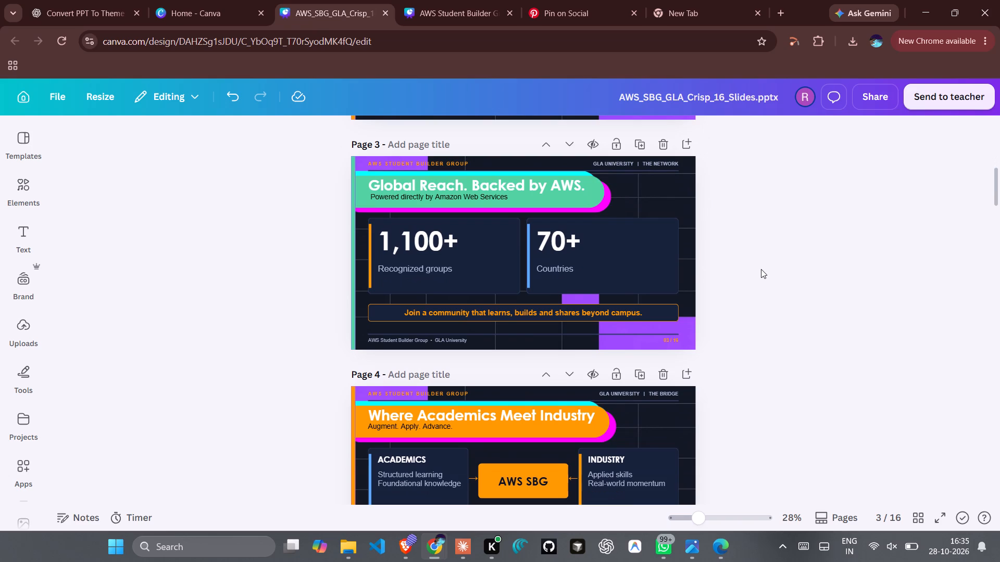
scroll(761, 269, "down", 2)
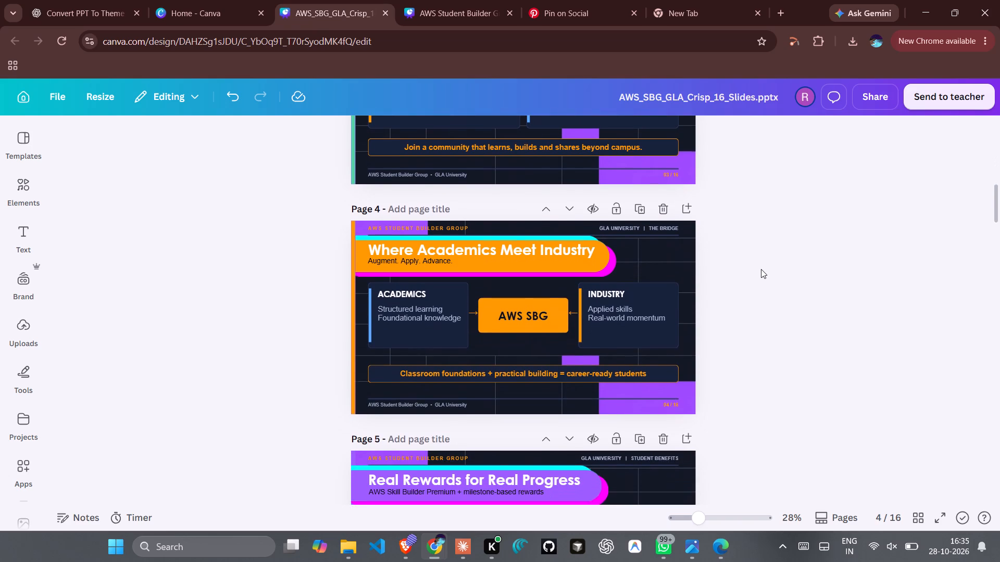
scroll(761, 269, "down", 3)
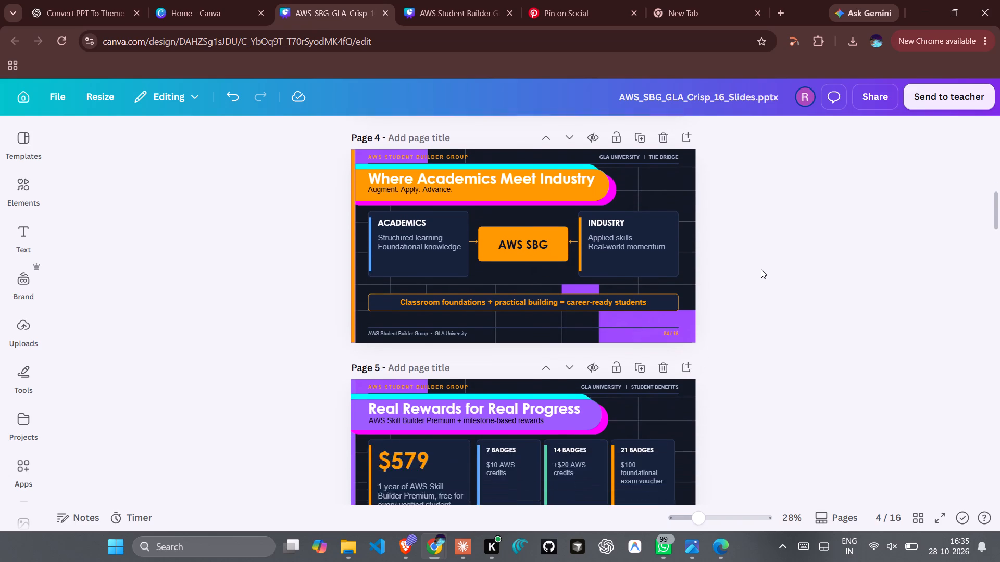
scroll(761, 269, "down", 3)
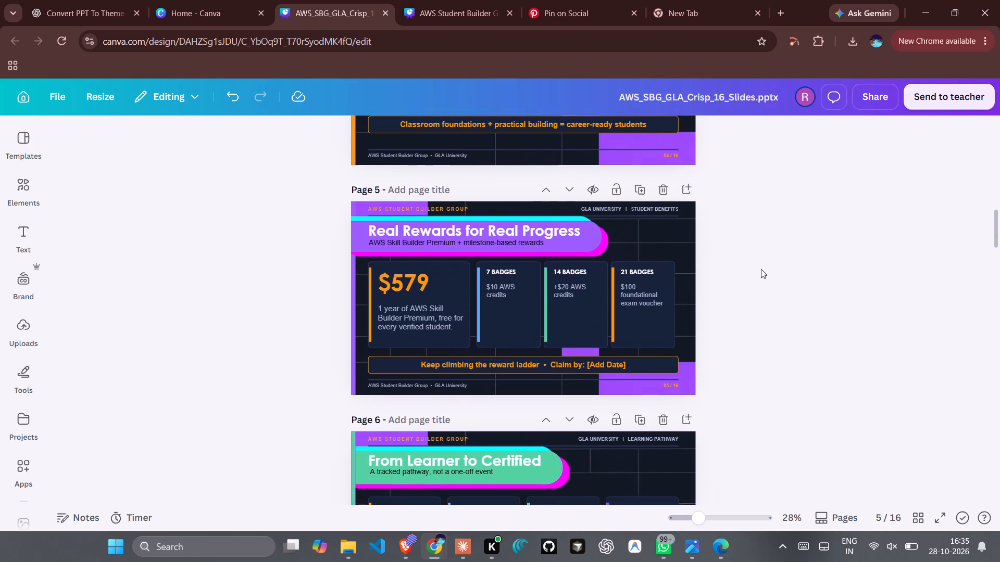
scroll(761, 269, "down", 2)
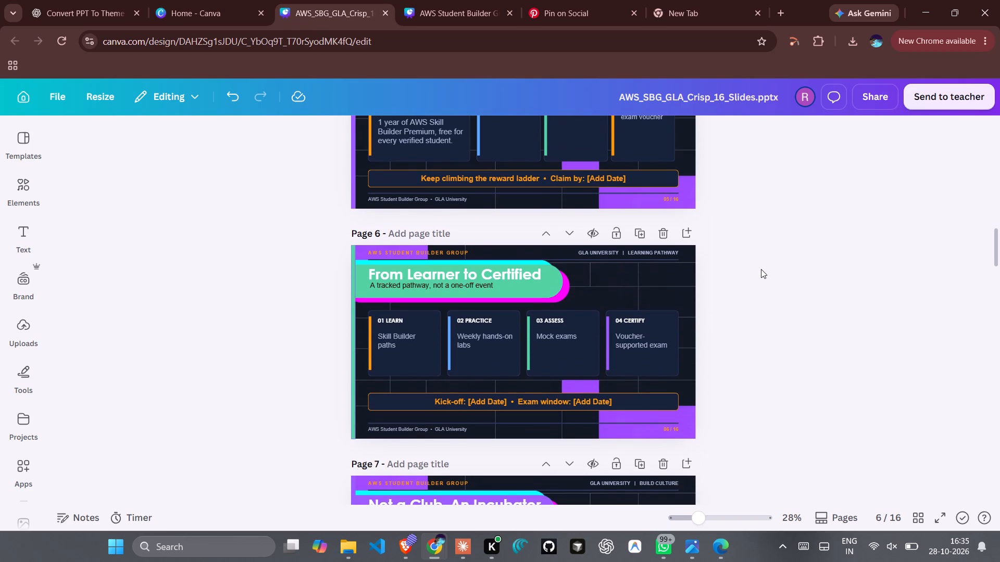
scroll(761, 269, "down", 4)
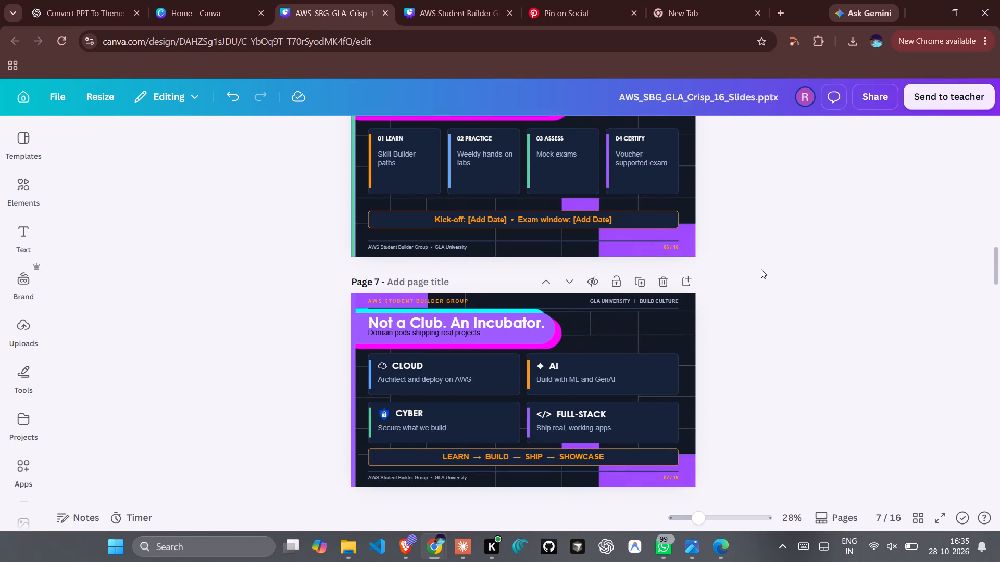
scroll(761, 269, "down", 3)
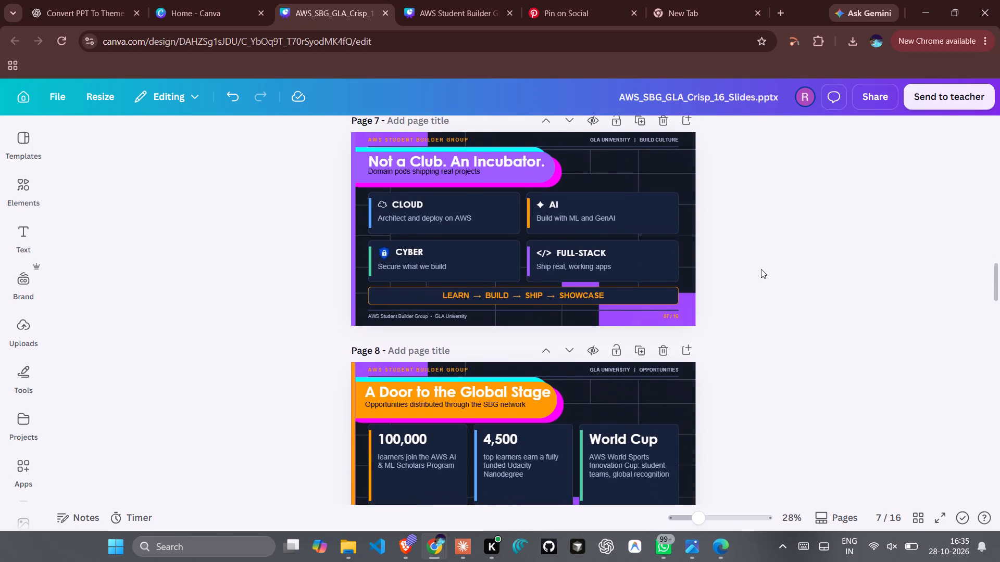
scroll(761, 269, "down", 4)
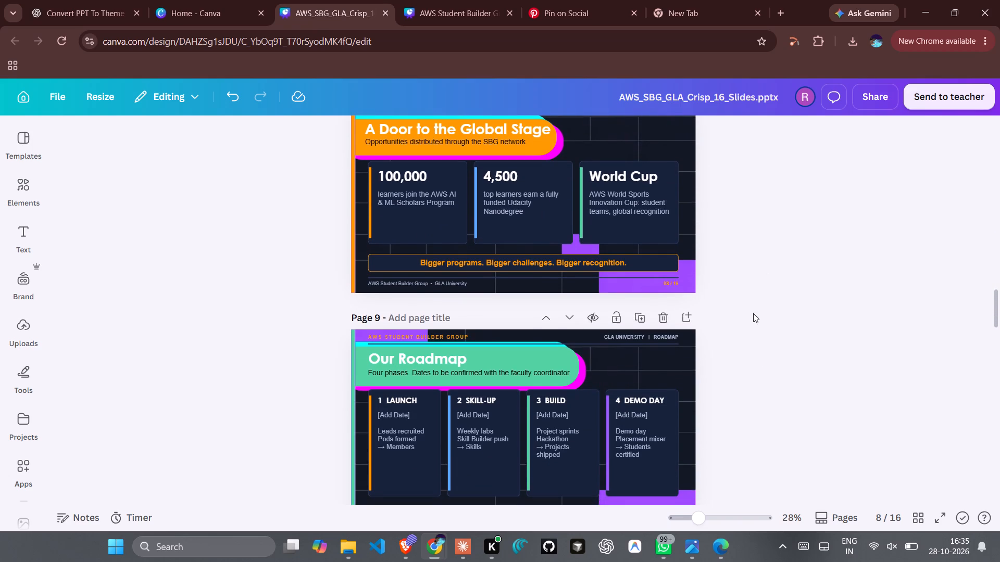
scroll(756, 356, "down", 3)
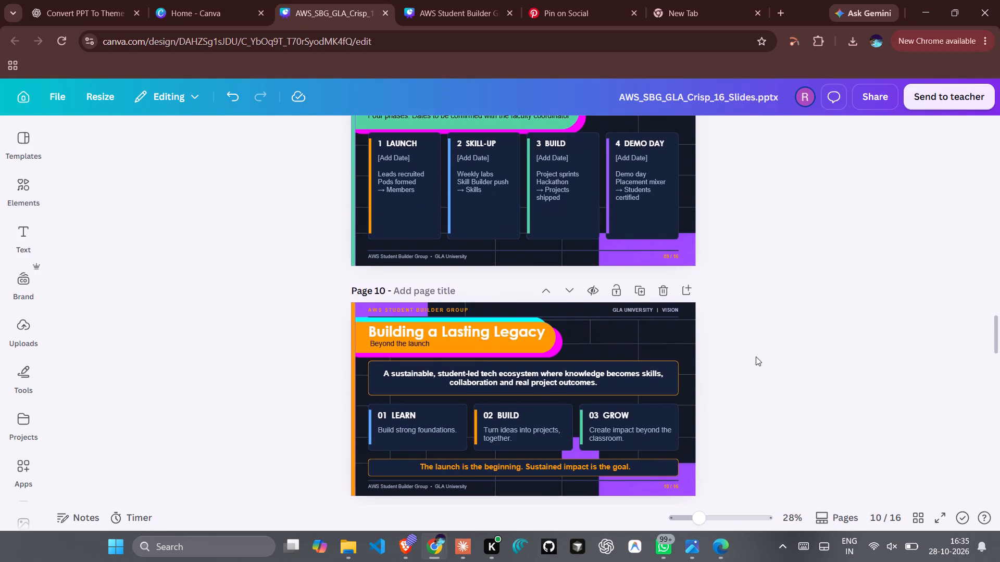
scroll(756, 356, "down", 5)
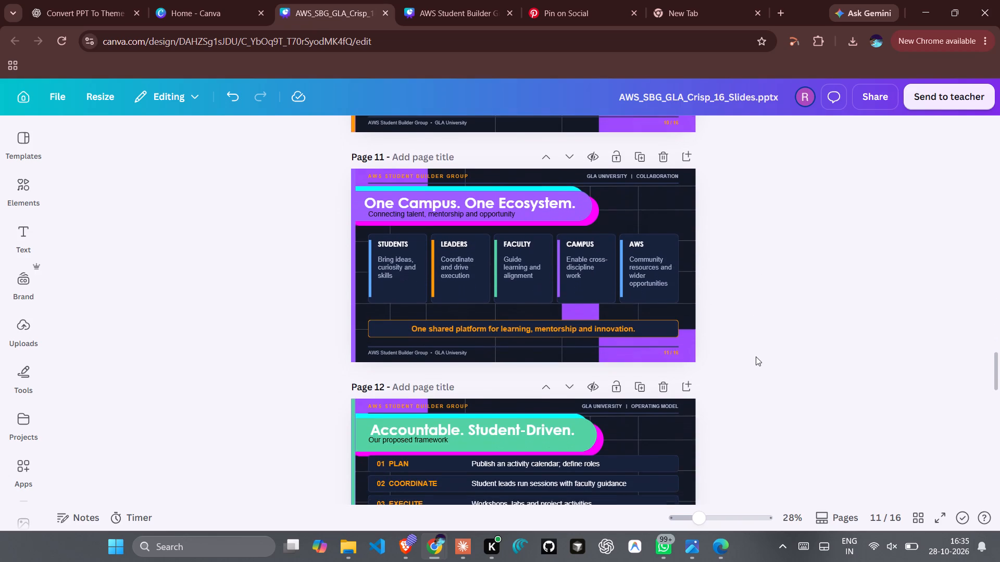
scroll(756, 356, "down", 5)
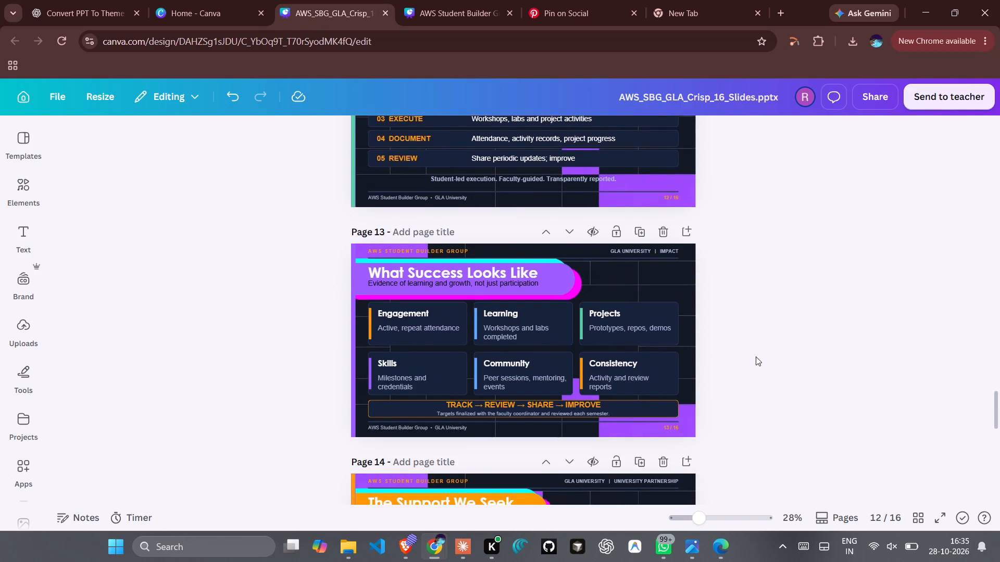
scroll(756, 356, "down", 5)
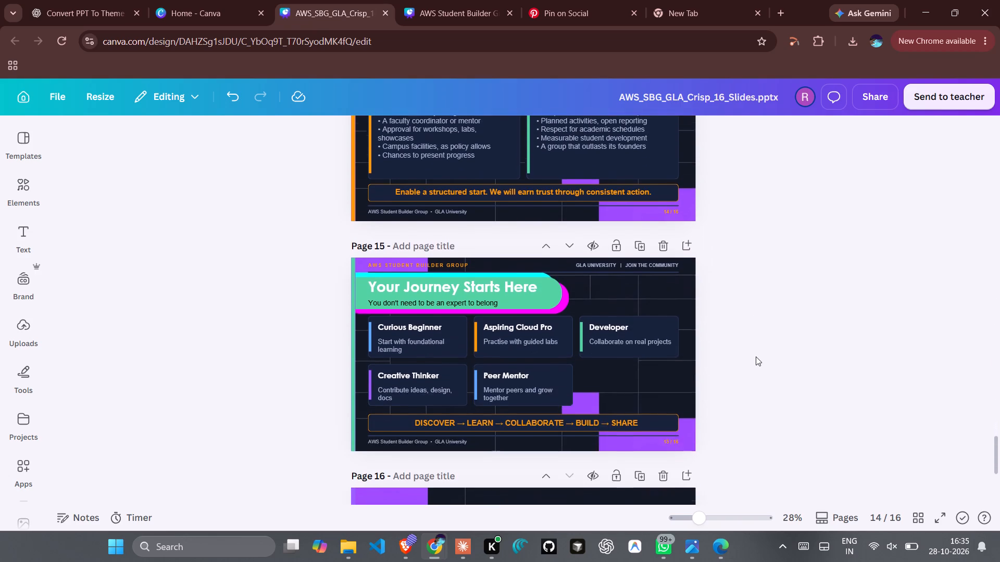
scroll(756, 356, "down", 4)
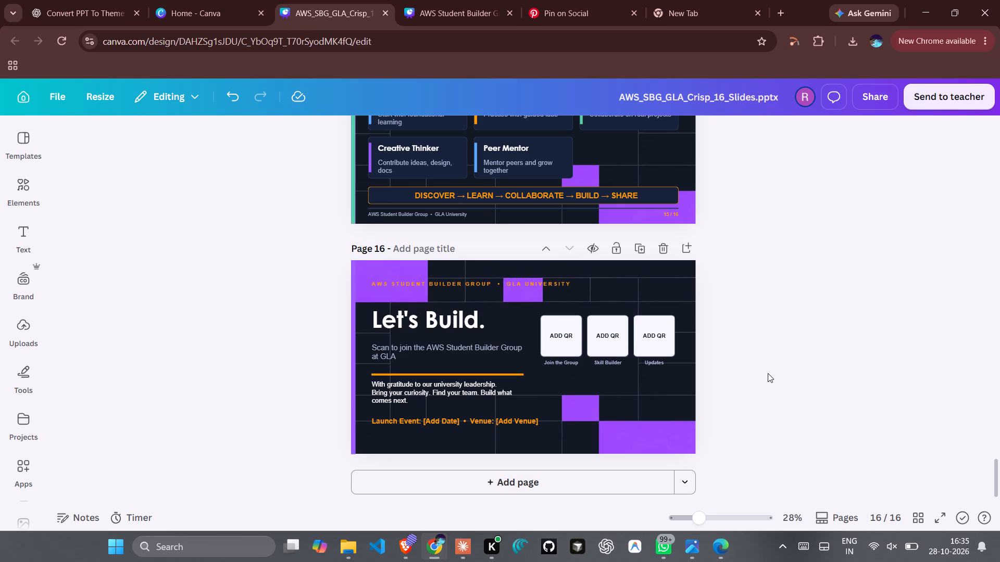
scroll(768, 373, "up", 1)
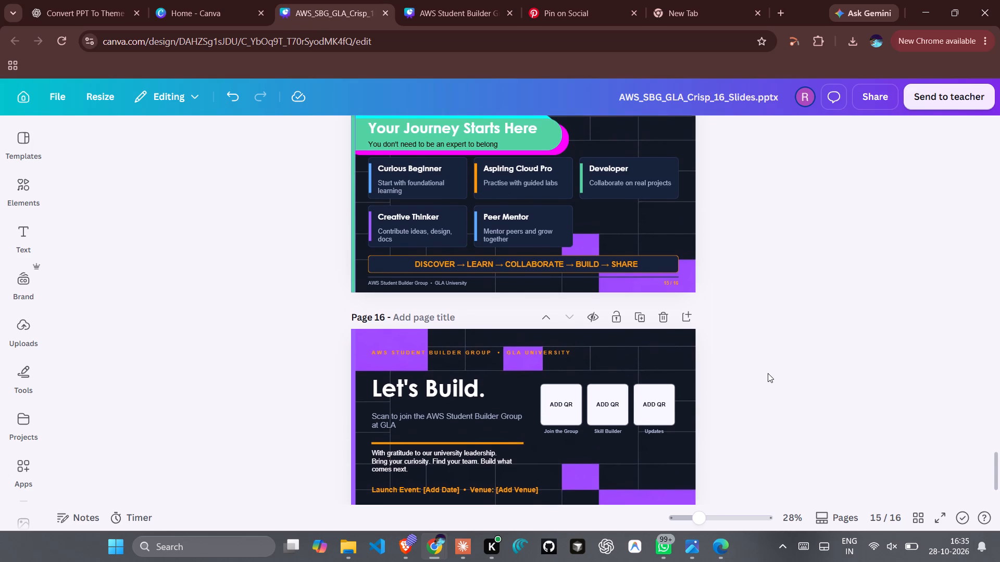
scroll(768, 373, "up", 3)
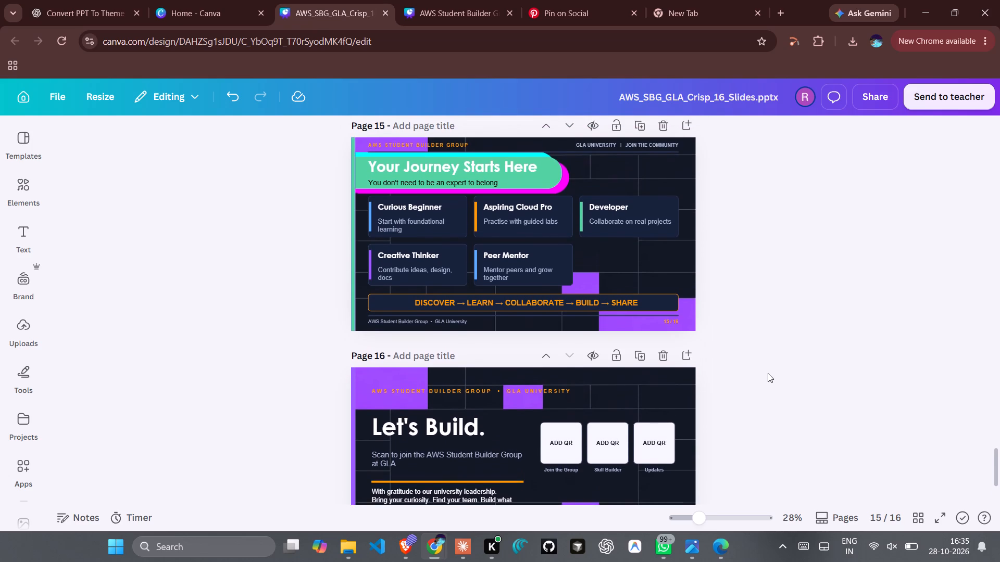
scroll(768, 373, "up", 1)
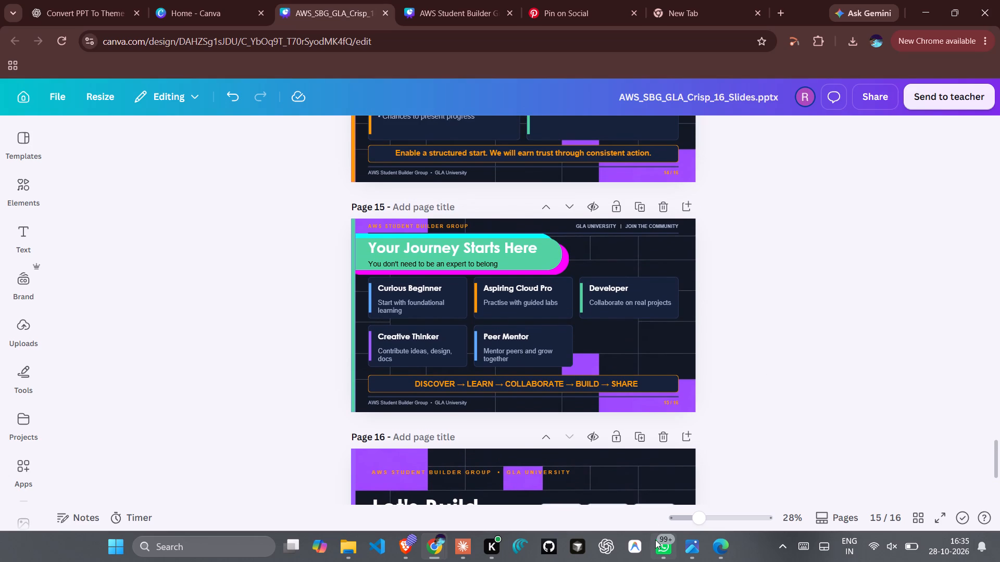
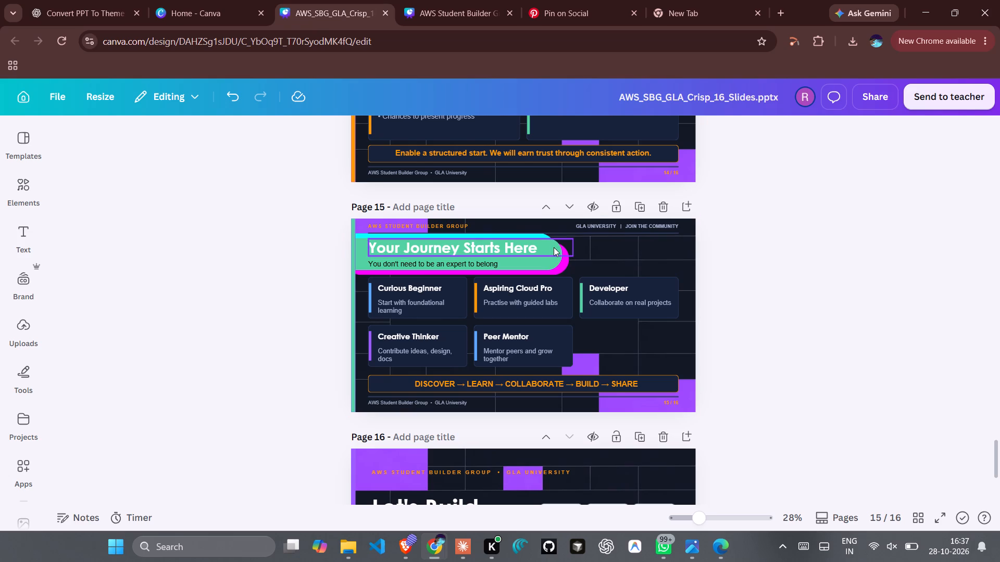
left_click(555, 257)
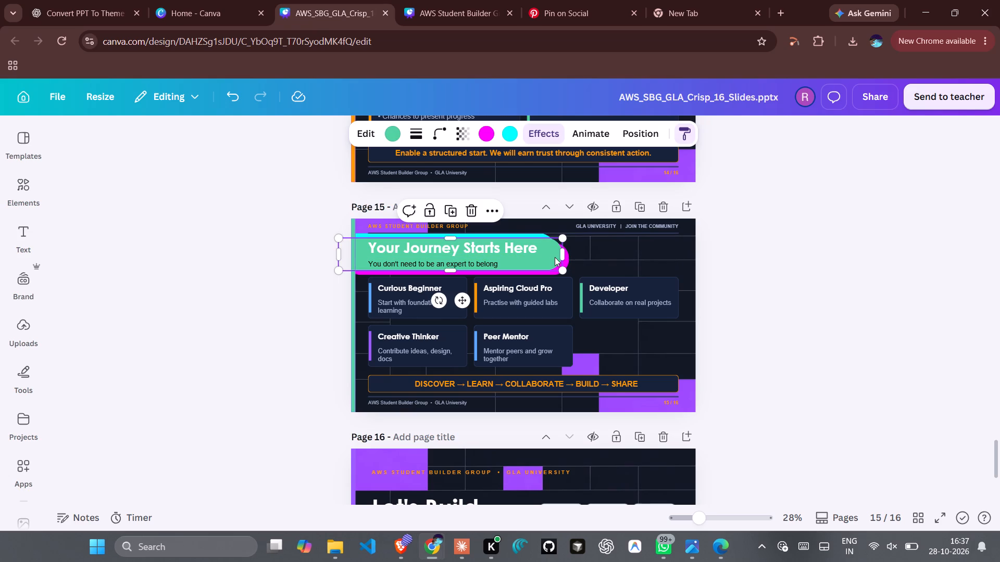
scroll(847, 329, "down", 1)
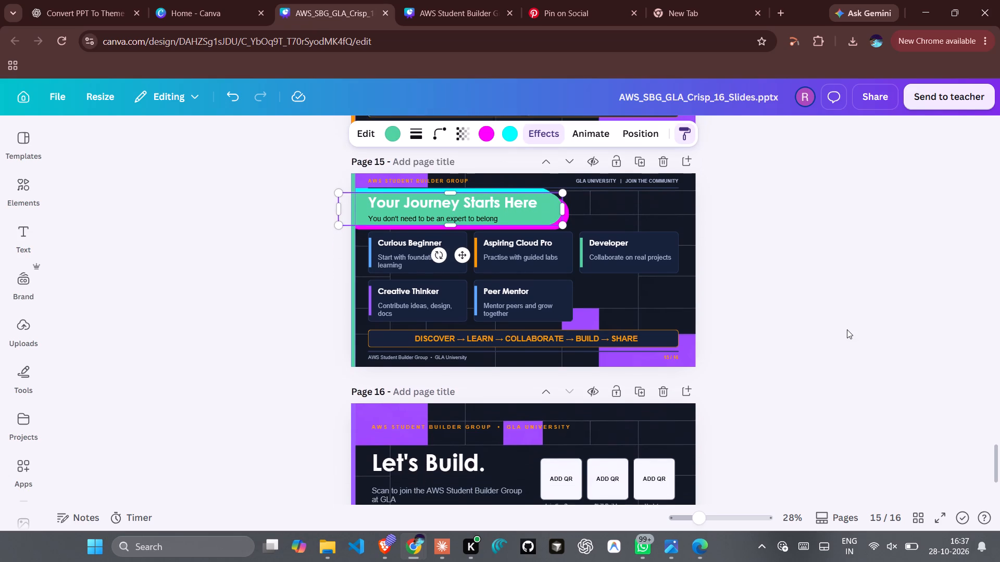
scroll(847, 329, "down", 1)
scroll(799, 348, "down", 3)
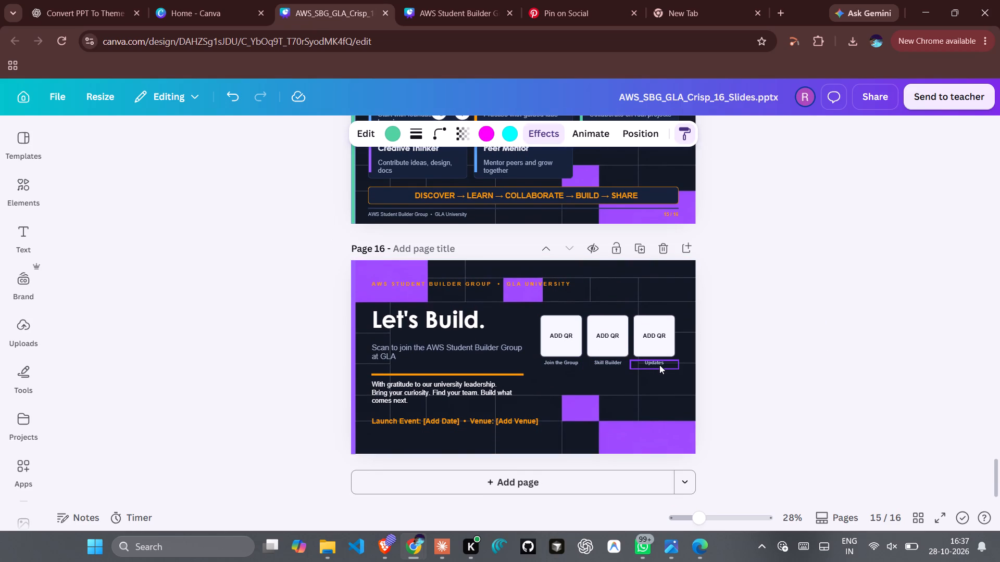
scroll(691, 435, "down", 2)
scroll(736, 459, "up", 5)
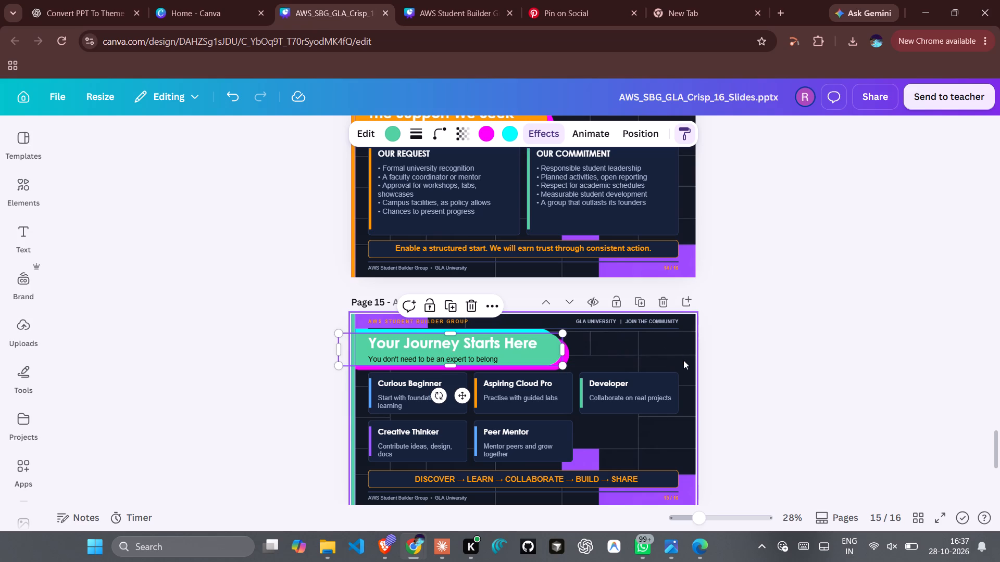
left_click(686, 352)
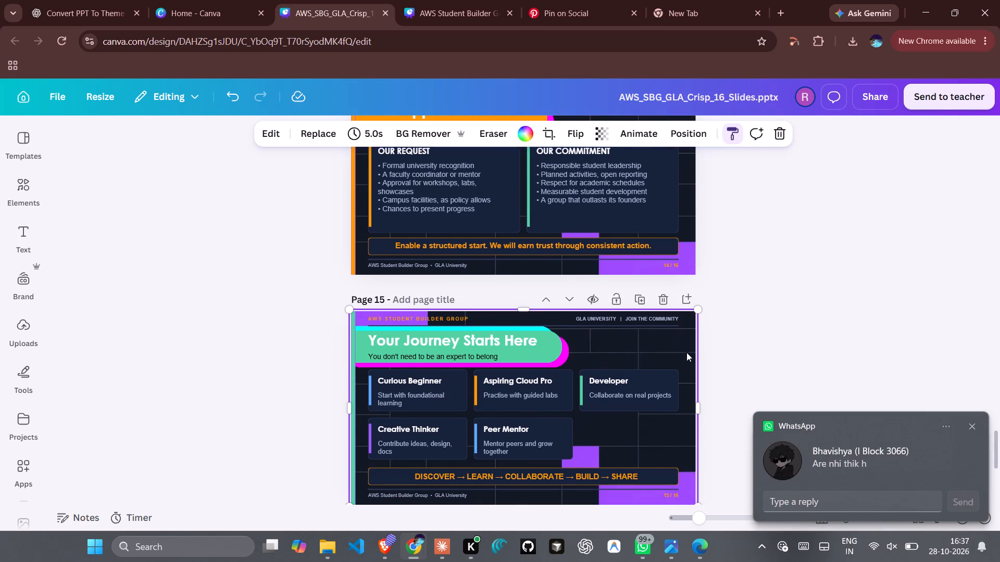
left_click(838, 501)
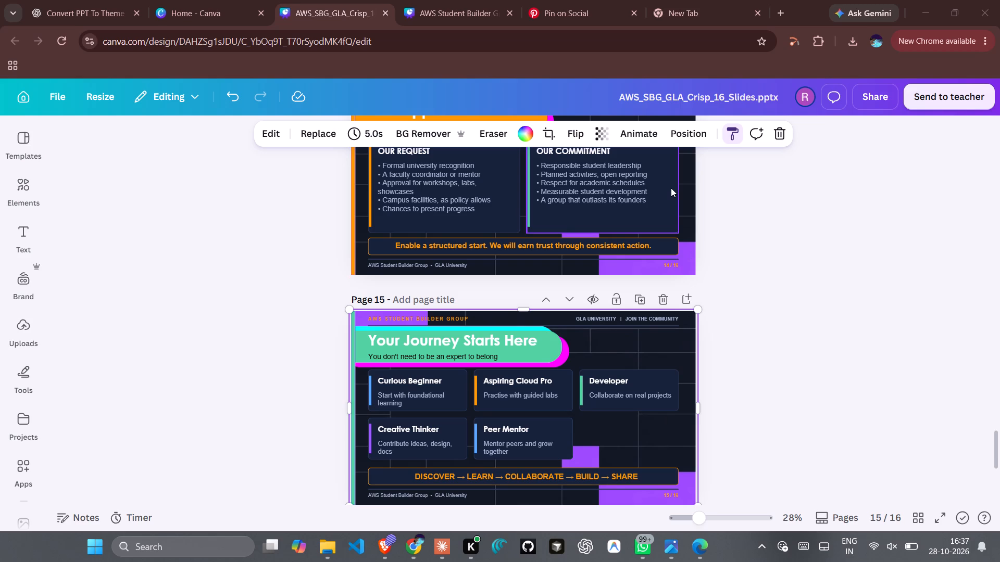
Switch to the open Pinterest page with the AWS Builder Center student verification pin.
left_click(601, 0)
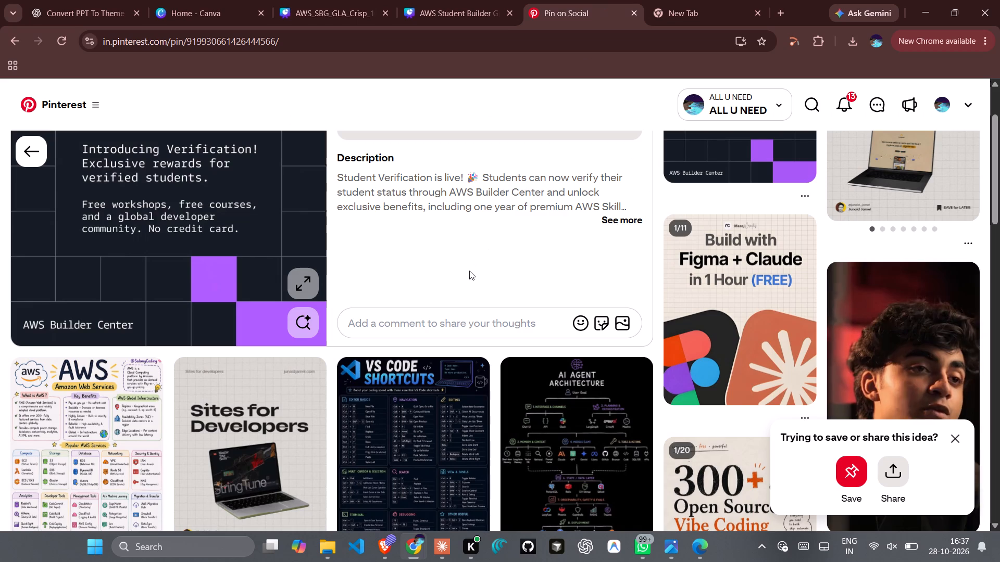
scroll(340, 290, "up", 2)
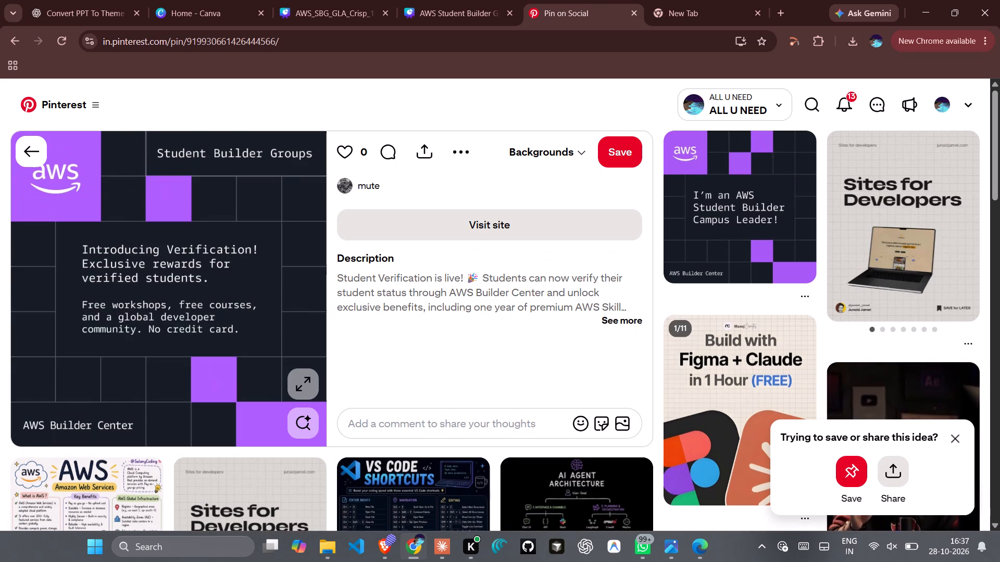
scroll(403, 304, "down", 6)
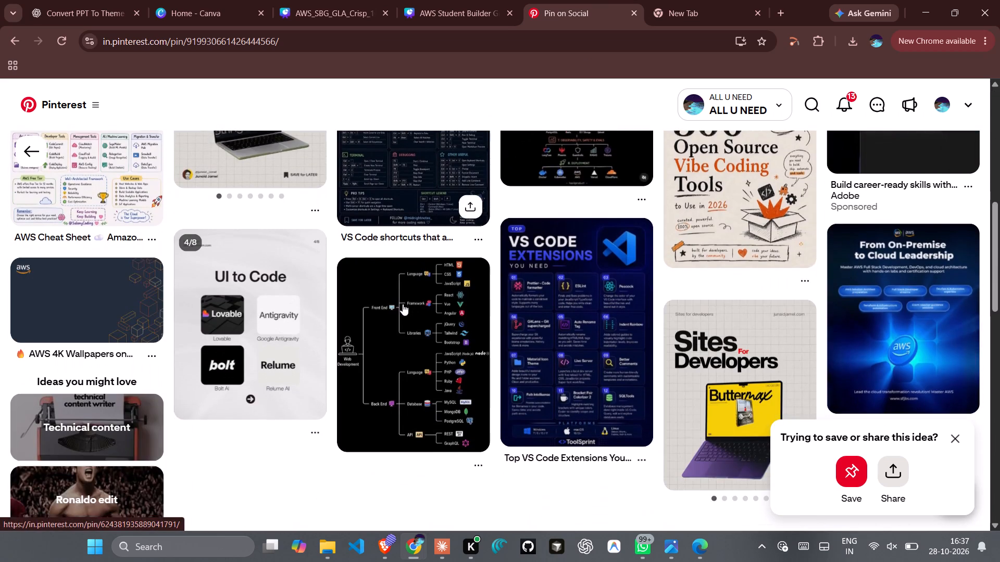